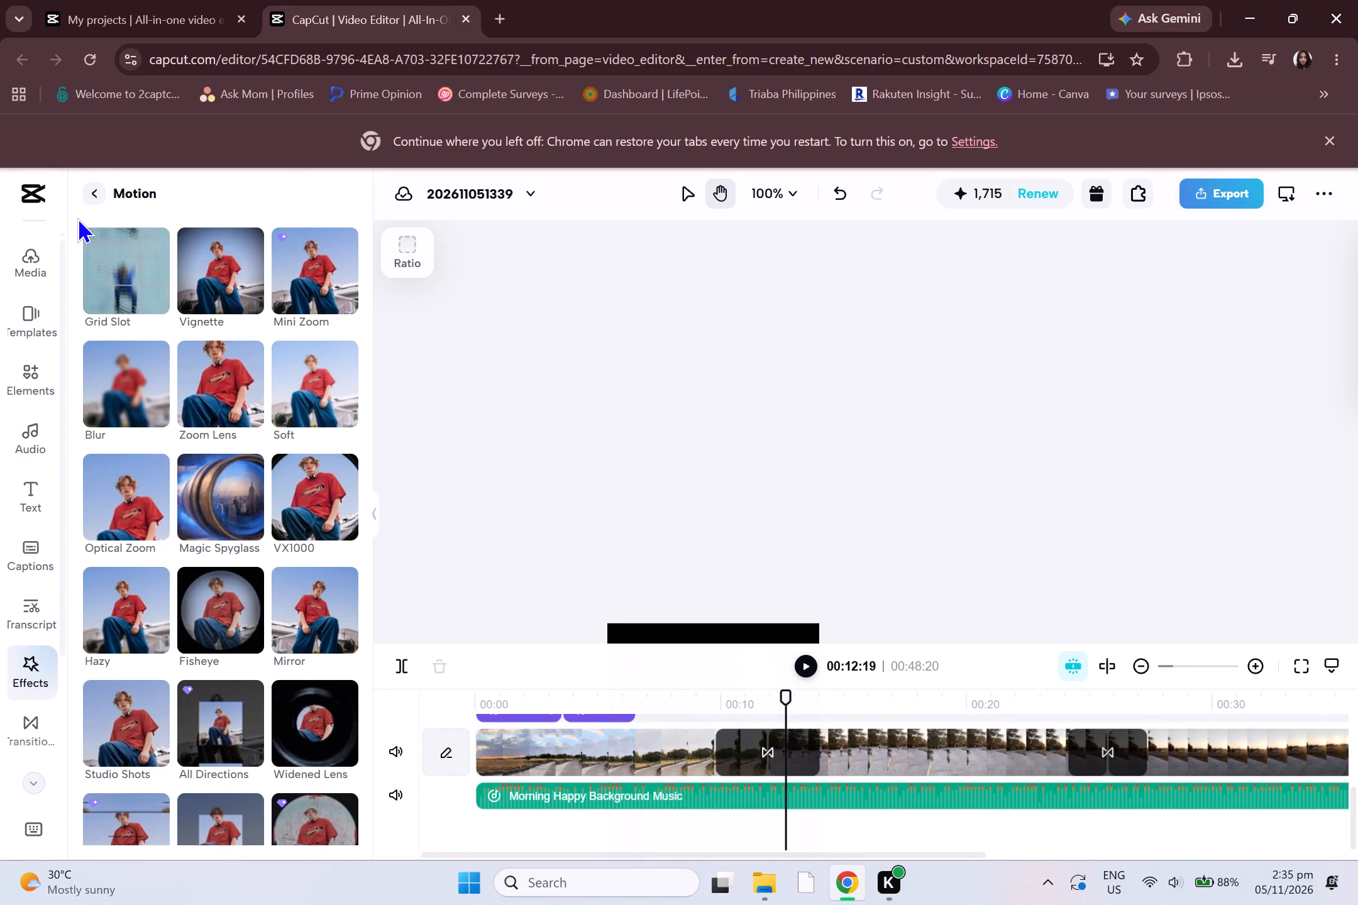
Collapse the Motion effects library beside the preview canvas.
left_click(370, 512)
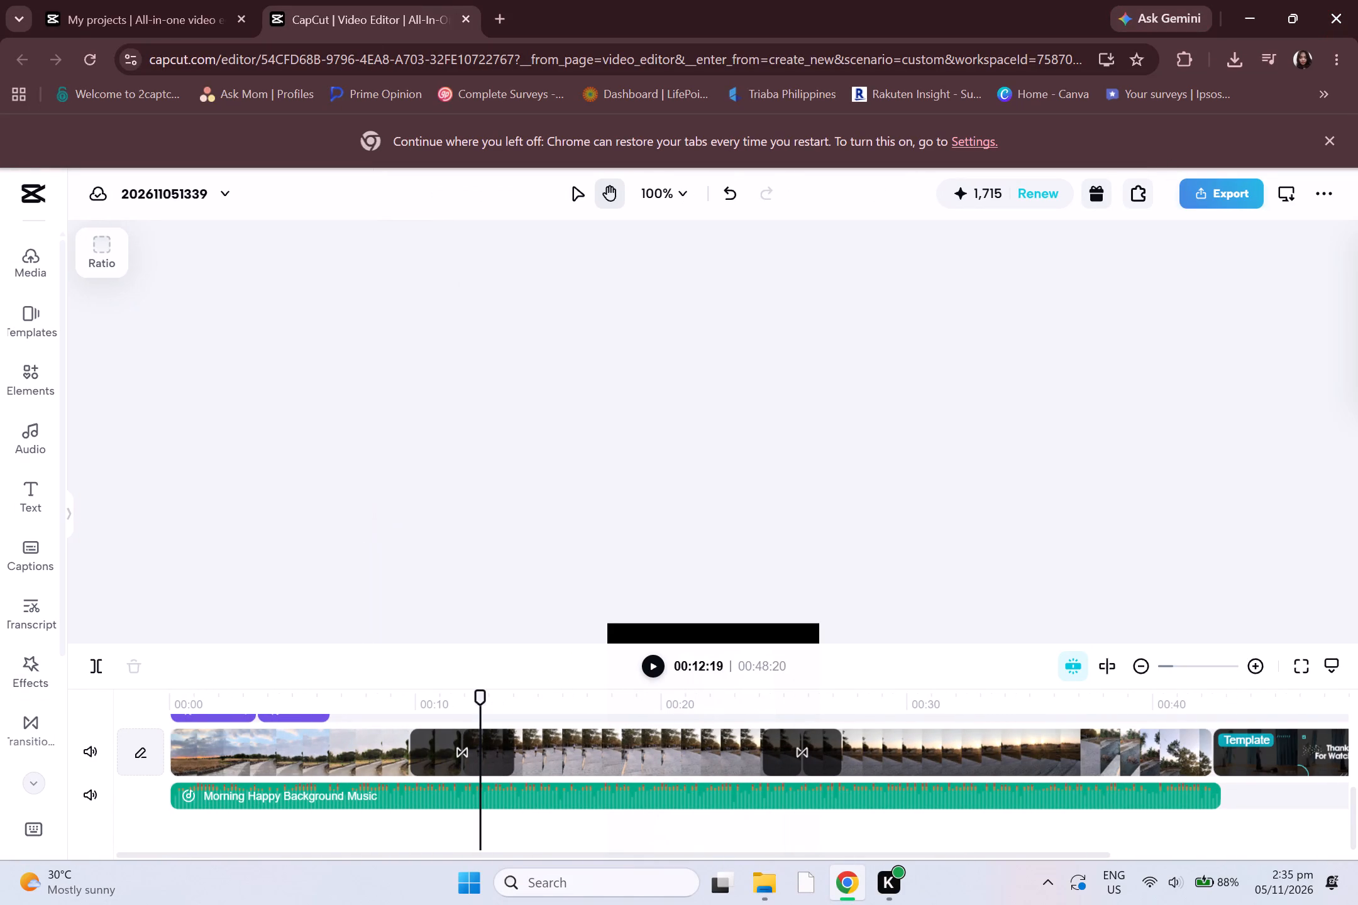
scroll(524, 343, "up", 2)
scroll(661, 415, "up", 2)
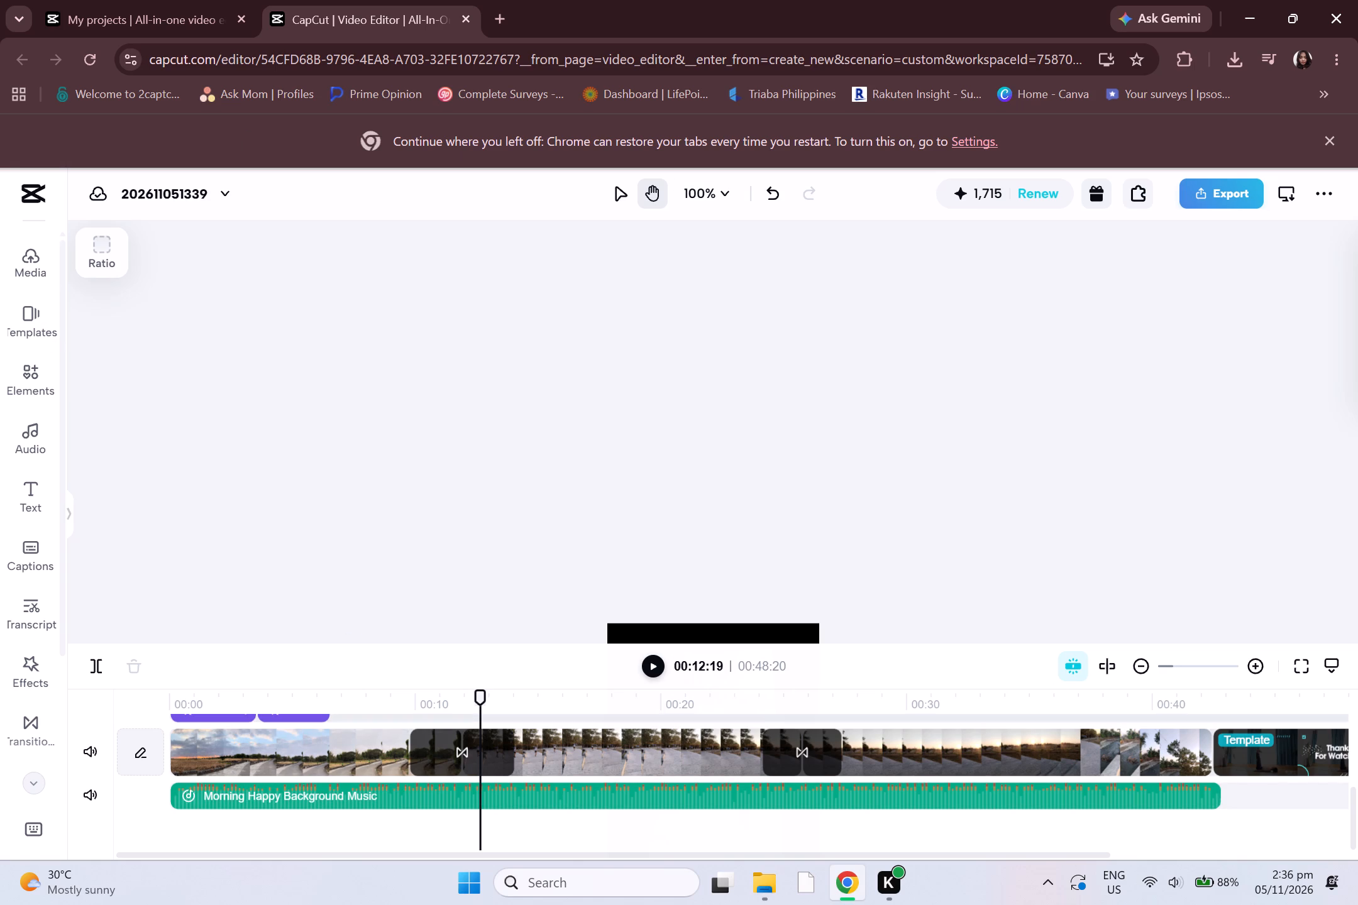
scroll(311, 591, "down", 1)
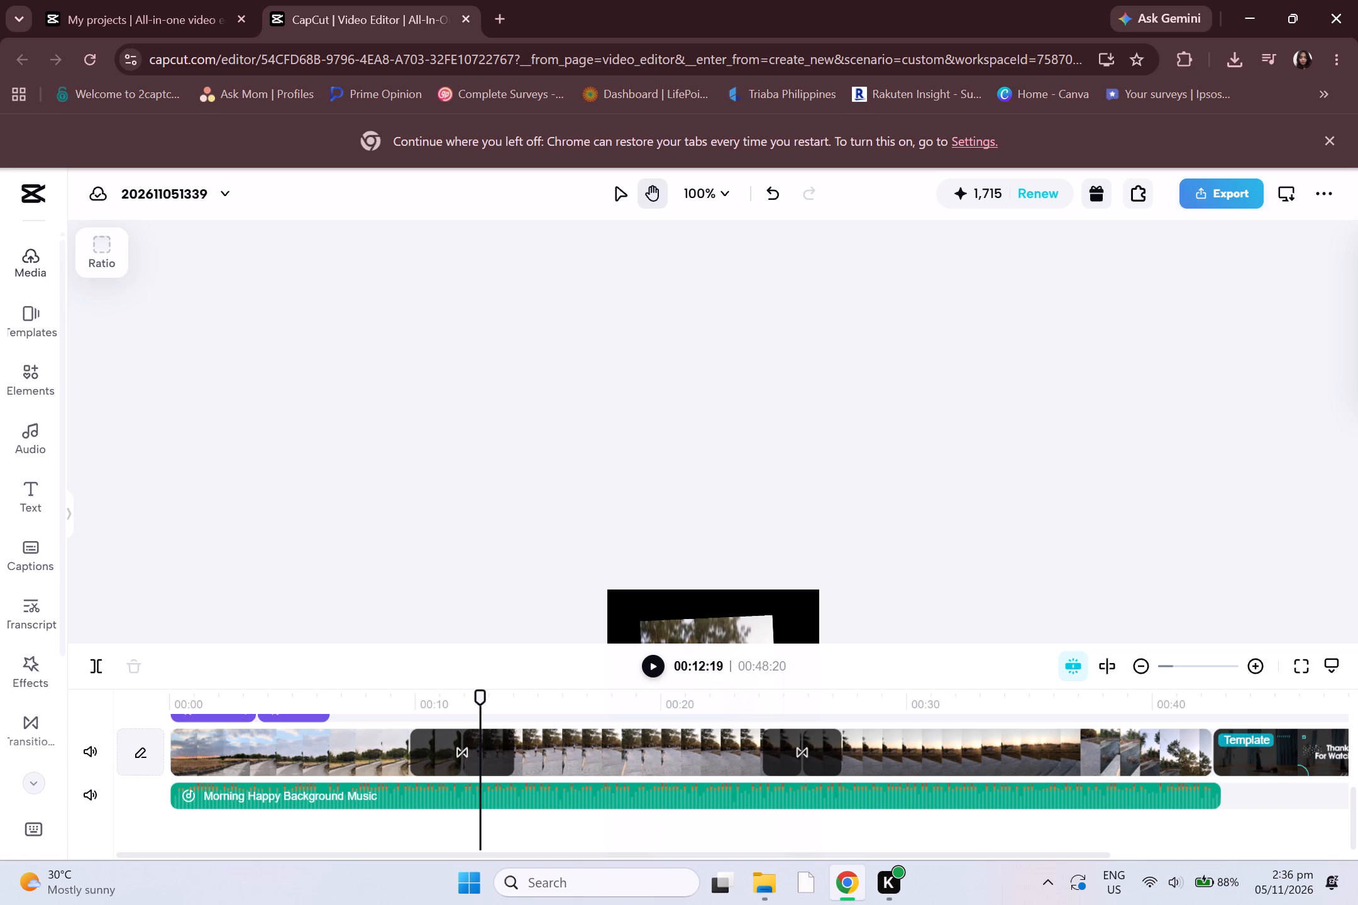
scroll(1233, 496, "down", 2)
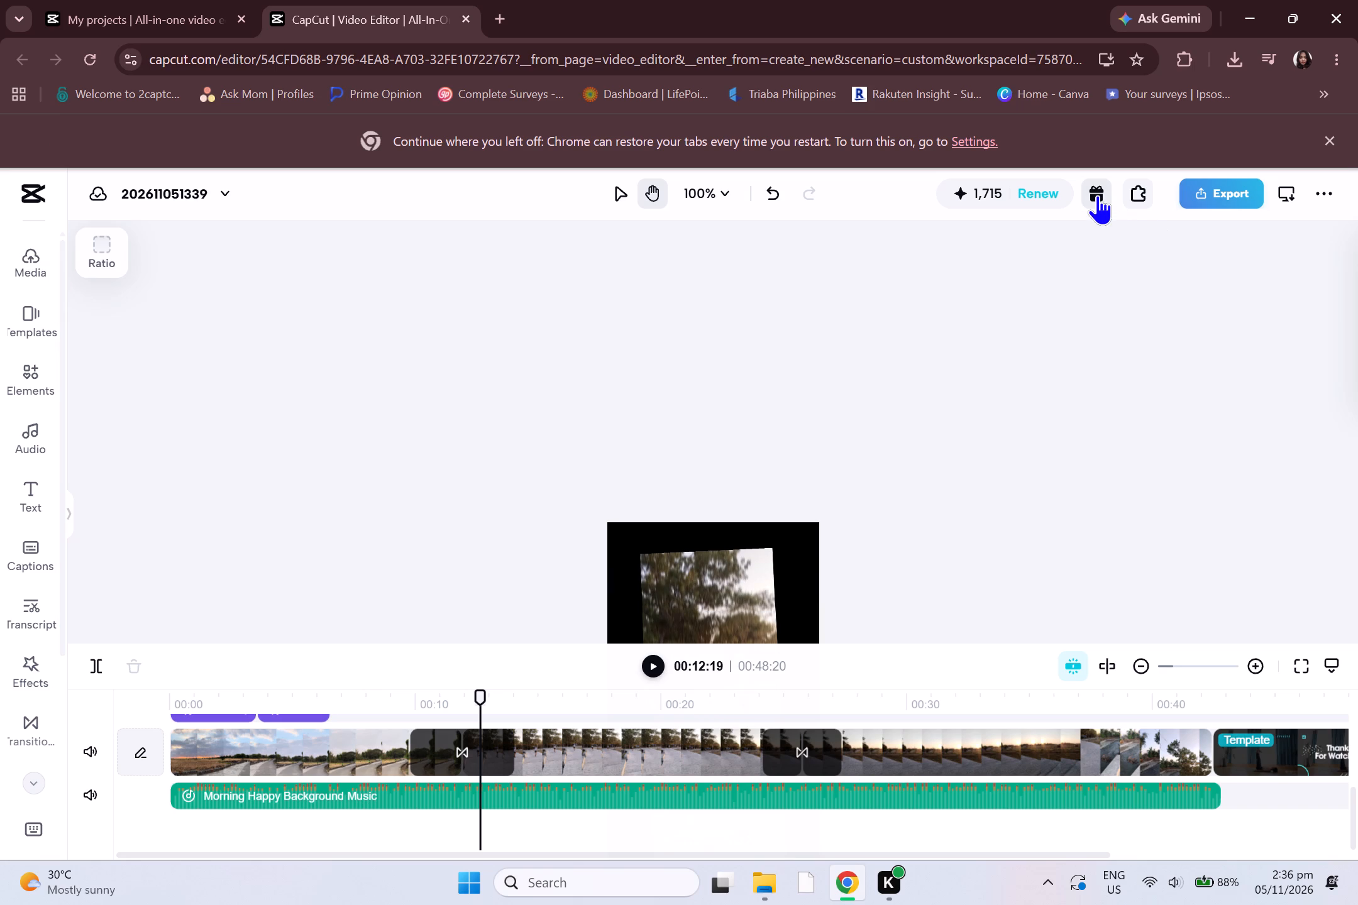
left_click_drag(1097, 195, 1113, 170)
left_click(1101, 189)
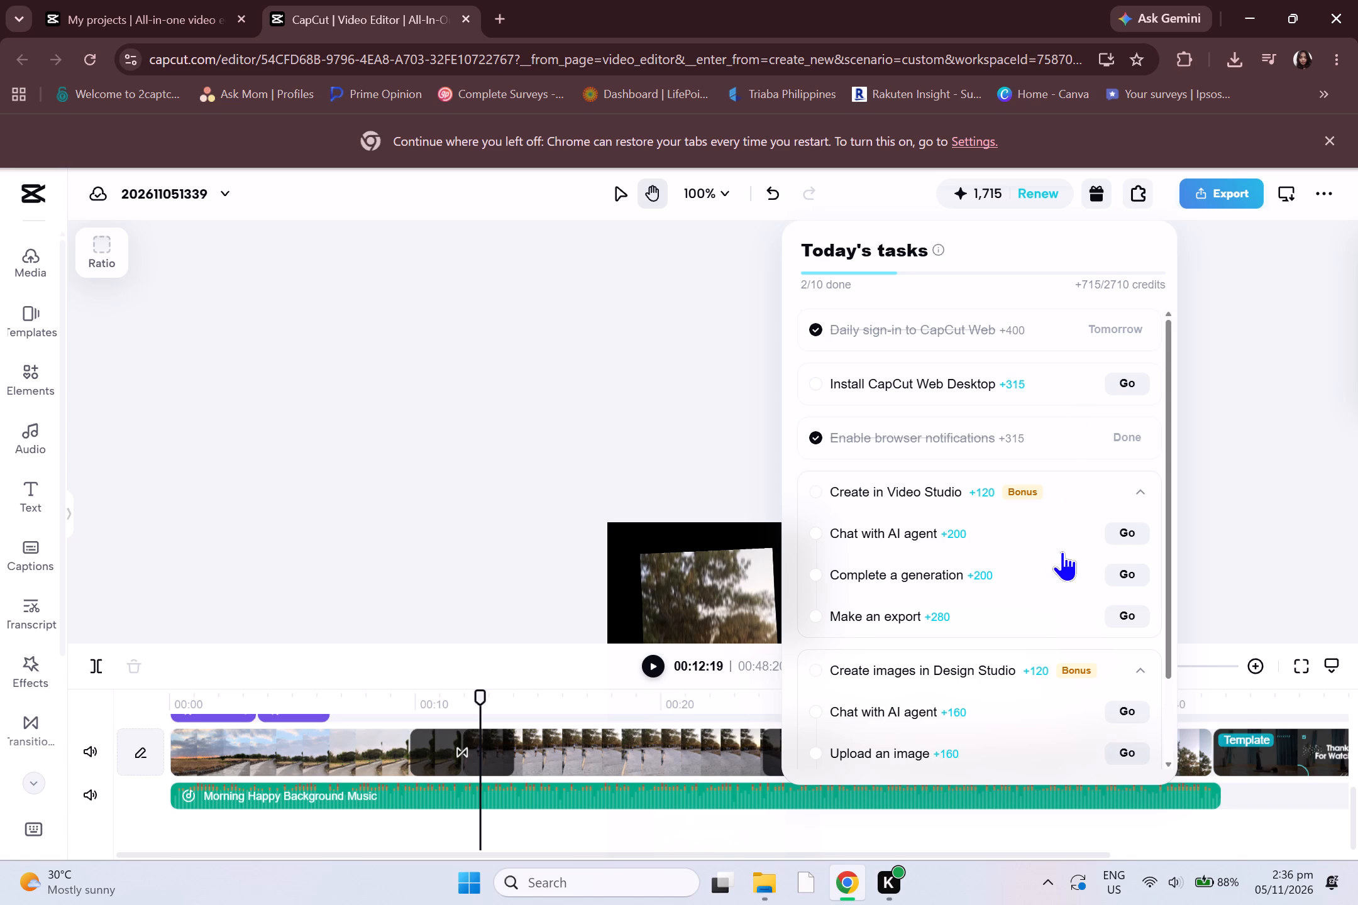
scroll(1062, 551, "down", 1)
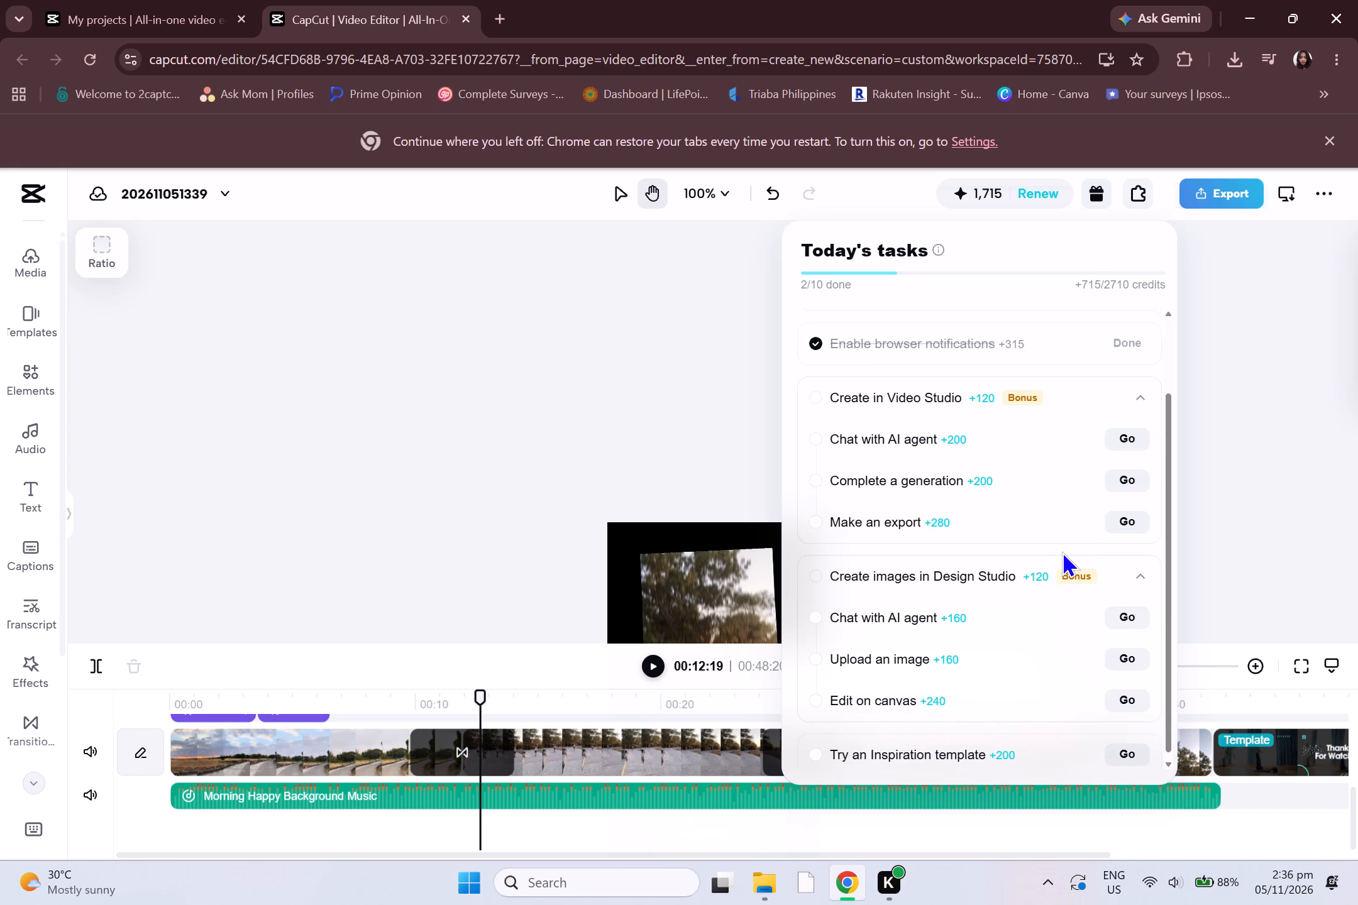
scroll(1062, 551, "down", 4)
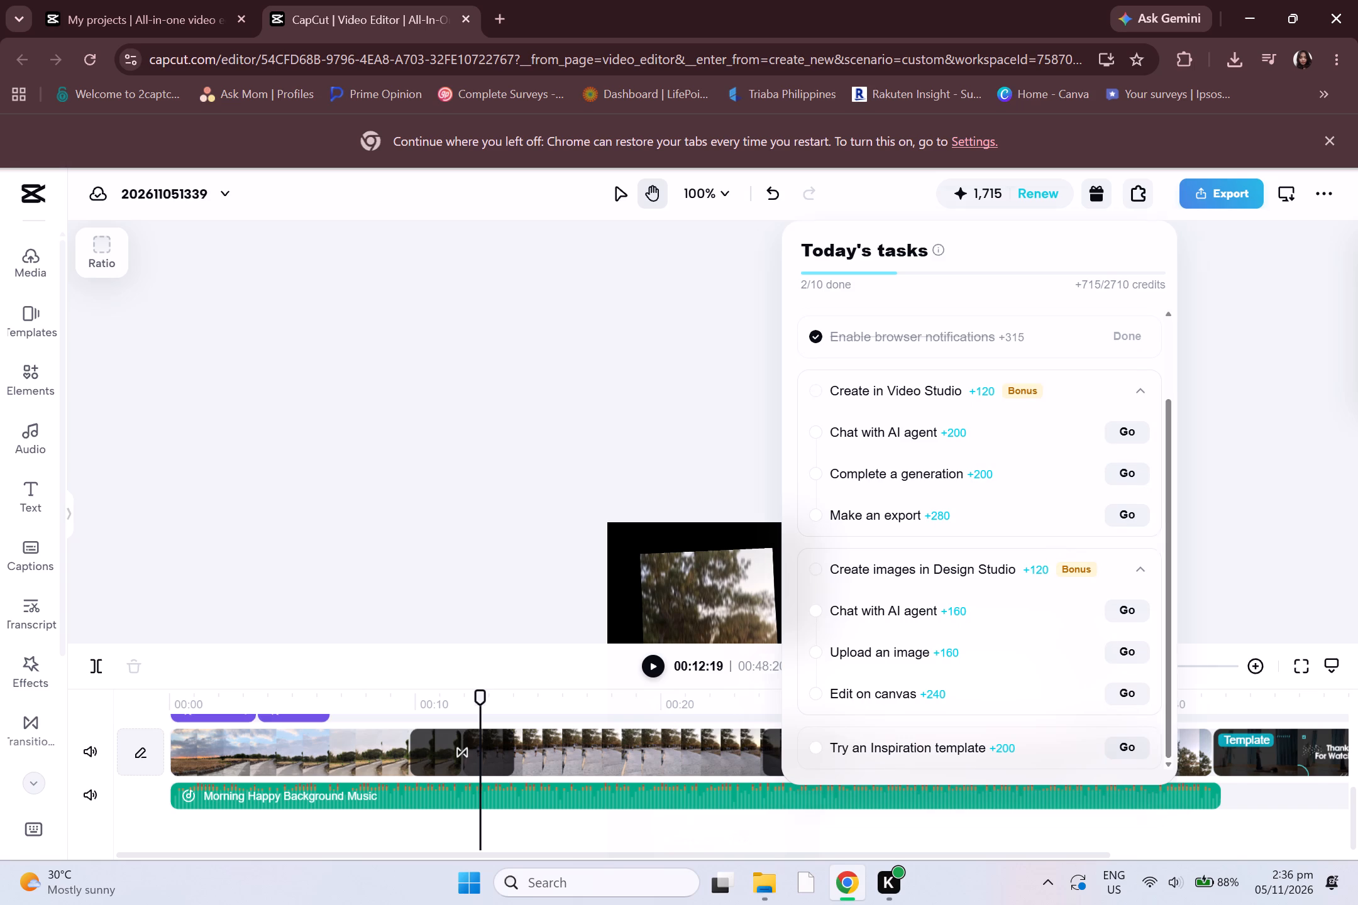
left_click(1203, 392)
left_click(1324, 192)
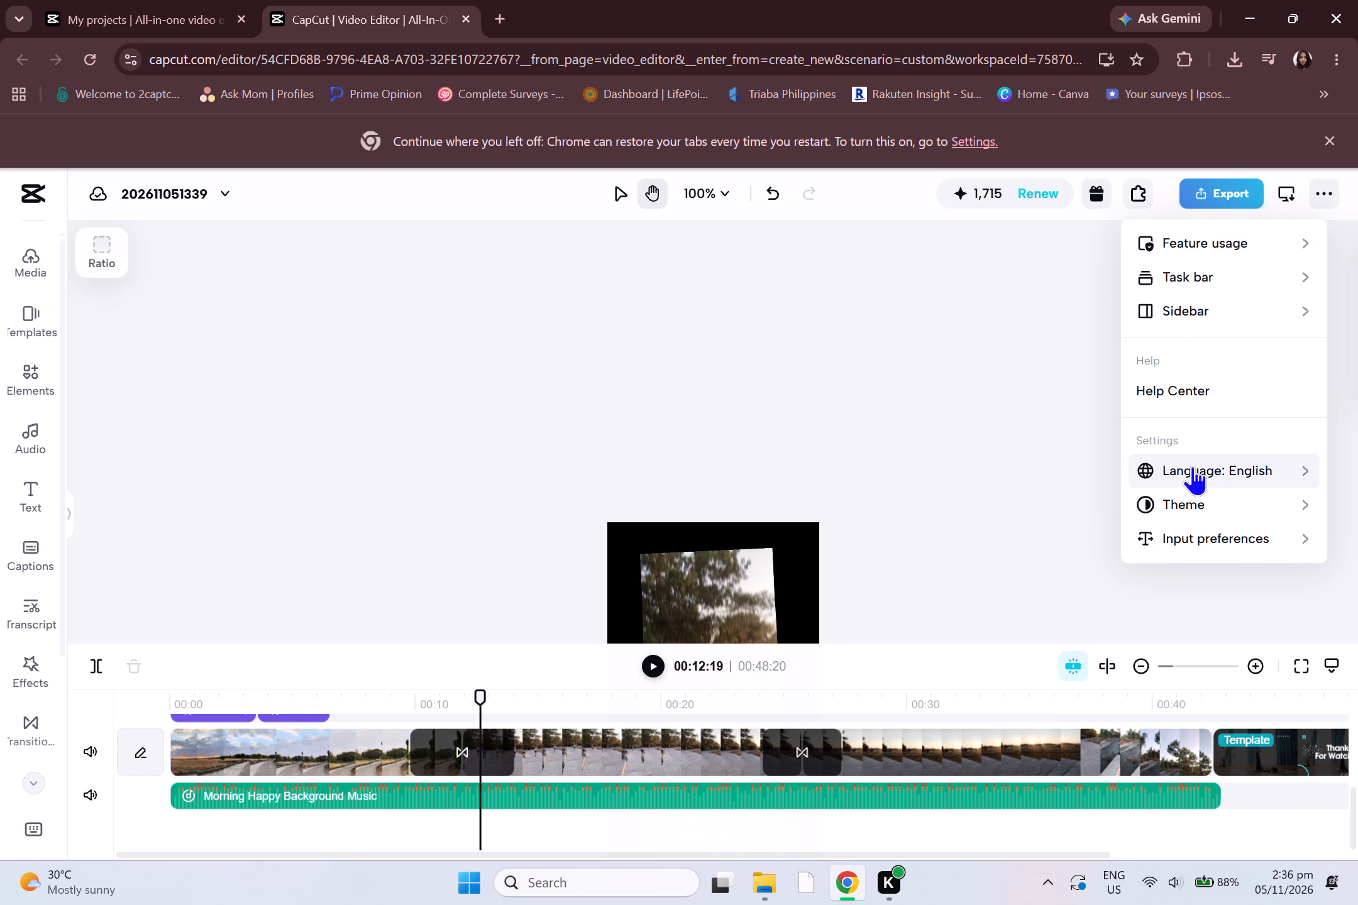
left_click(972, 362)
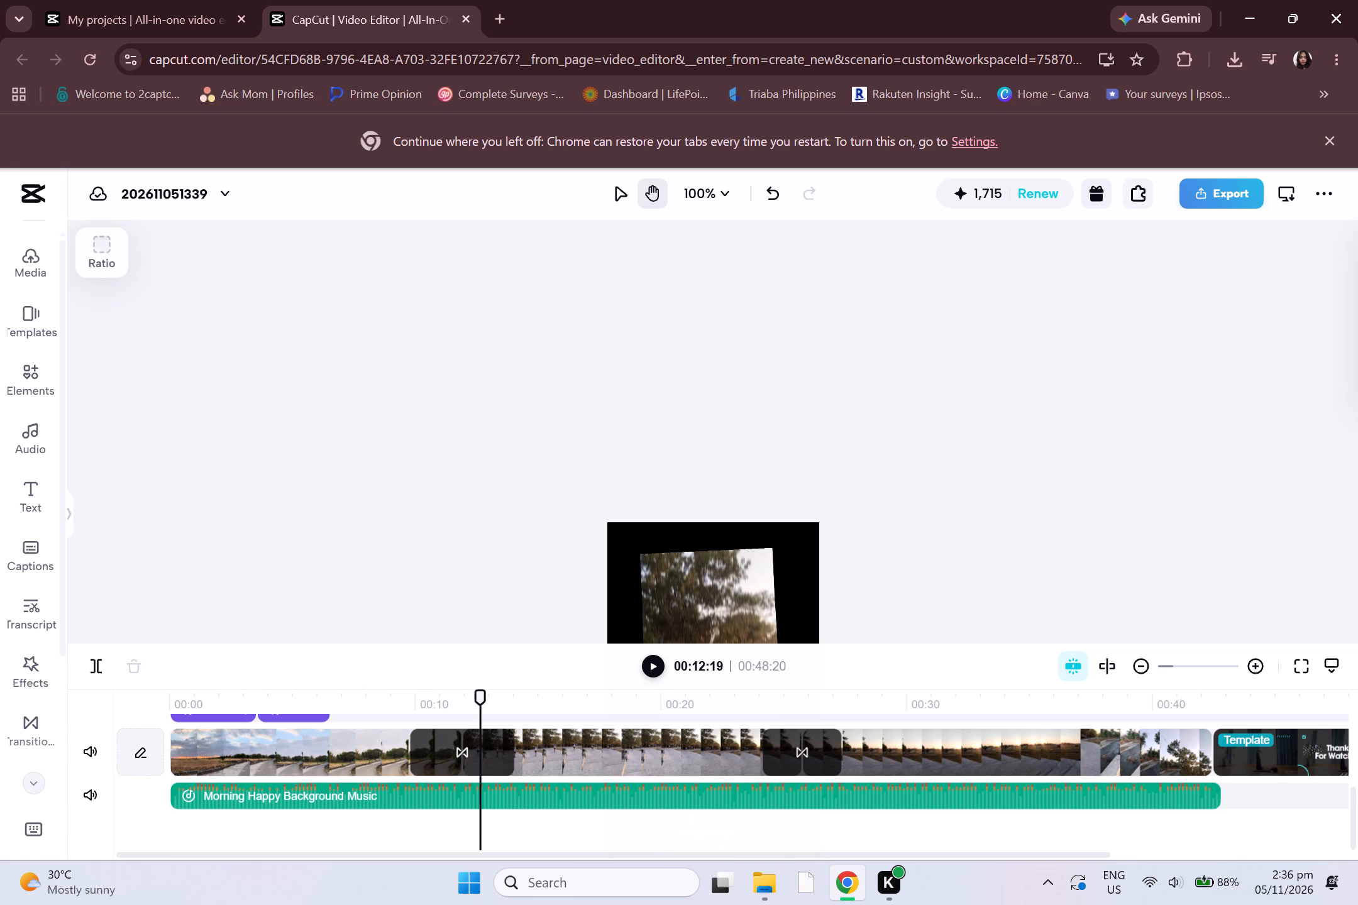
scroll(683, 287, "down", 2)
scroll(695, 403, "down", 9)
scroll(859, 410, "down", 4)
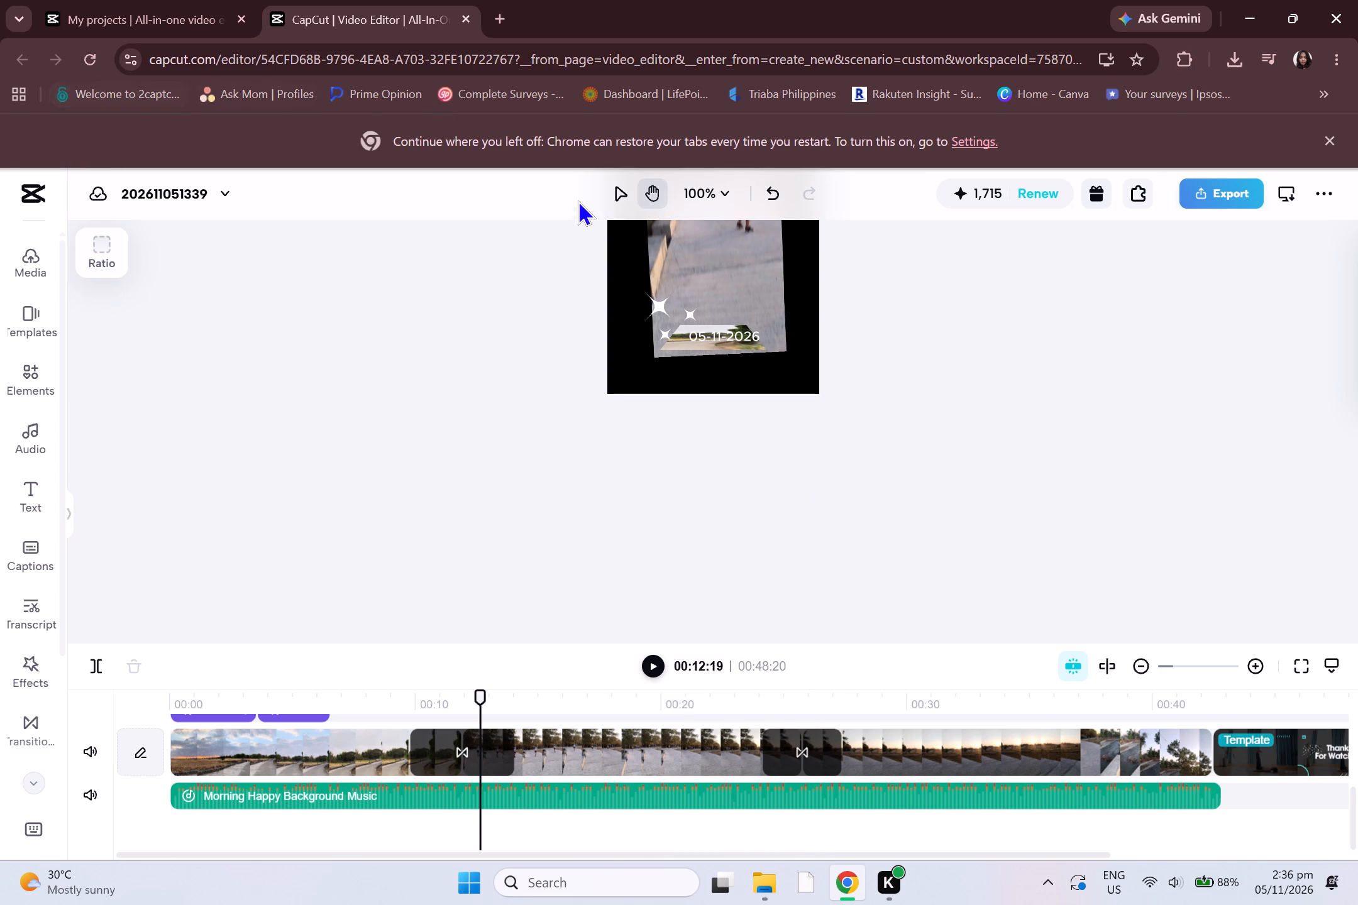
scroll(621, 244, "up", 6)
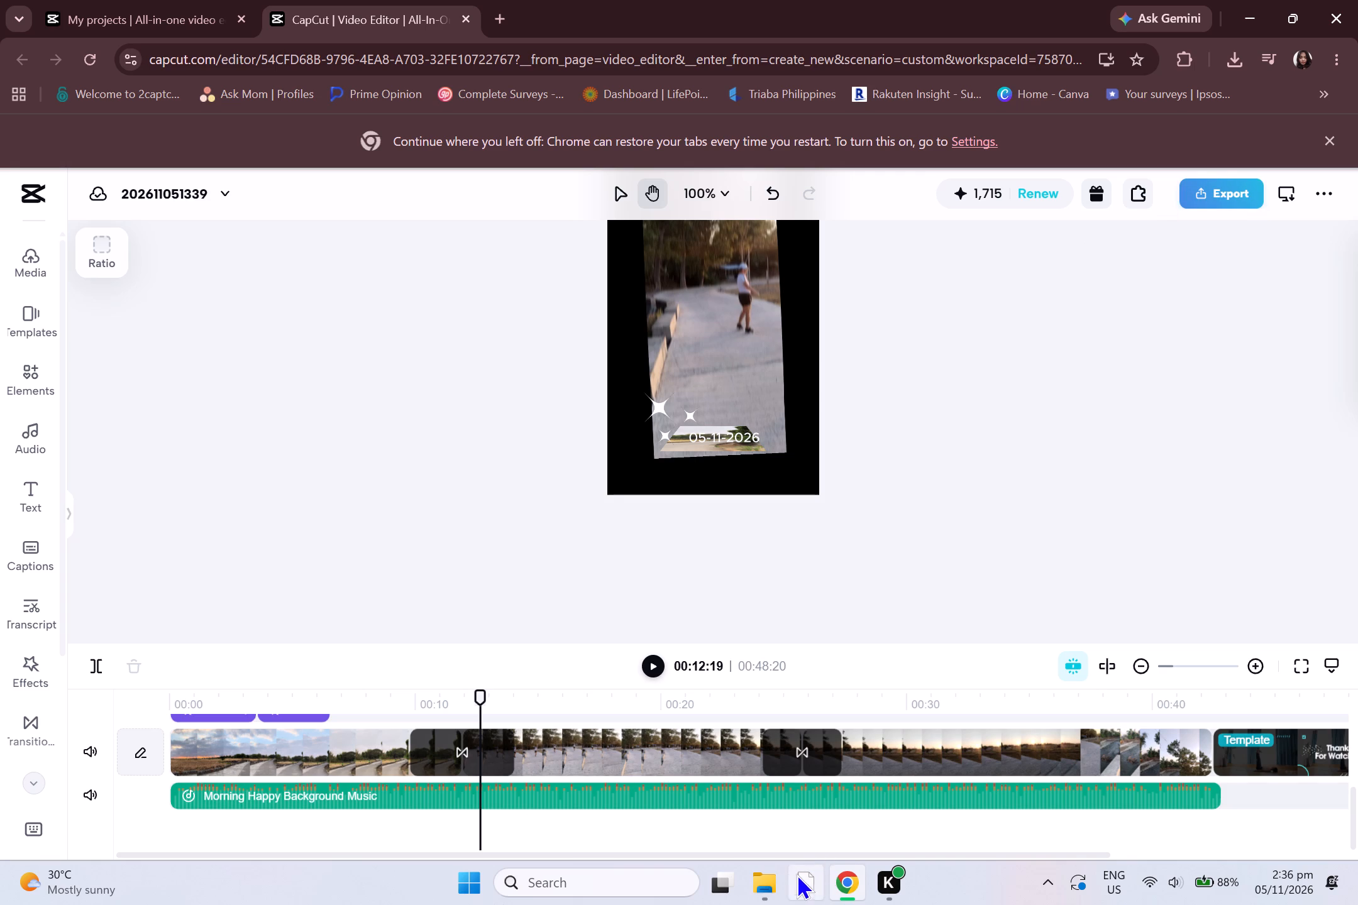
Open the exported video 202611051339.mp4 from Downloads in VLC, watch it enlarged from the beginning, and close the player.
left_click(766, 876)
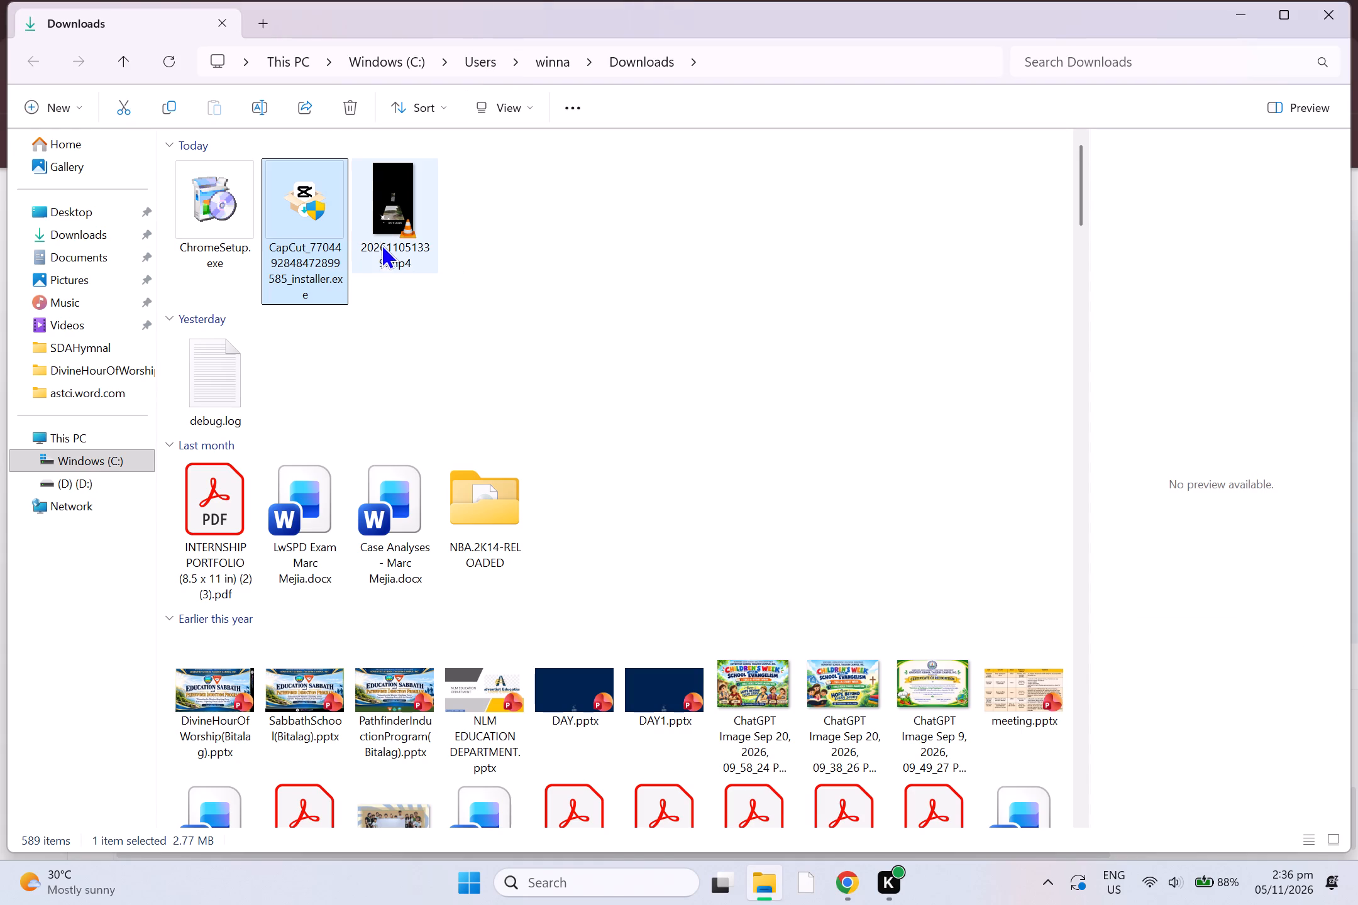
left_click(380, 200)
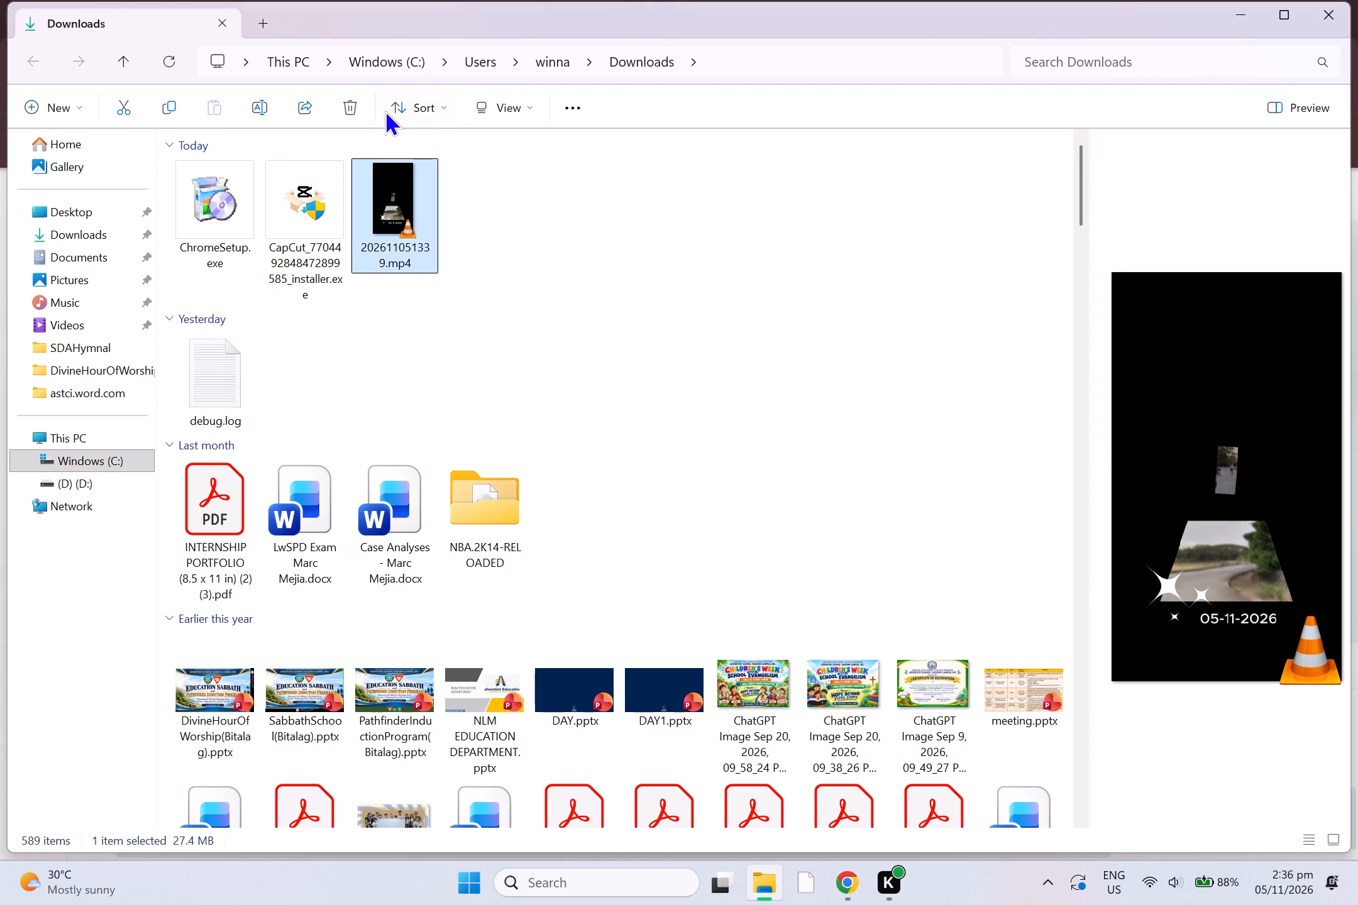
double_click(397, 205)
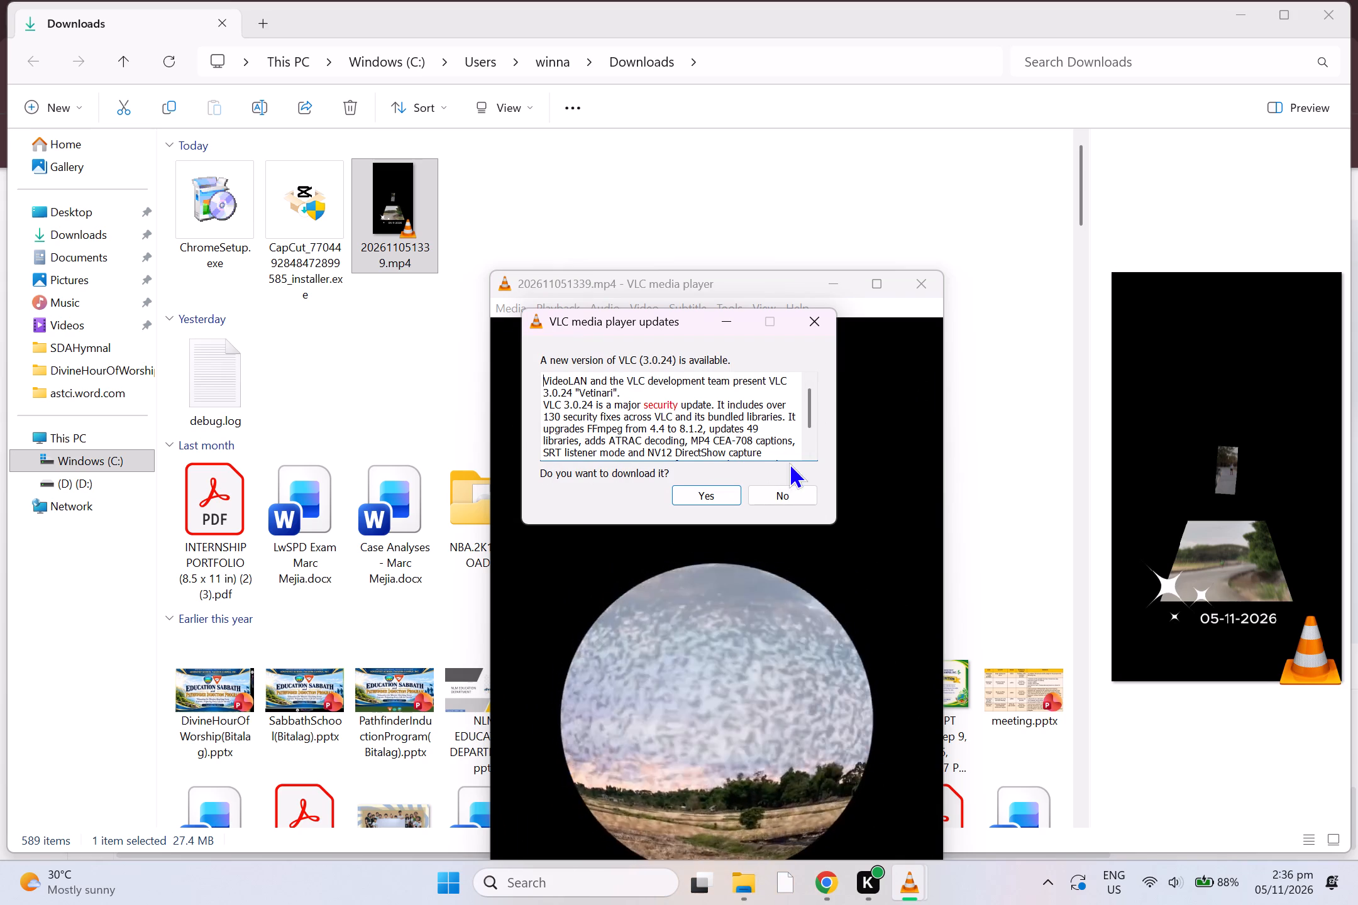
left_click(790, 488)
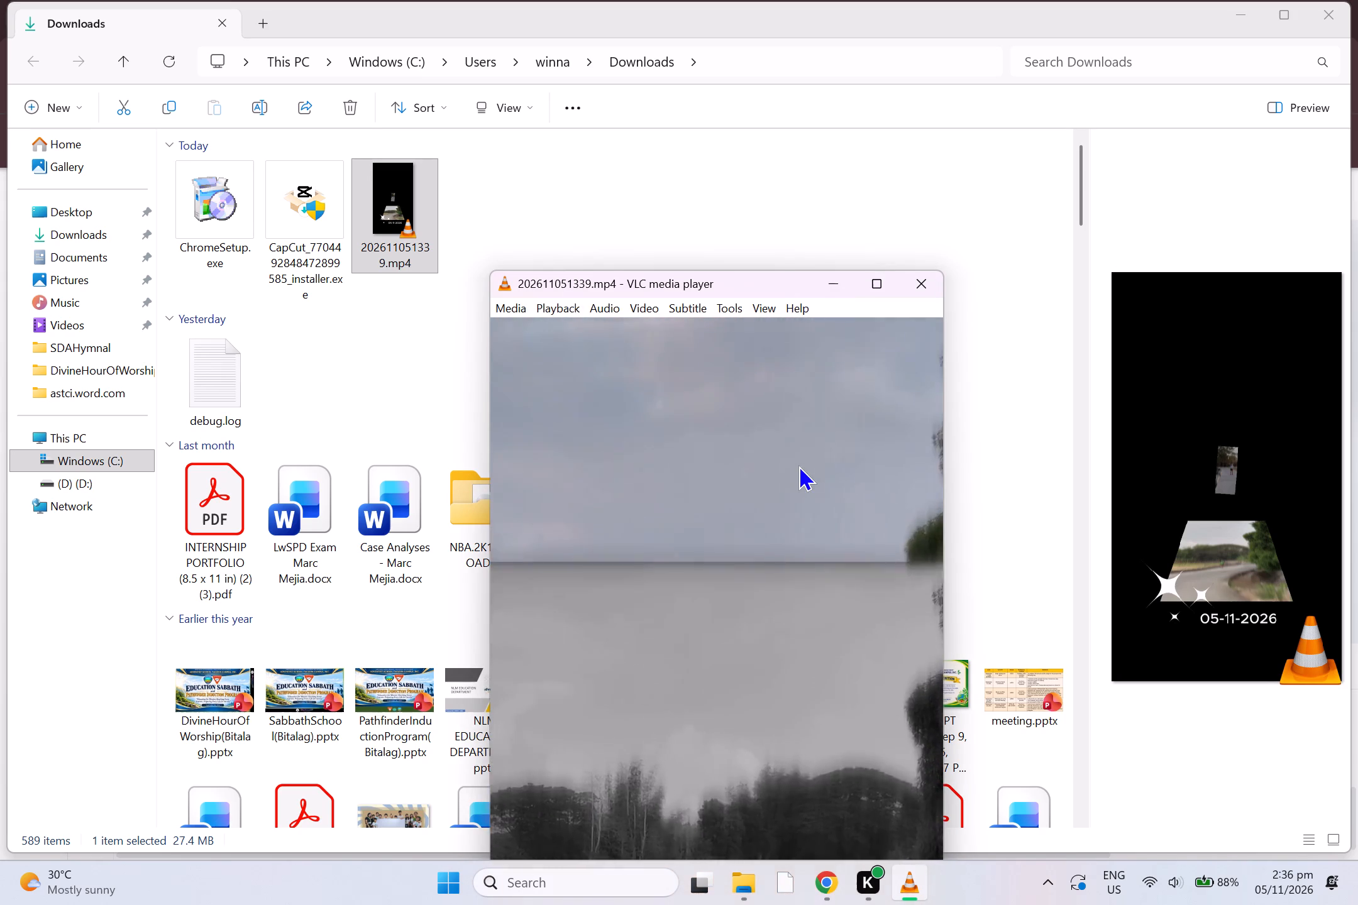
scroll(798, 465, "down", 1)
left_click(878, 273)
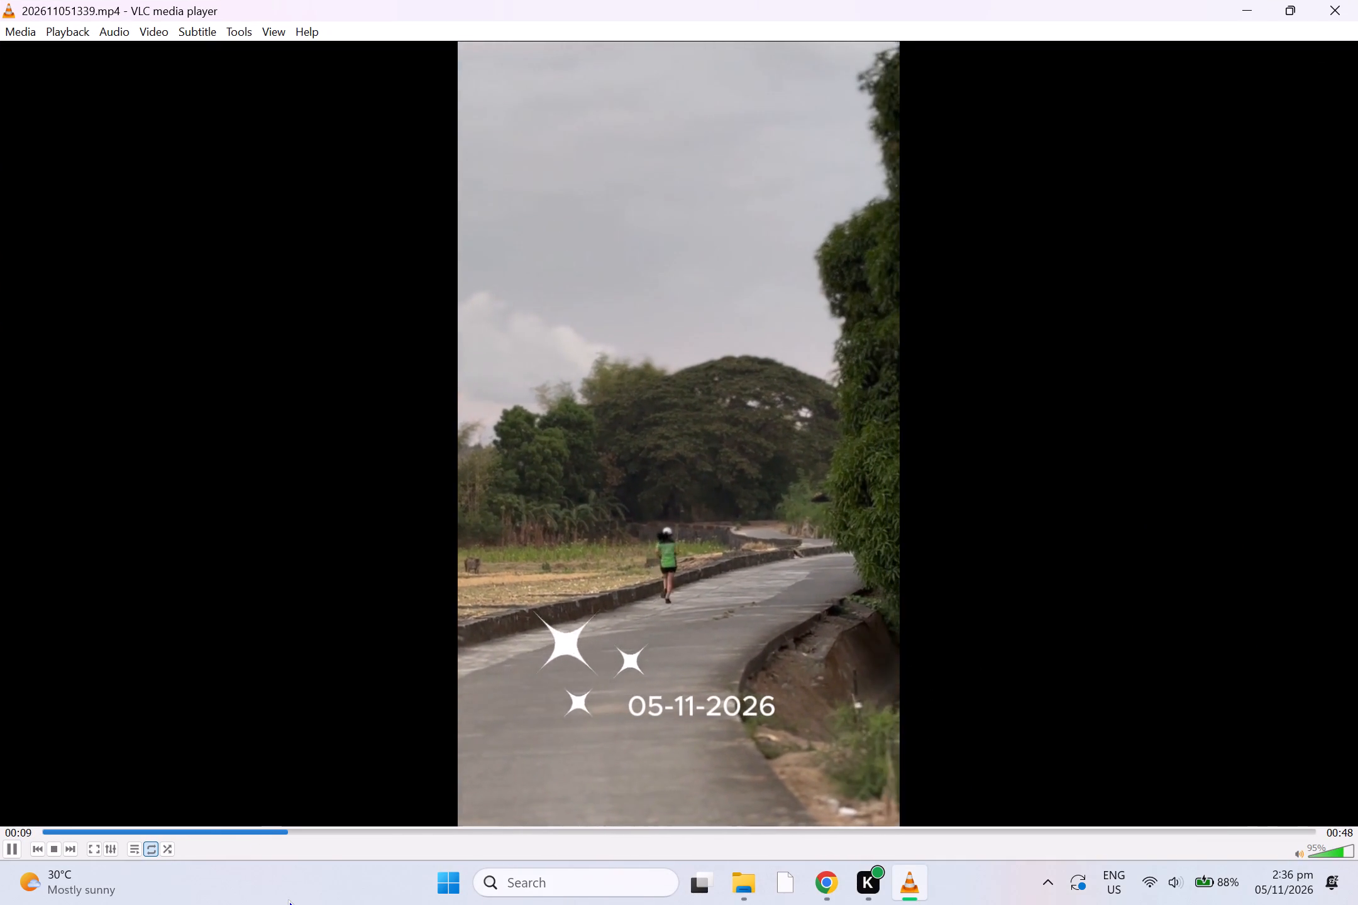
left_click_drag(307, 831, 59, 838)
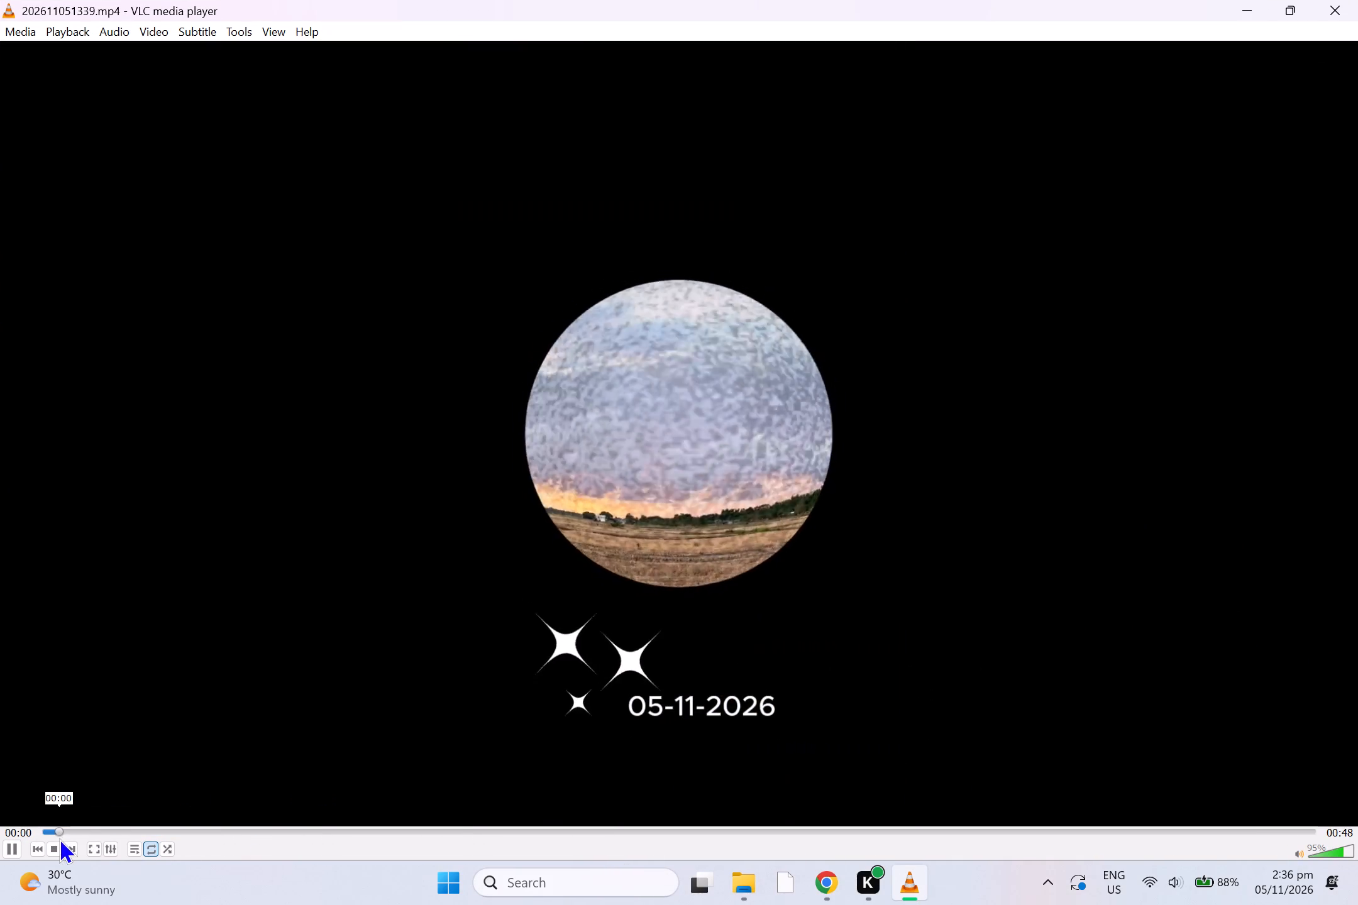
left_click_drag(59, 838, 13, 838)
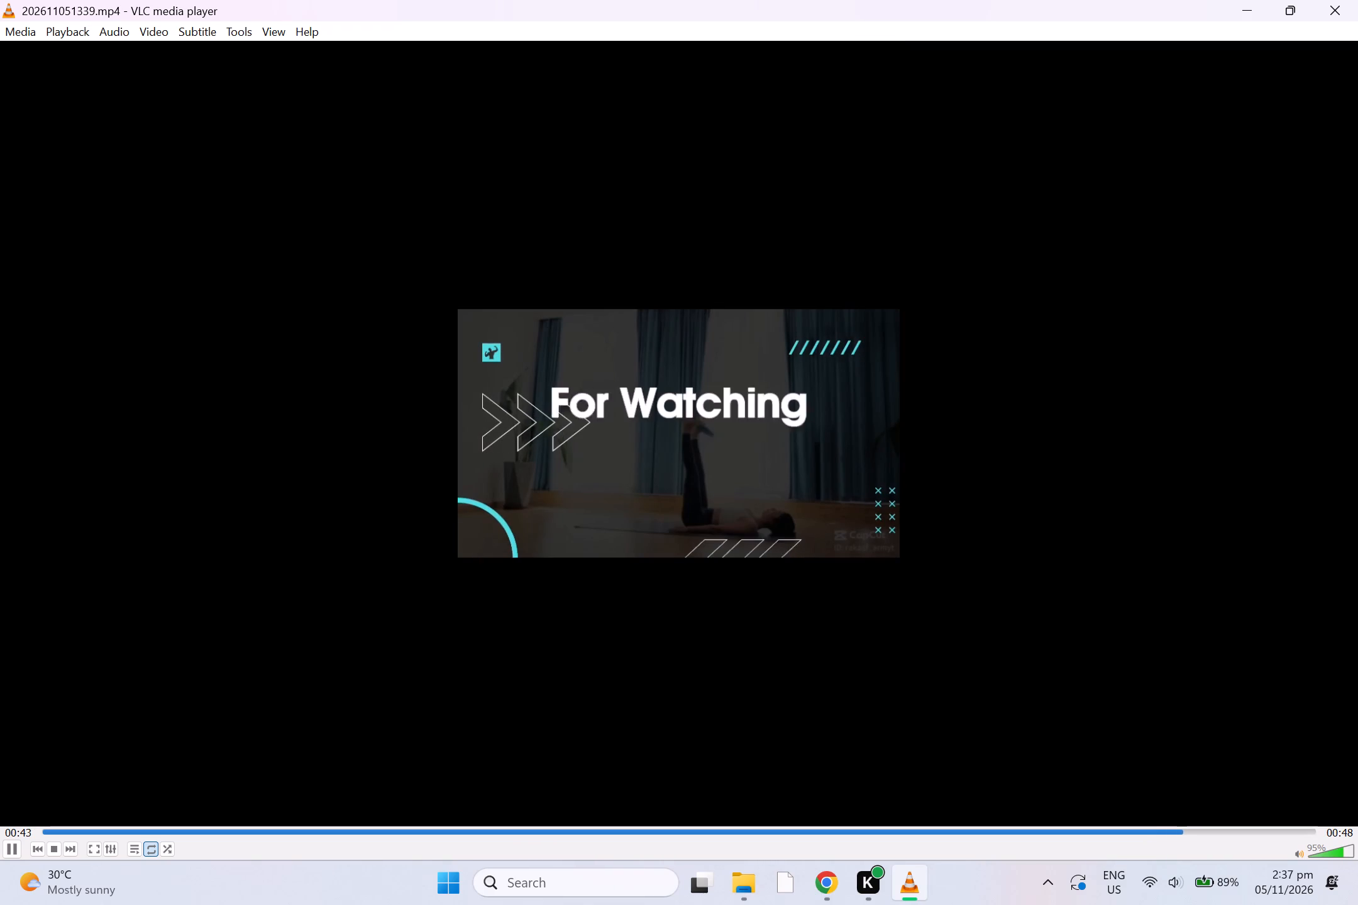
left_click(1319, 2)
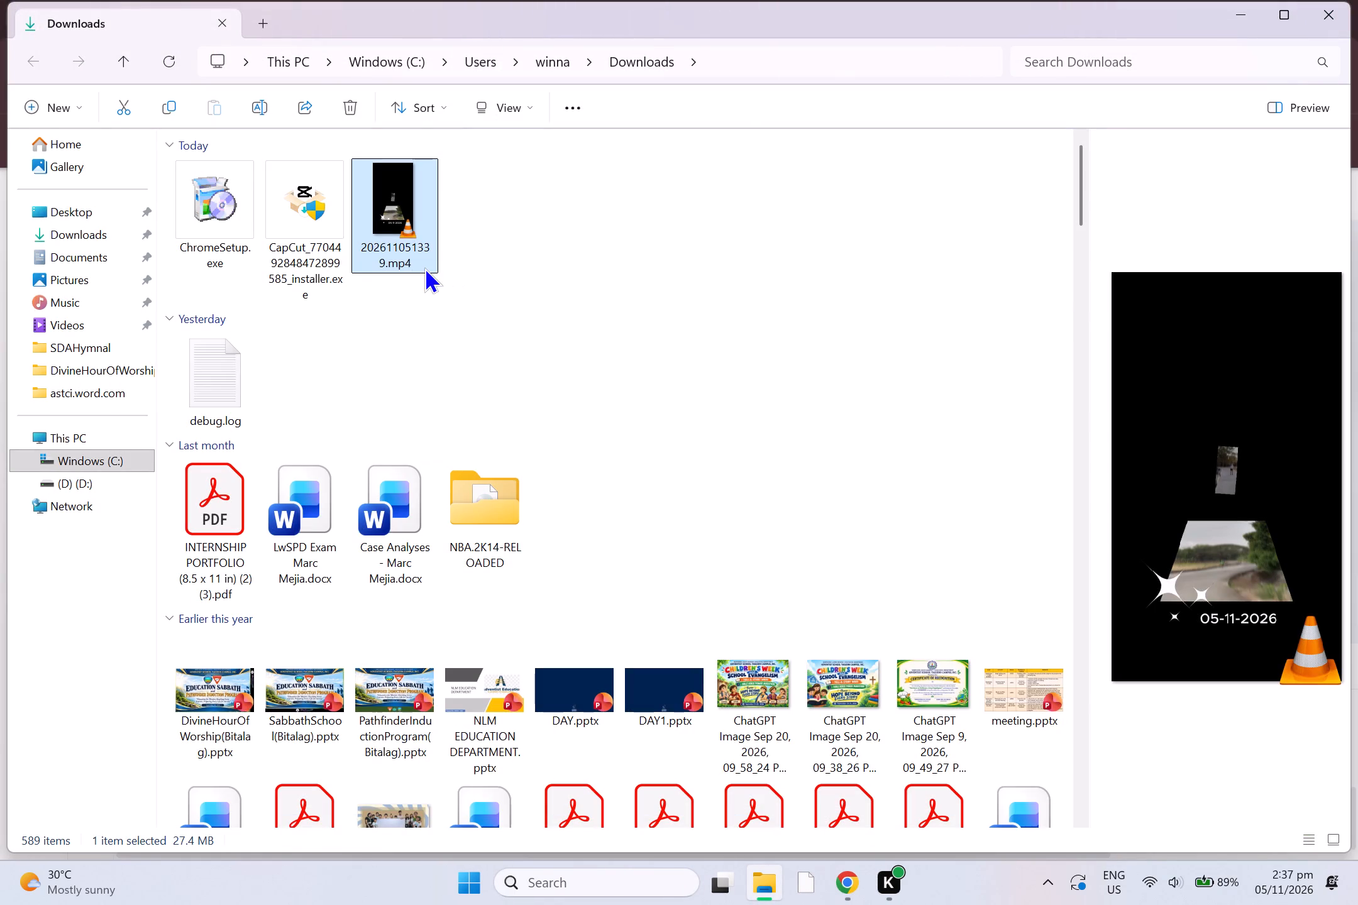
Switch back to the CapCut project in Chrome.
scroll(727, 508, "down", 2)
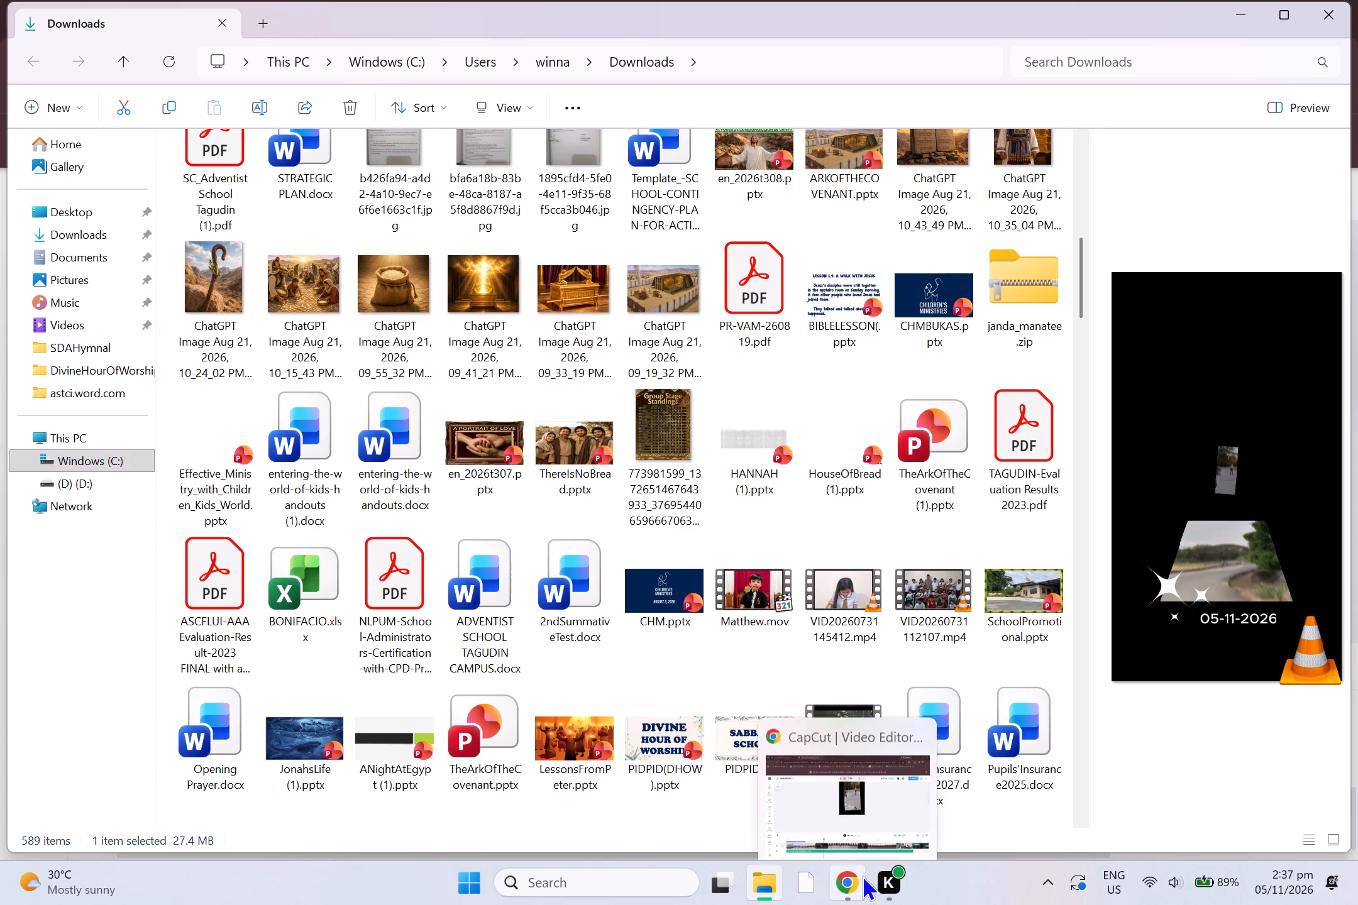
left_click(843, 884)
scroll(784, 361, "up", 3)
scroll(916, 403, "up", 4)
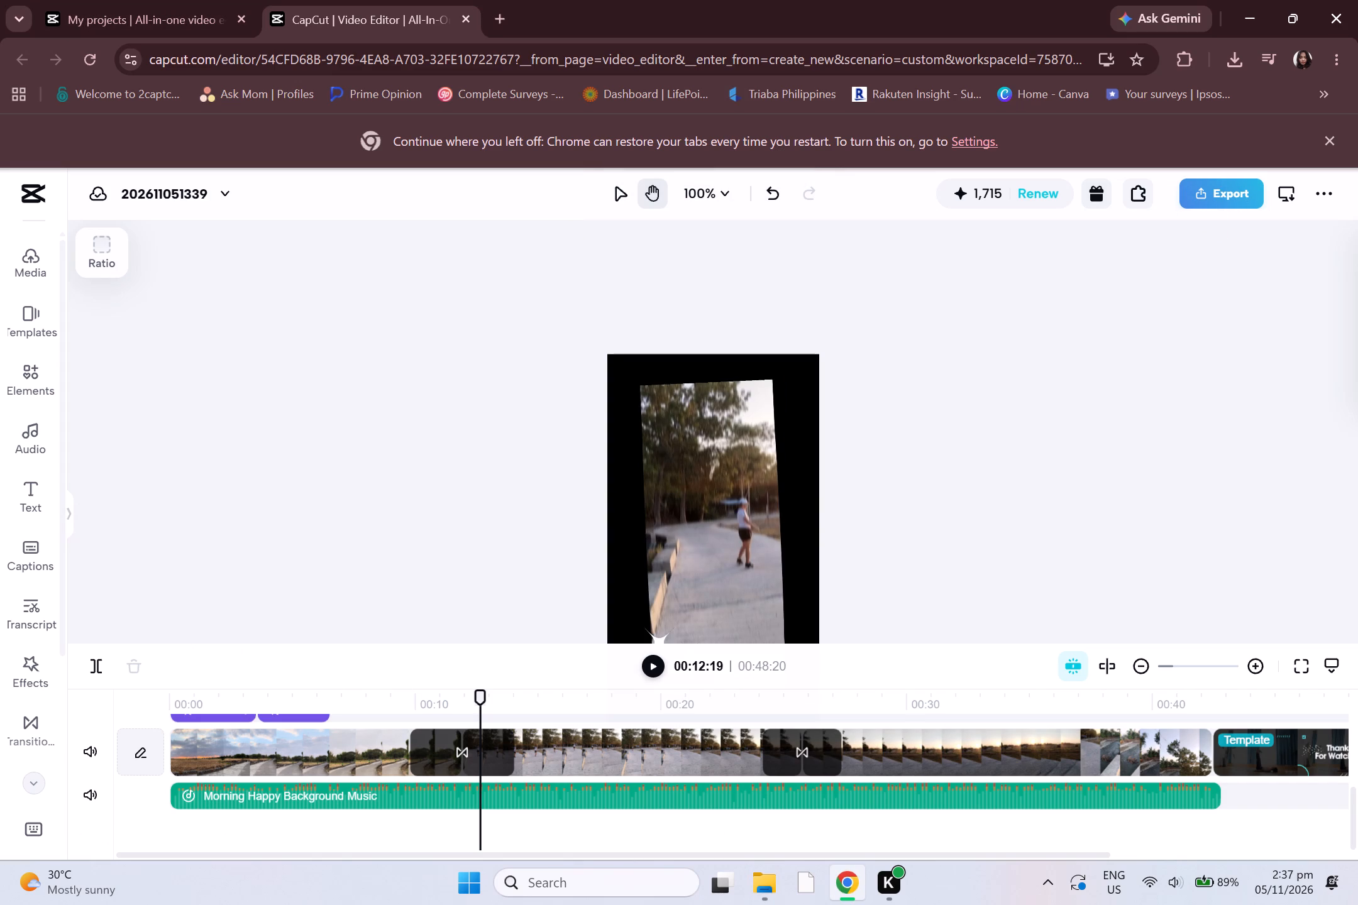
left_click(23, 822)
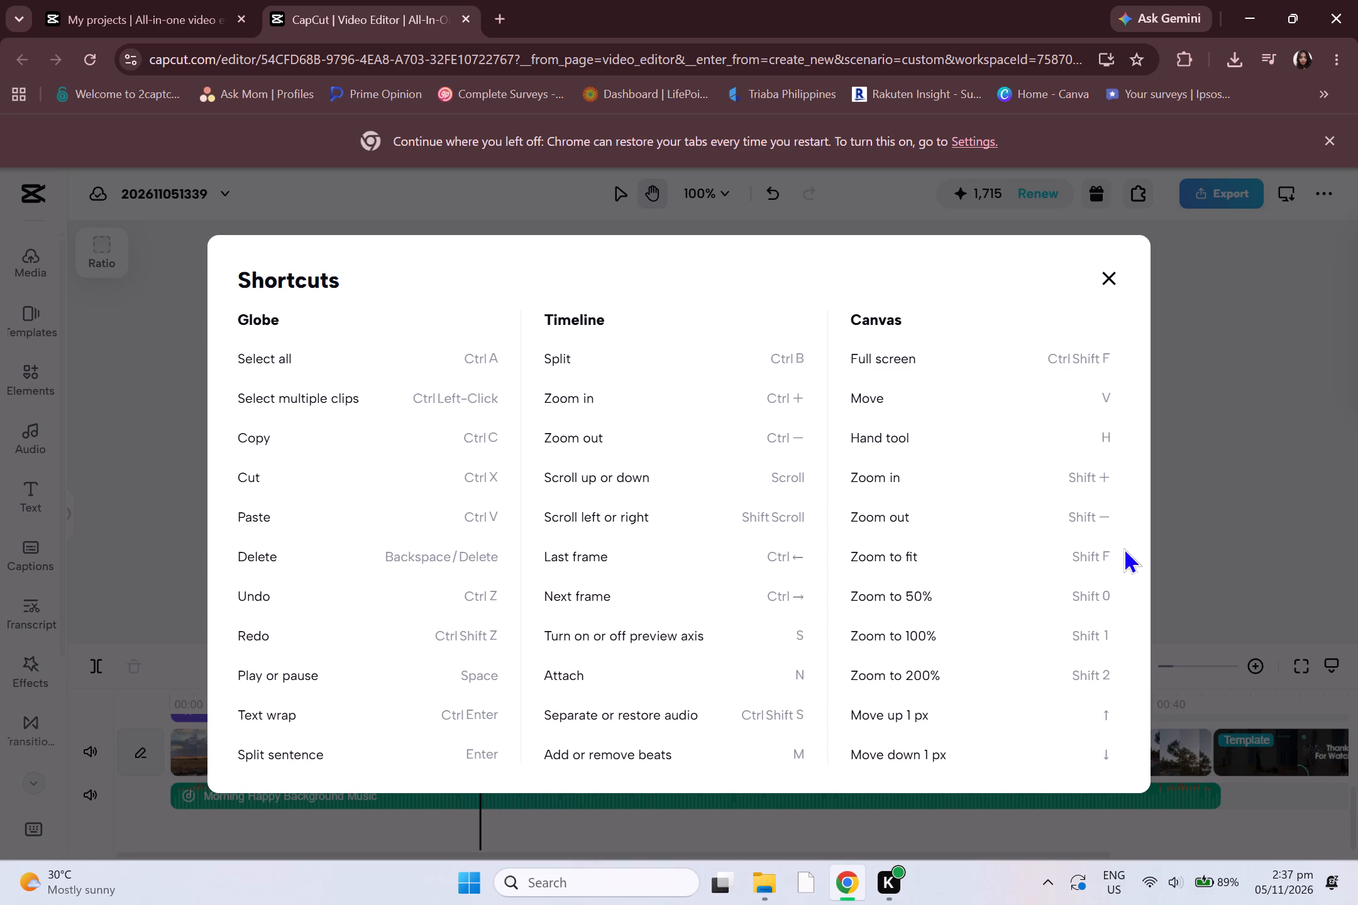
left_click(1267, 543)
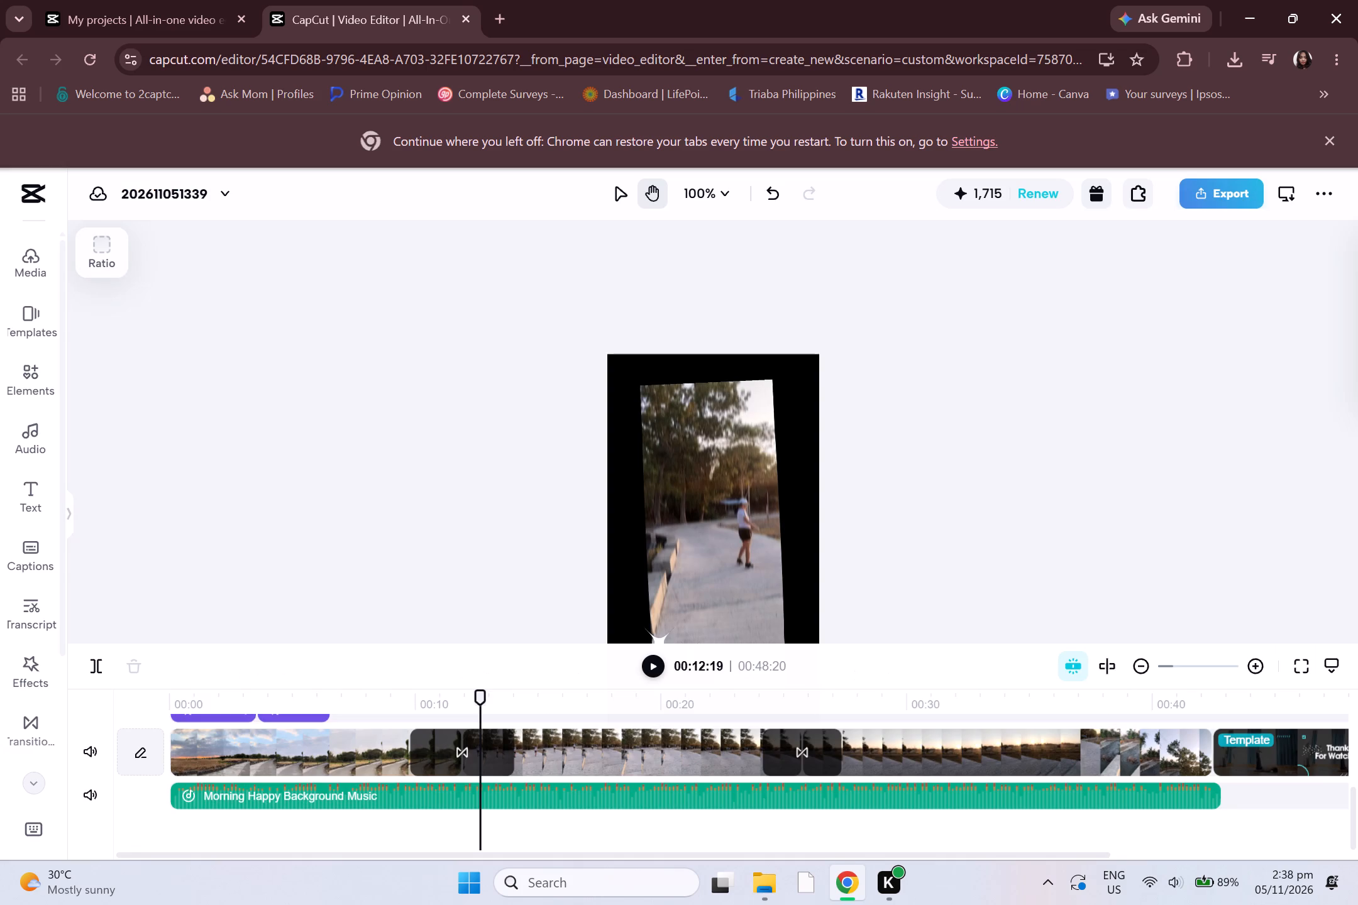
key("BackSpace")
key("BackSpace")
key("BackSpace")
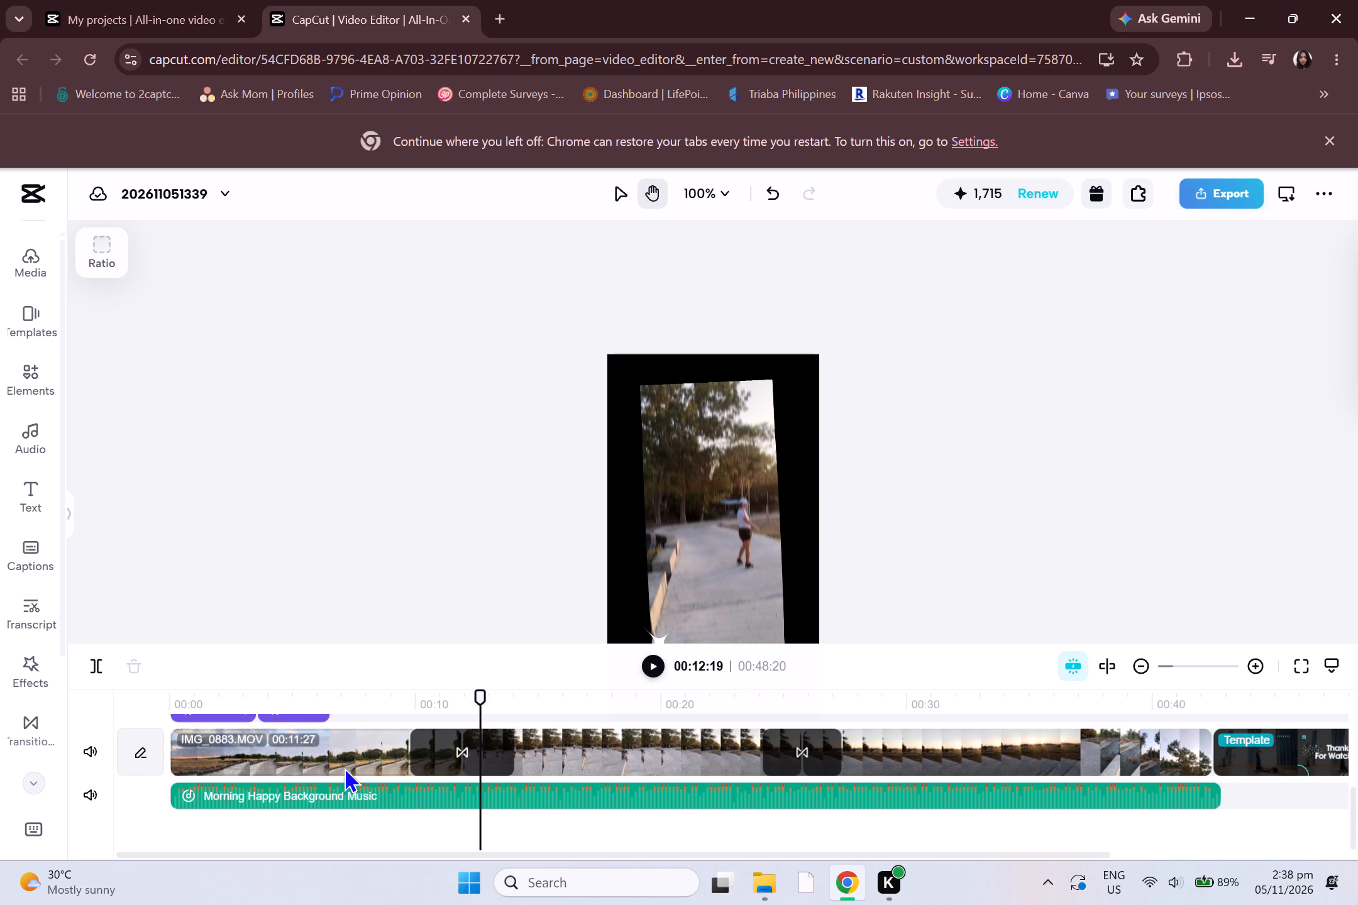
Delete the IMG_0883.MOV clip and the Morning Happy Background Music track from the timeline.
left_click(332, 757)
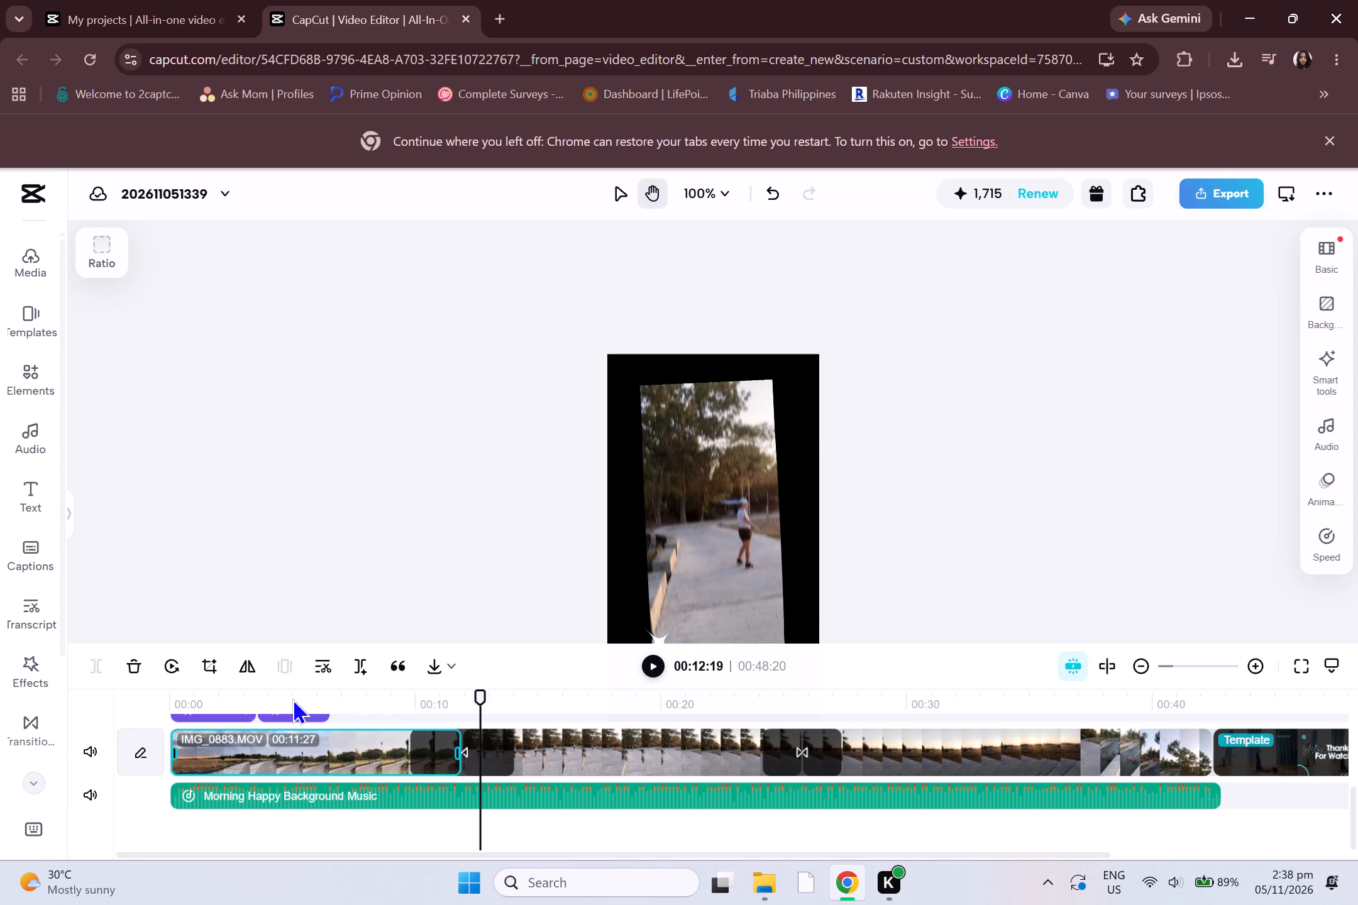
left_click(121, 665)
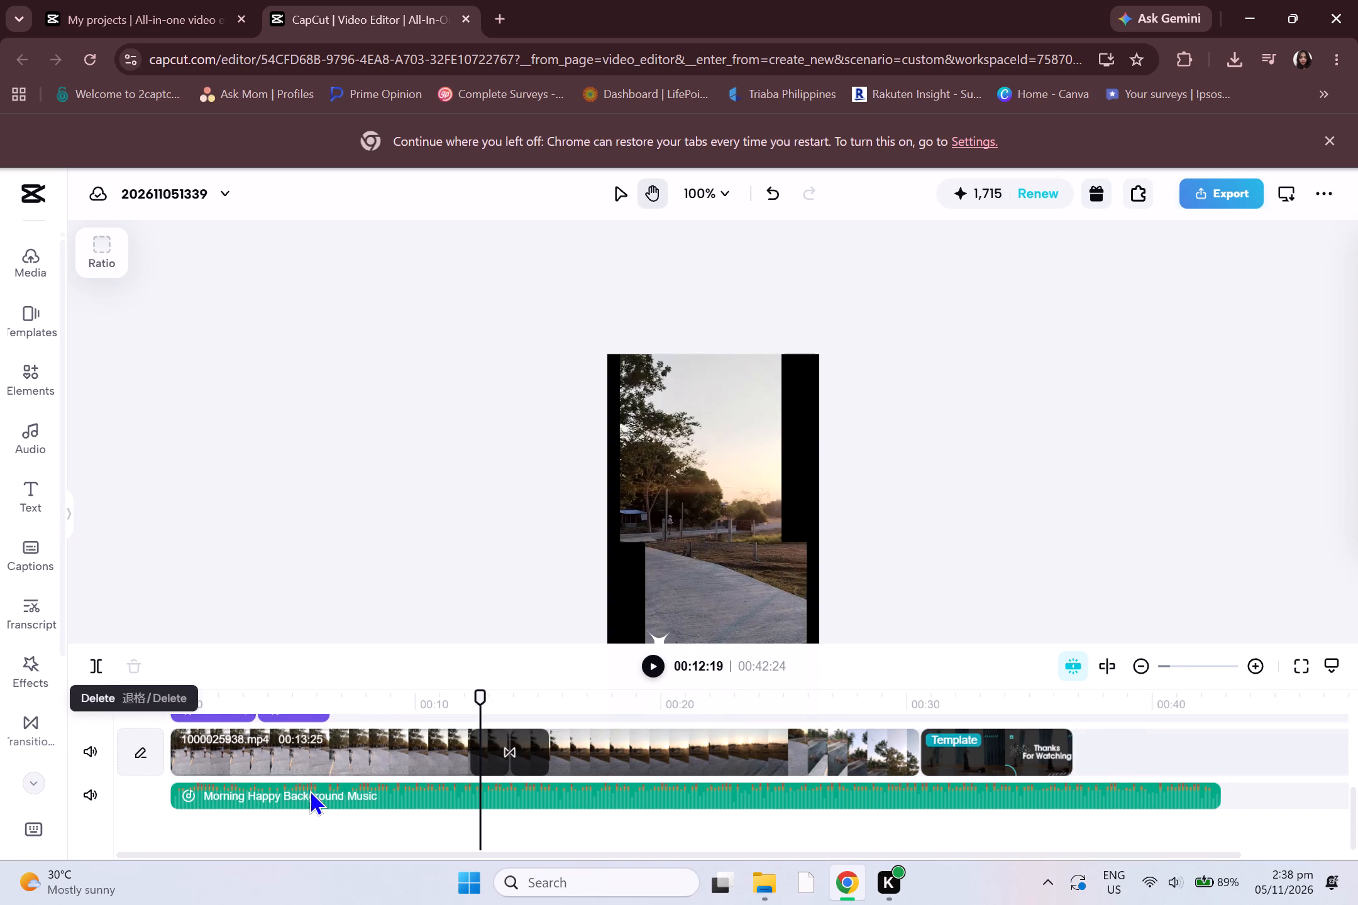
left_click(309, 789)
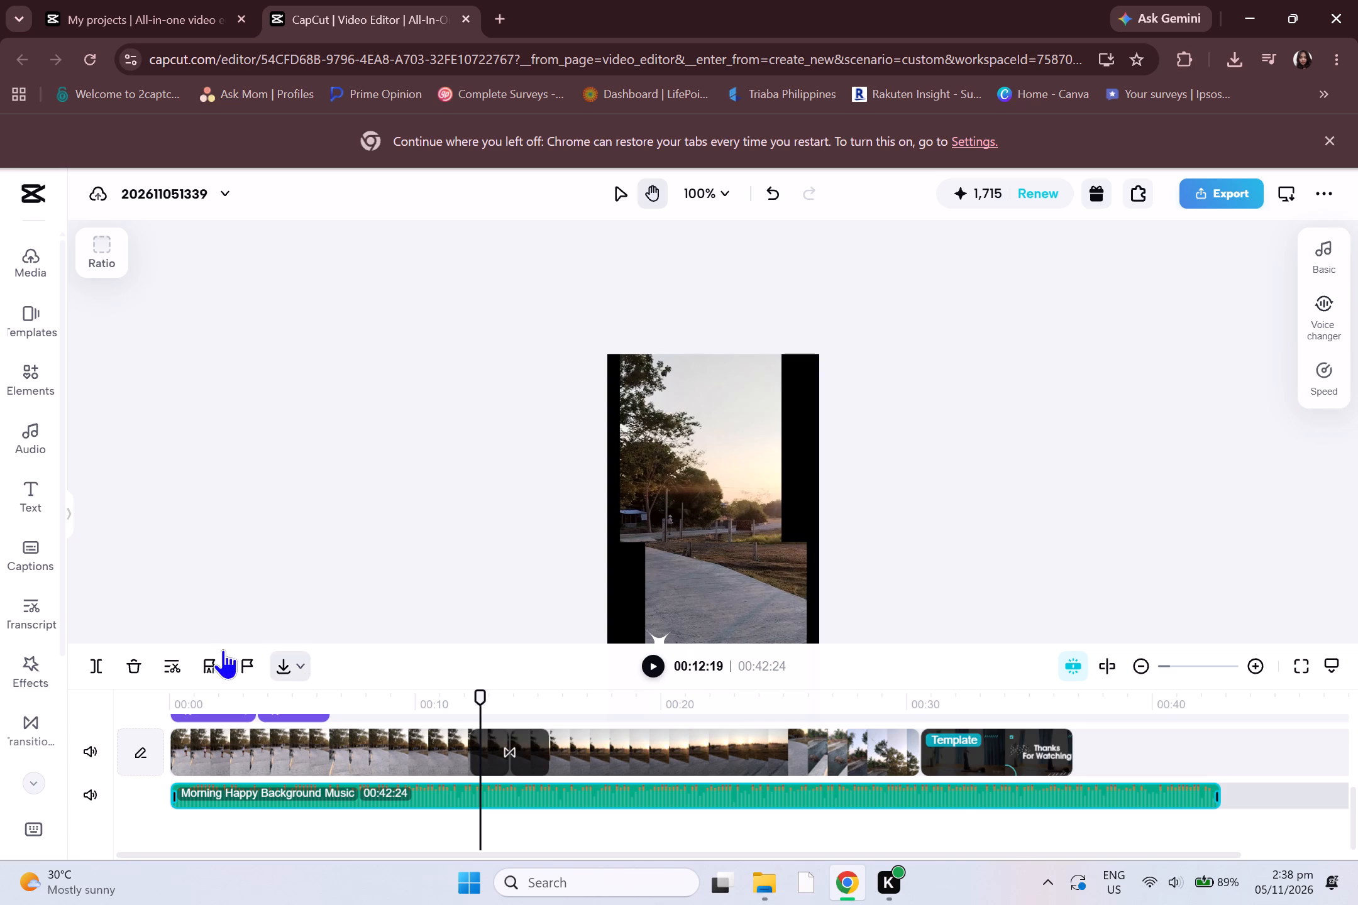
left_click(130, 660)
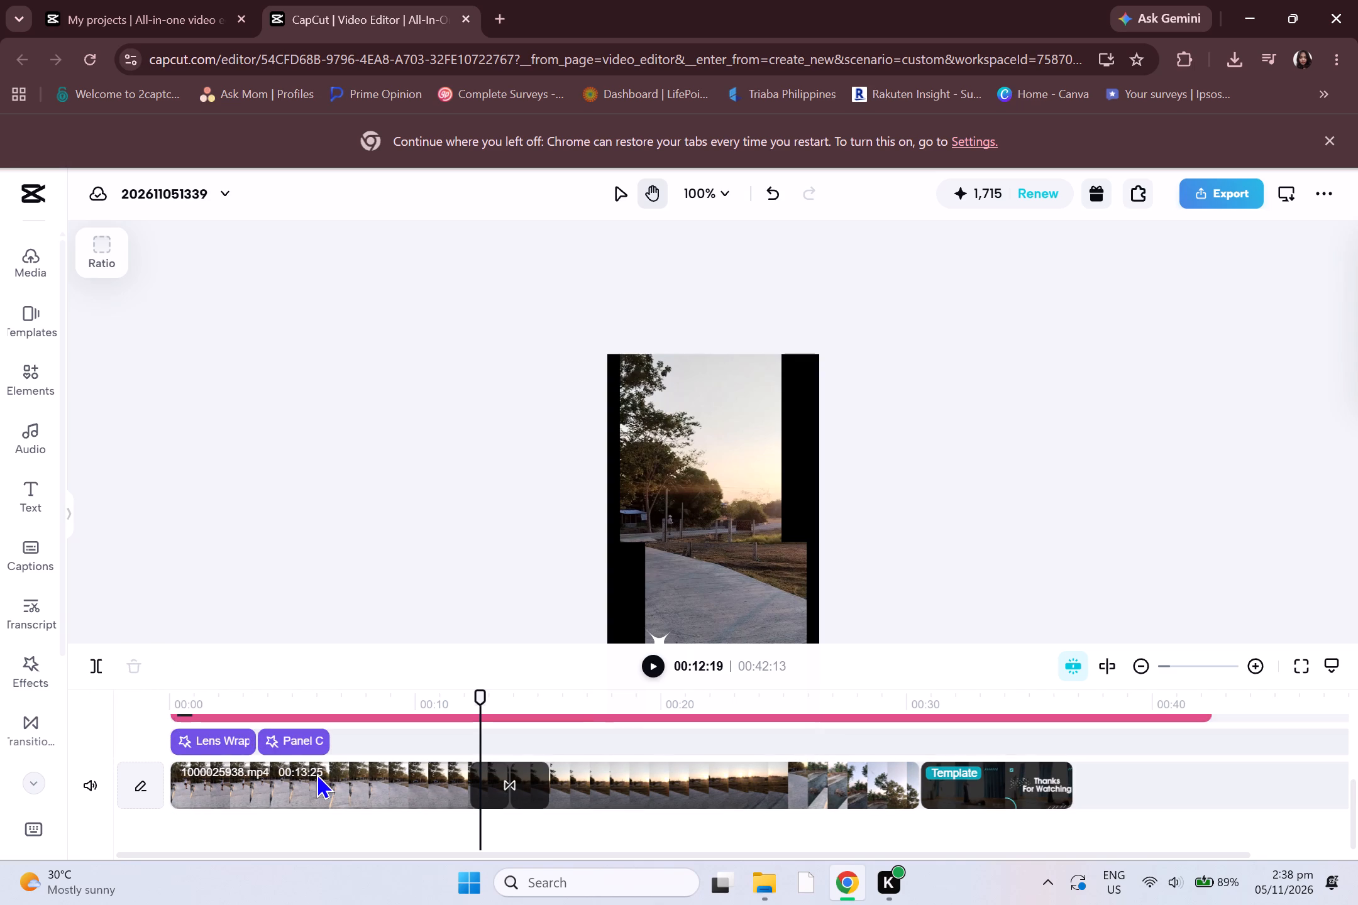
Delete both 1000025938.mp4 clips from the main video track.
left_click(316, 773)
left_click(142, 666)
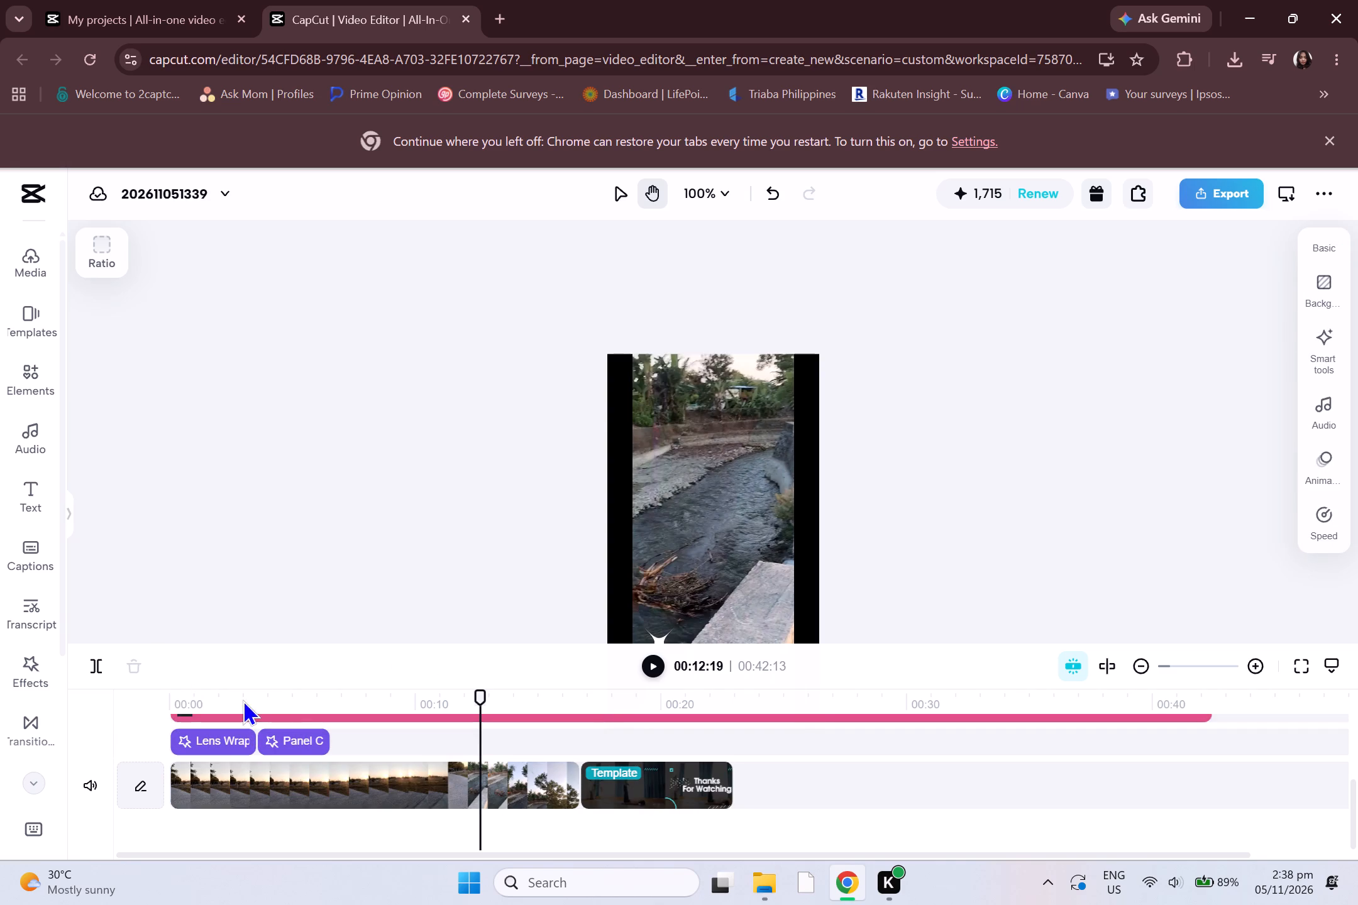
left_click(379, 785)
left_click(140, 665)
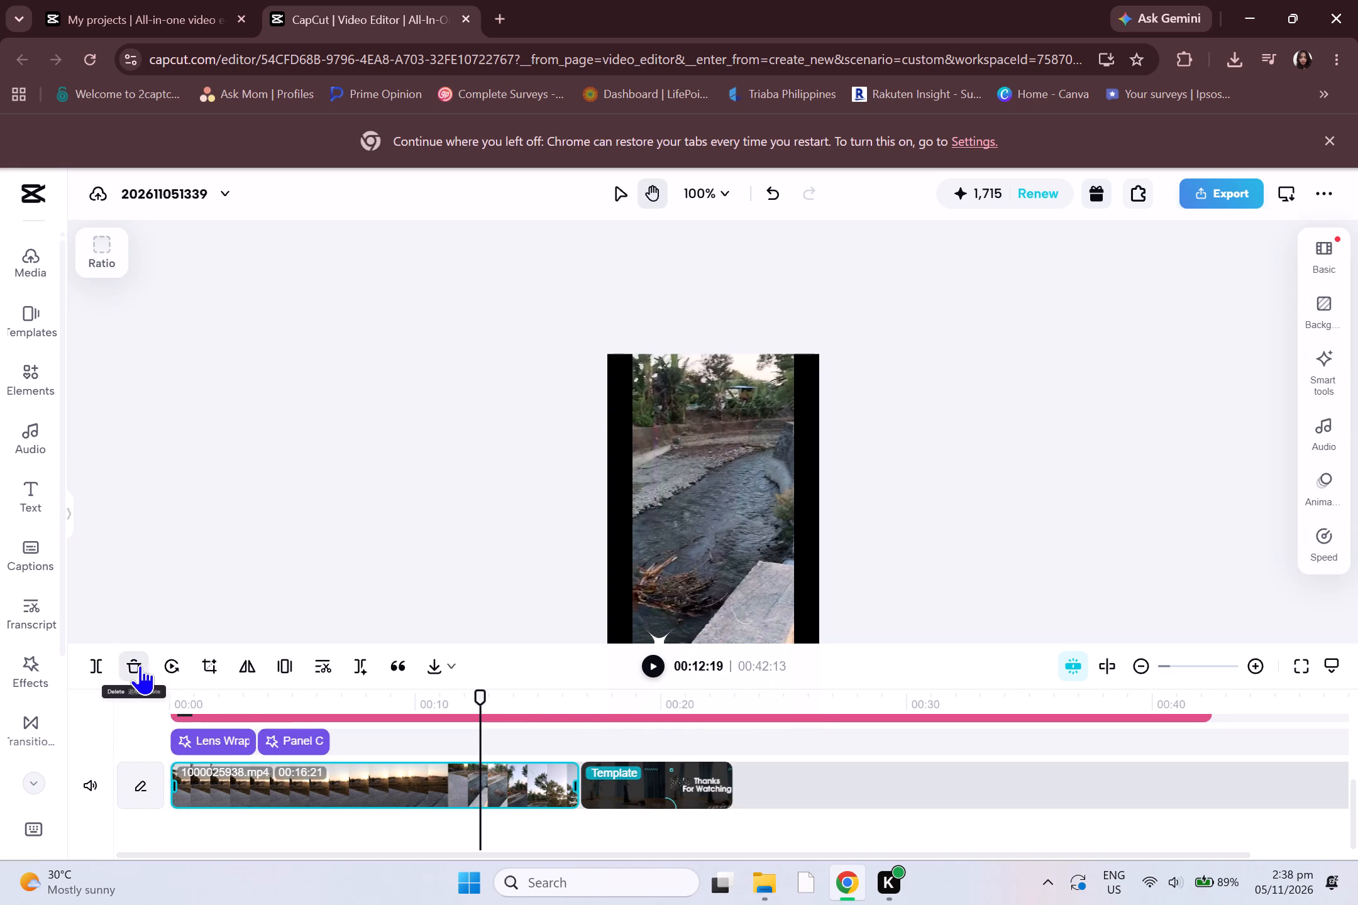
Delete the Thanks For Watching fitness outro template from the main video track.
left_click(289, 773)
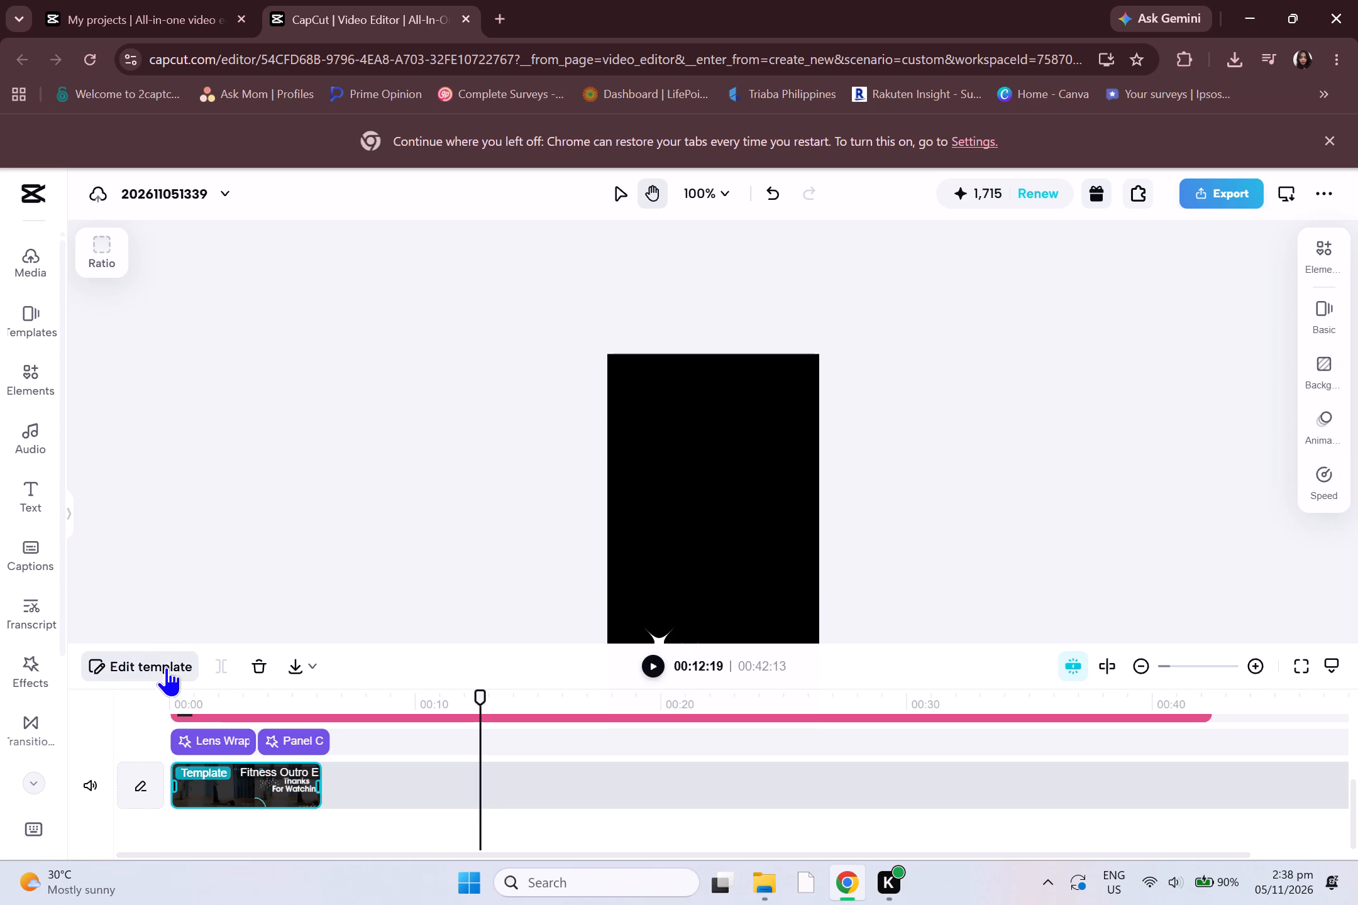
left_click(257, 665)
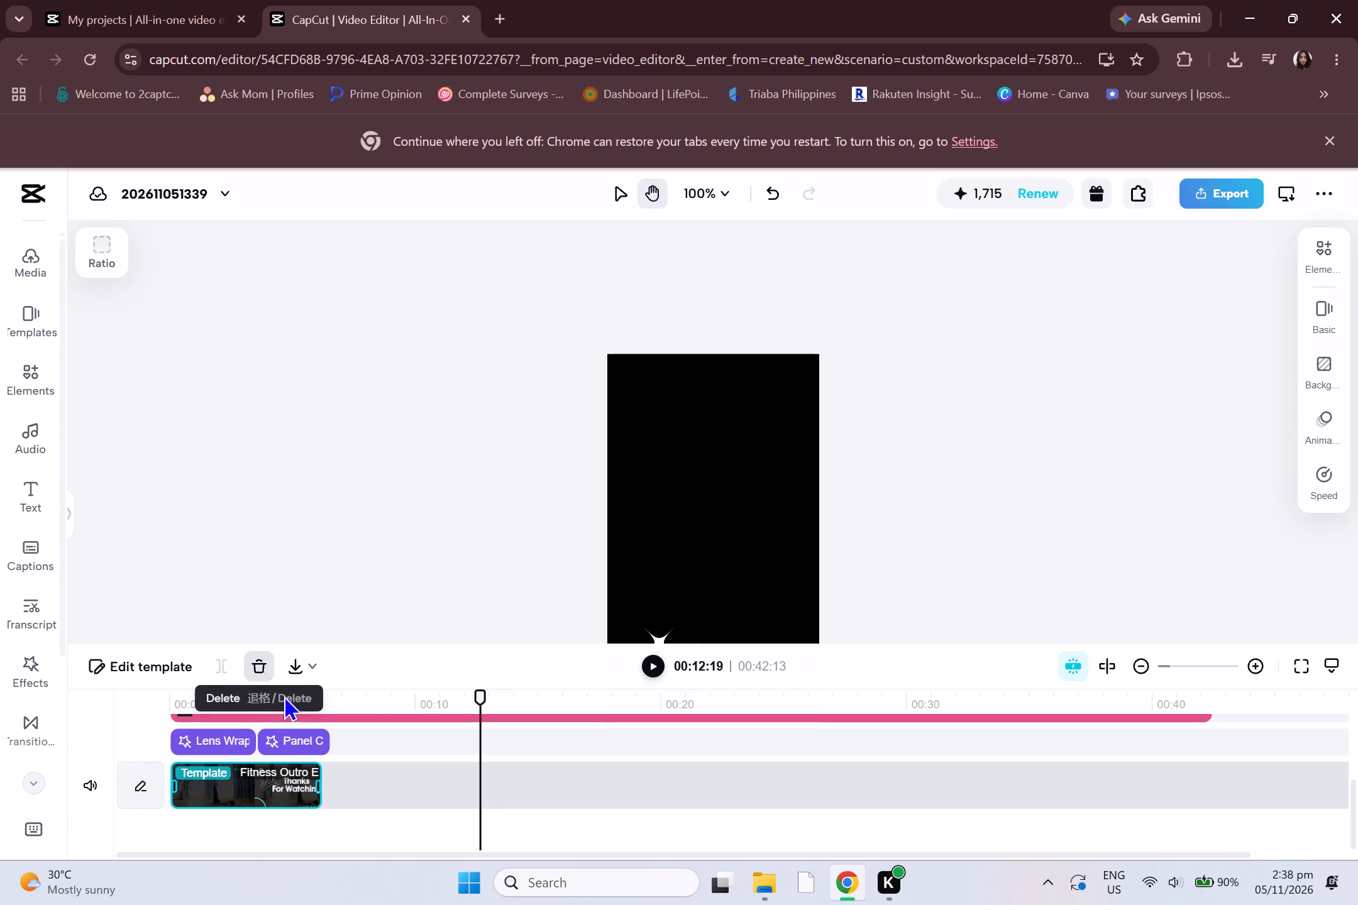
left_click(825, 552)
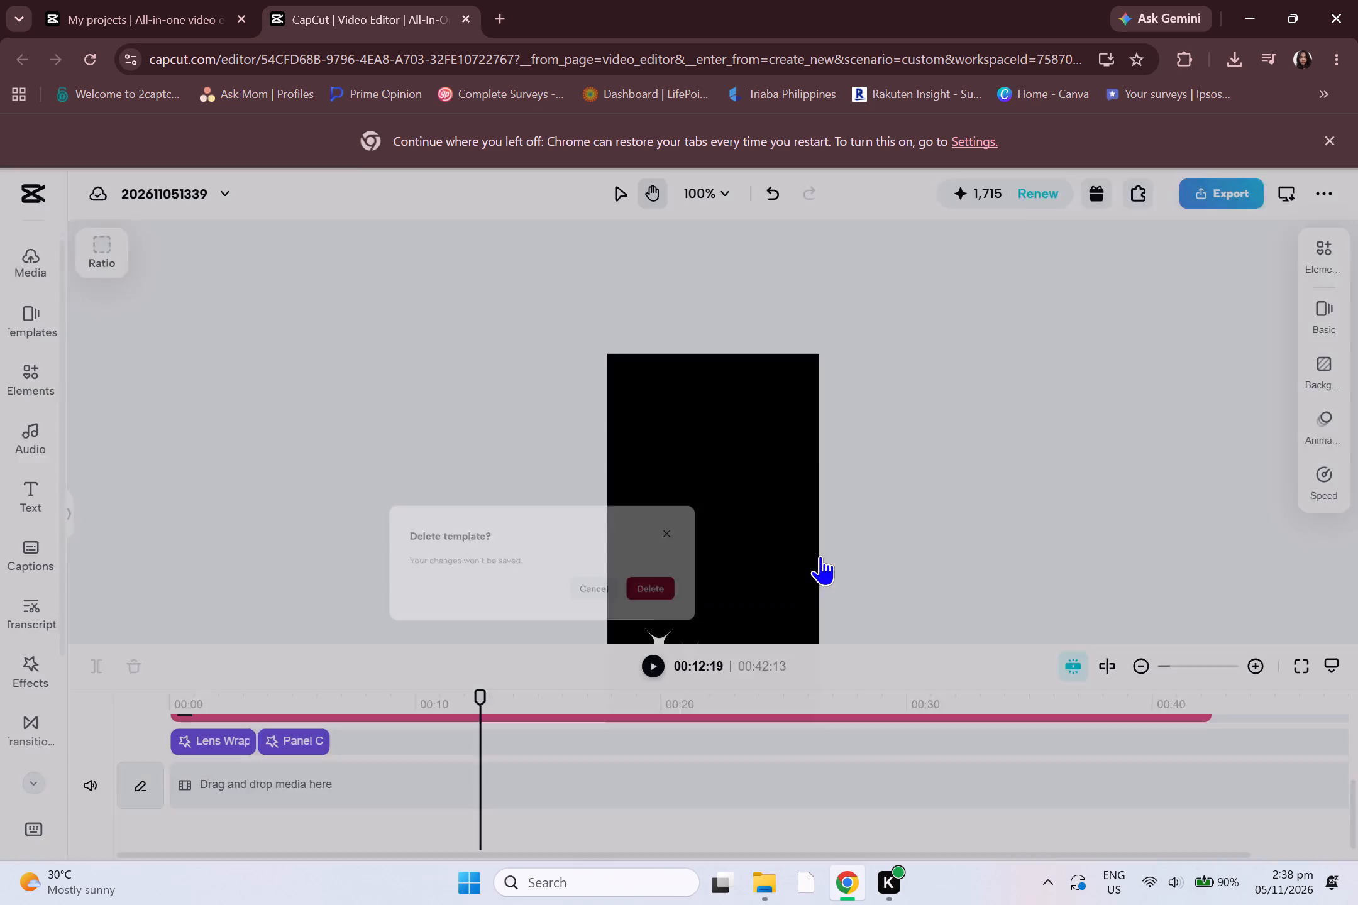
Delete the Lens Wrap and Panel Com effects from the timeline.
left_click(216, 734)
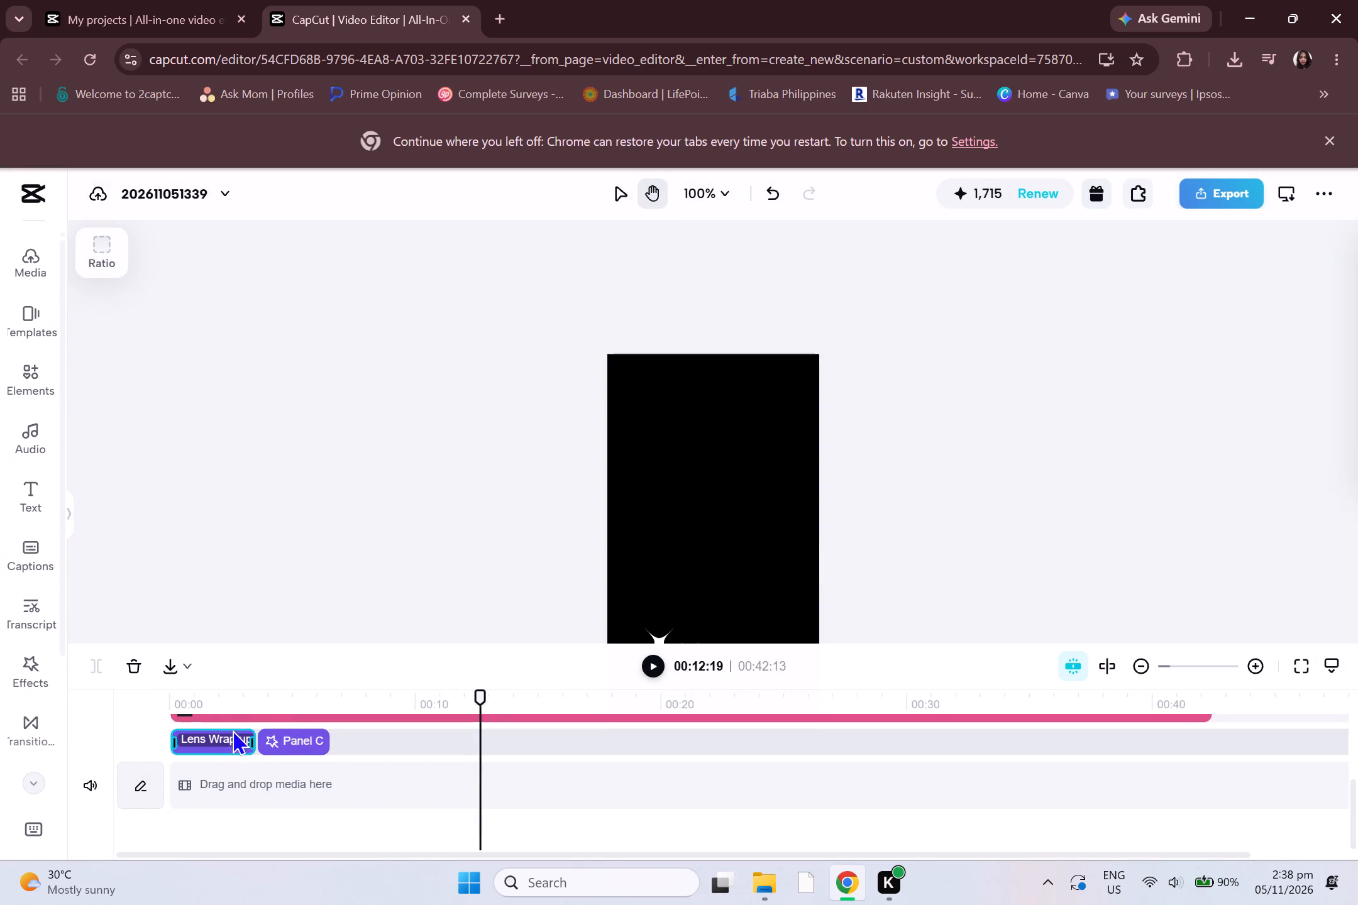
left_click(128, 664)
left_click(275, 742)
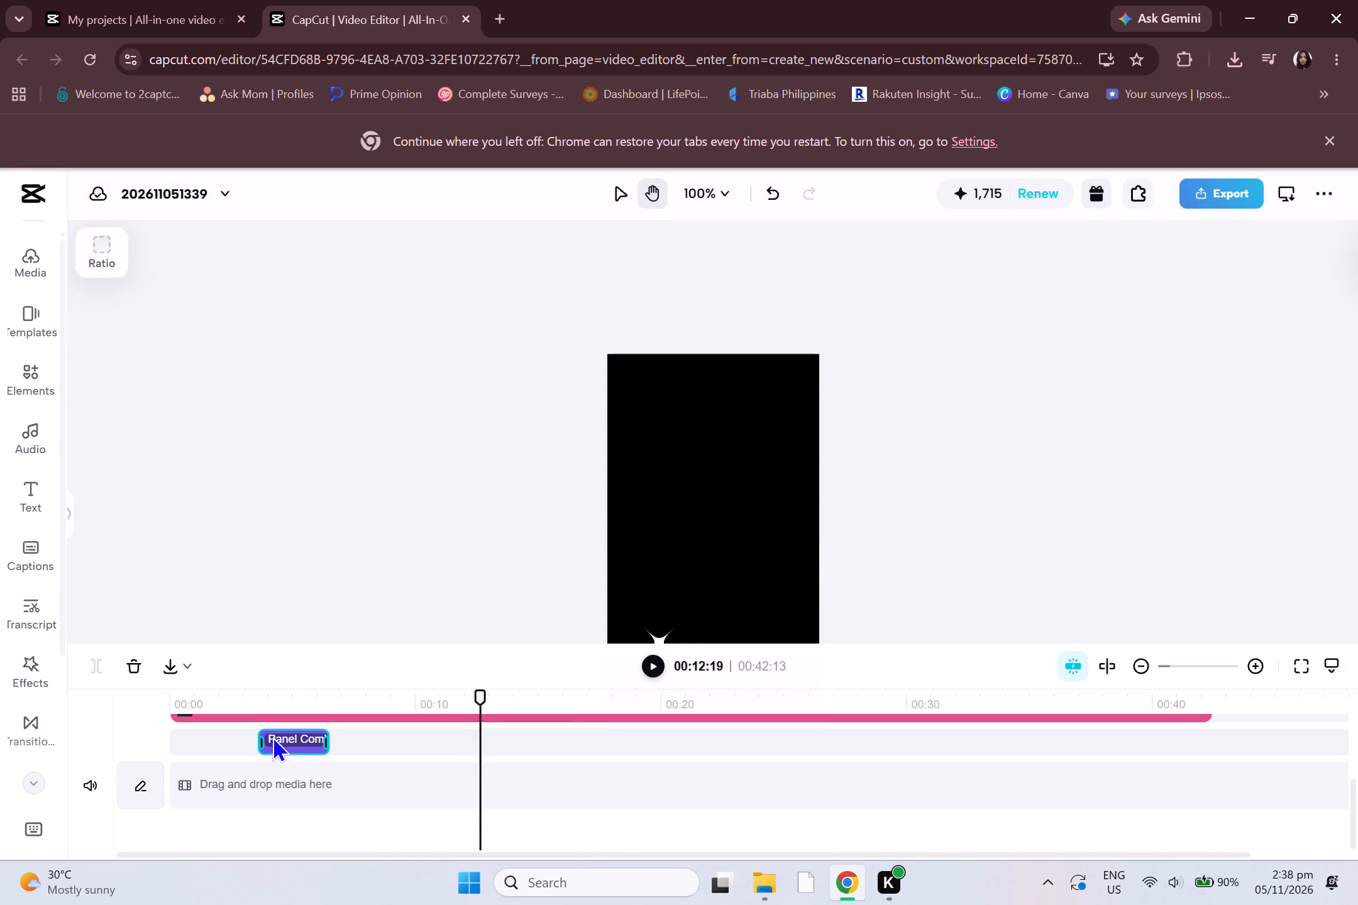
left_click(126, 664)
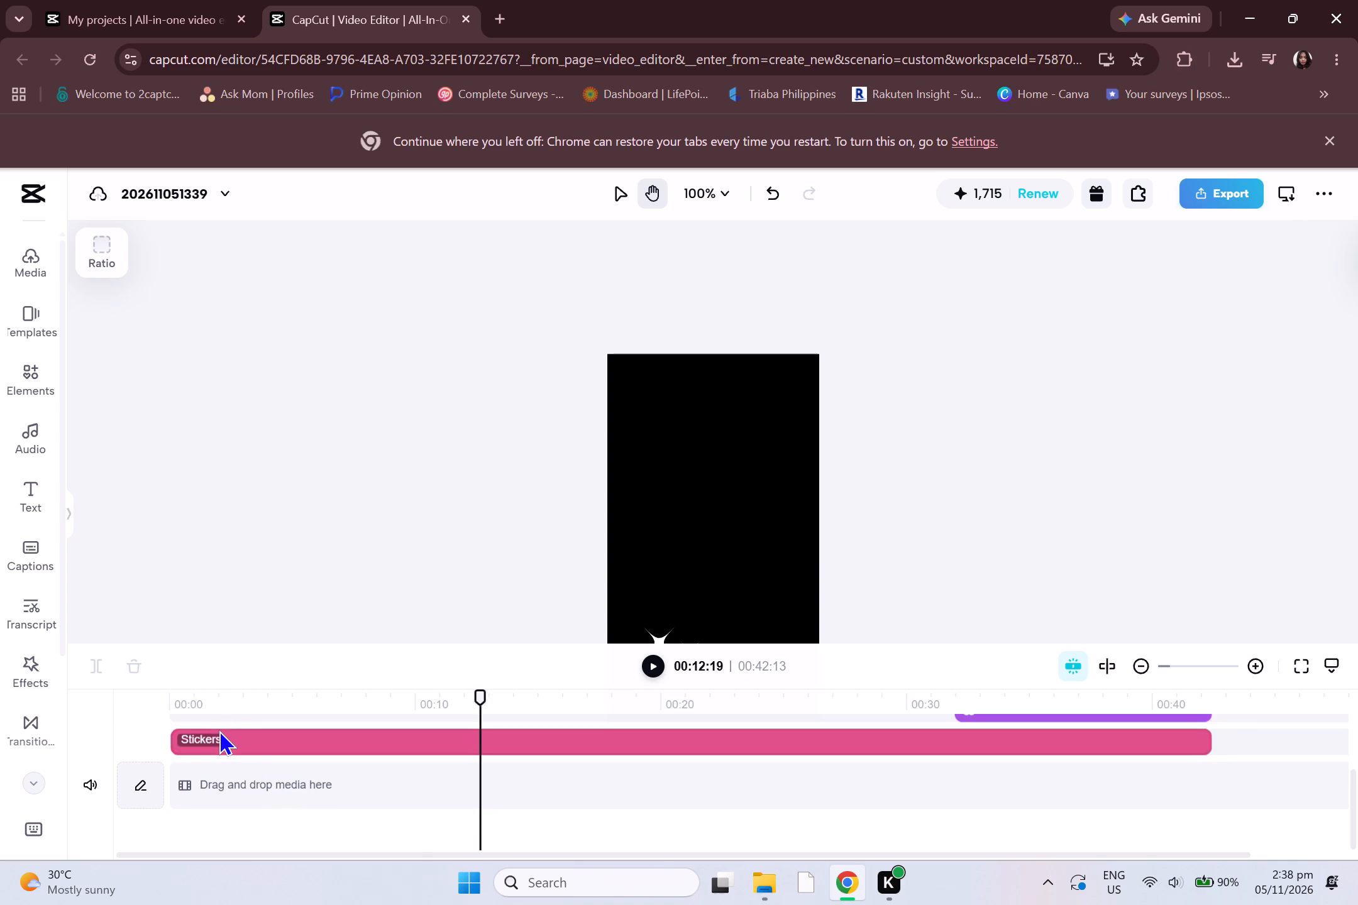
Delete the Stickers element from its timeline track.
left_click(219, 730)
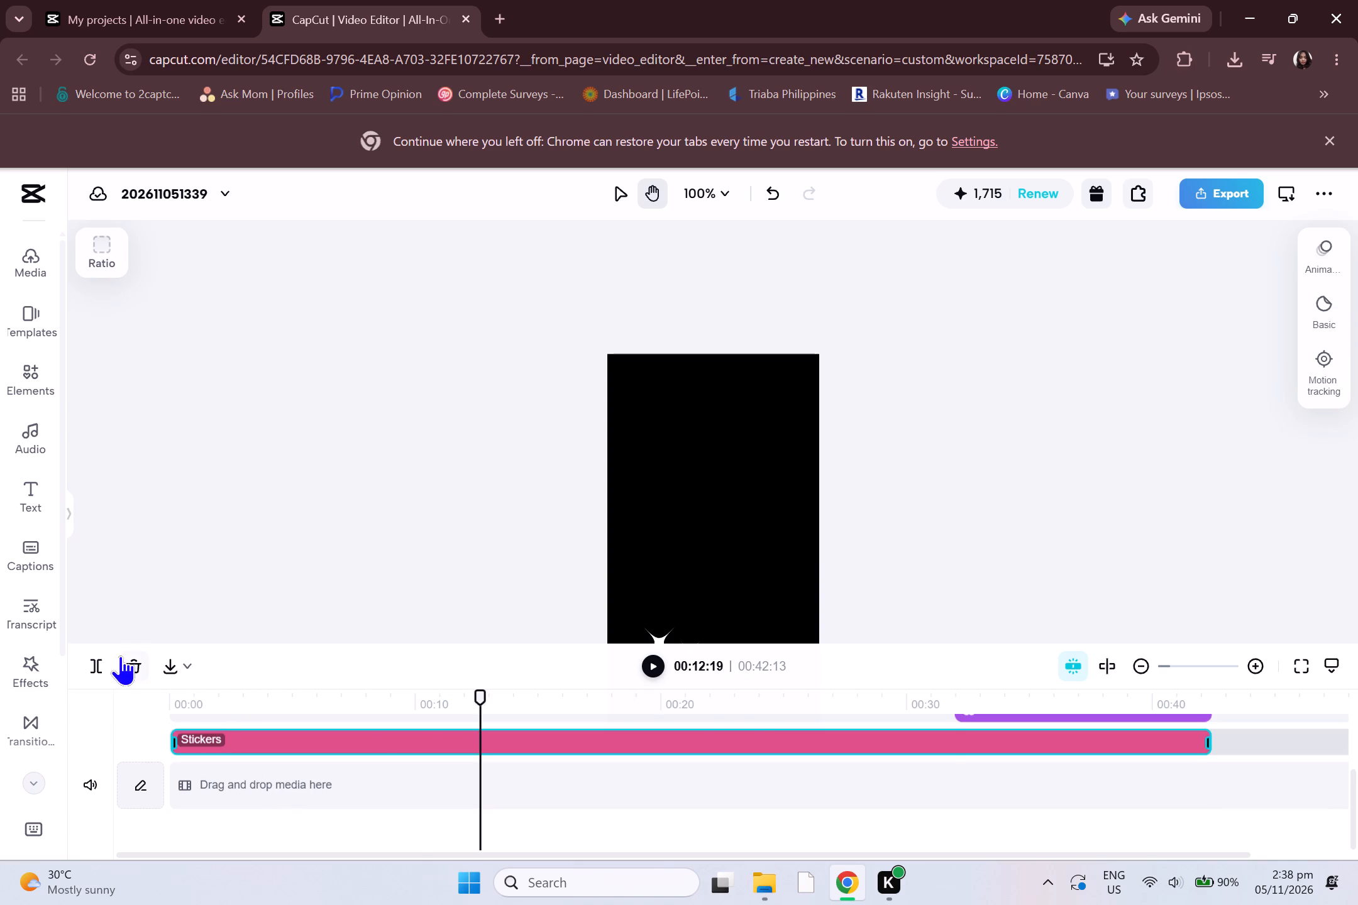
left_click(120, 655)
Delete the Clear Coastline filter and the 05-11-2026 text from the timeline.
left_click(330, 719)
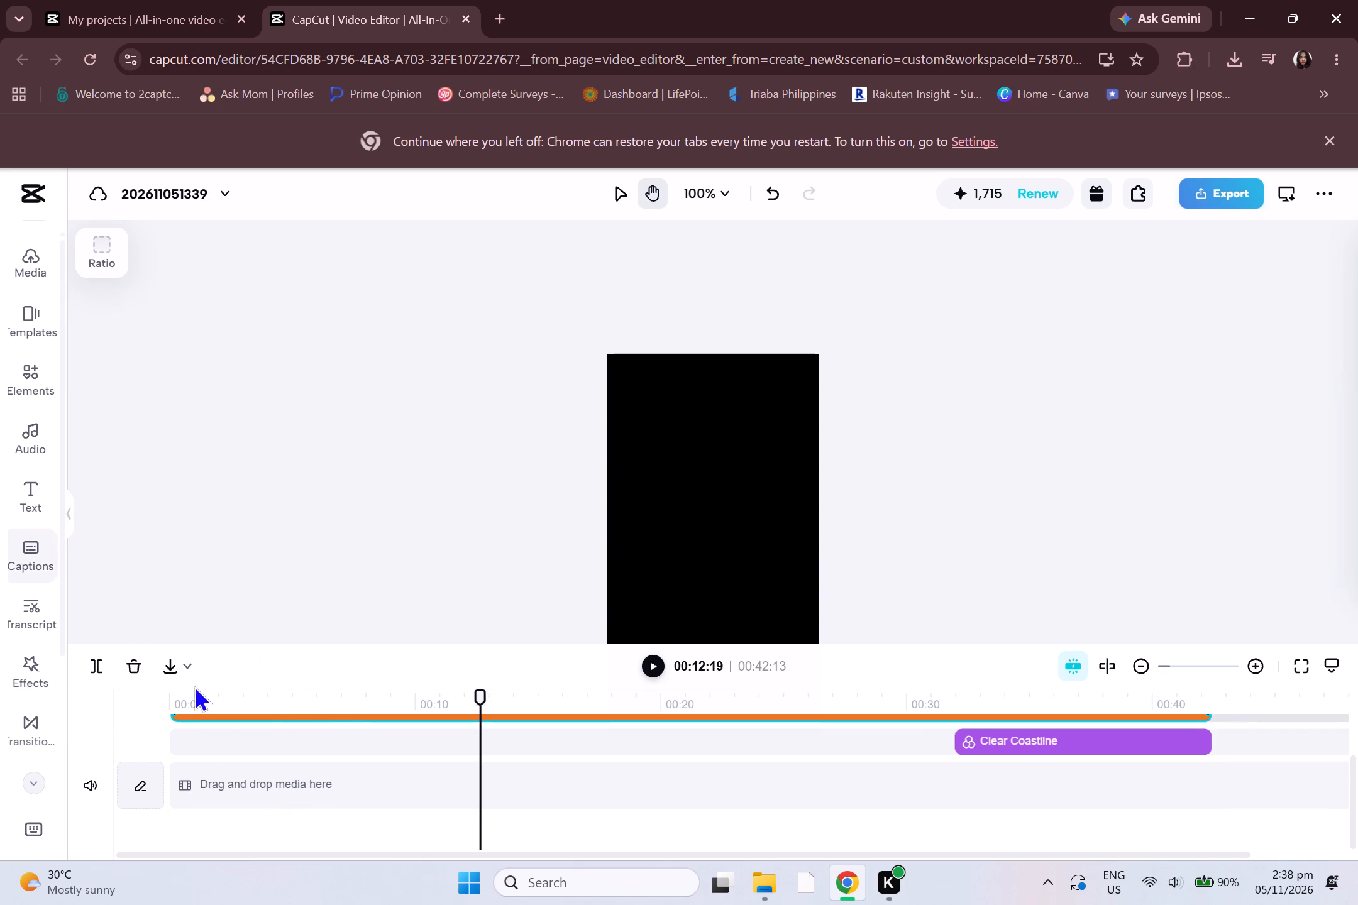
left_click(133, 663)
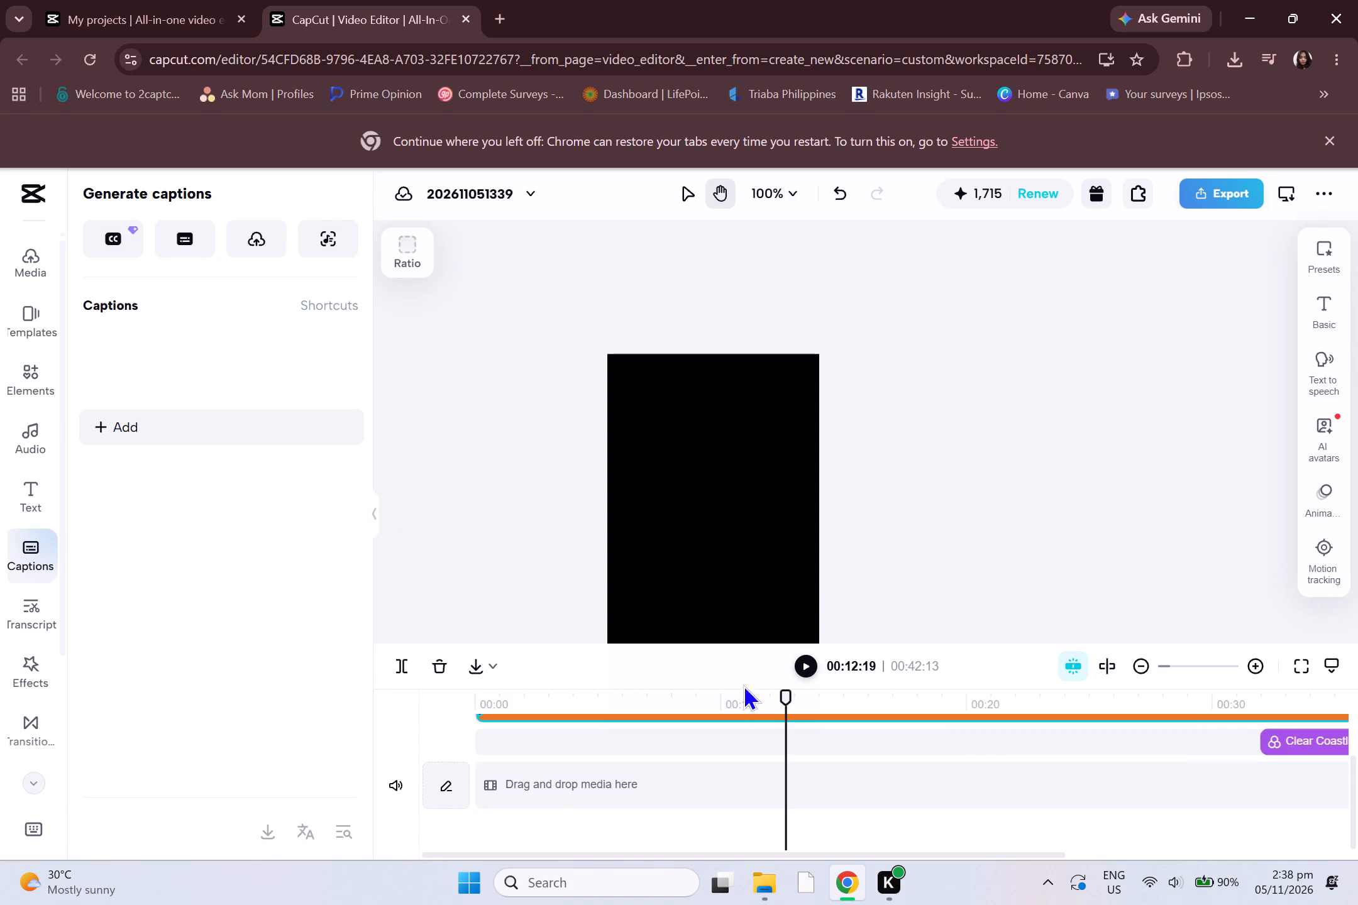
left_click(1302, 730)
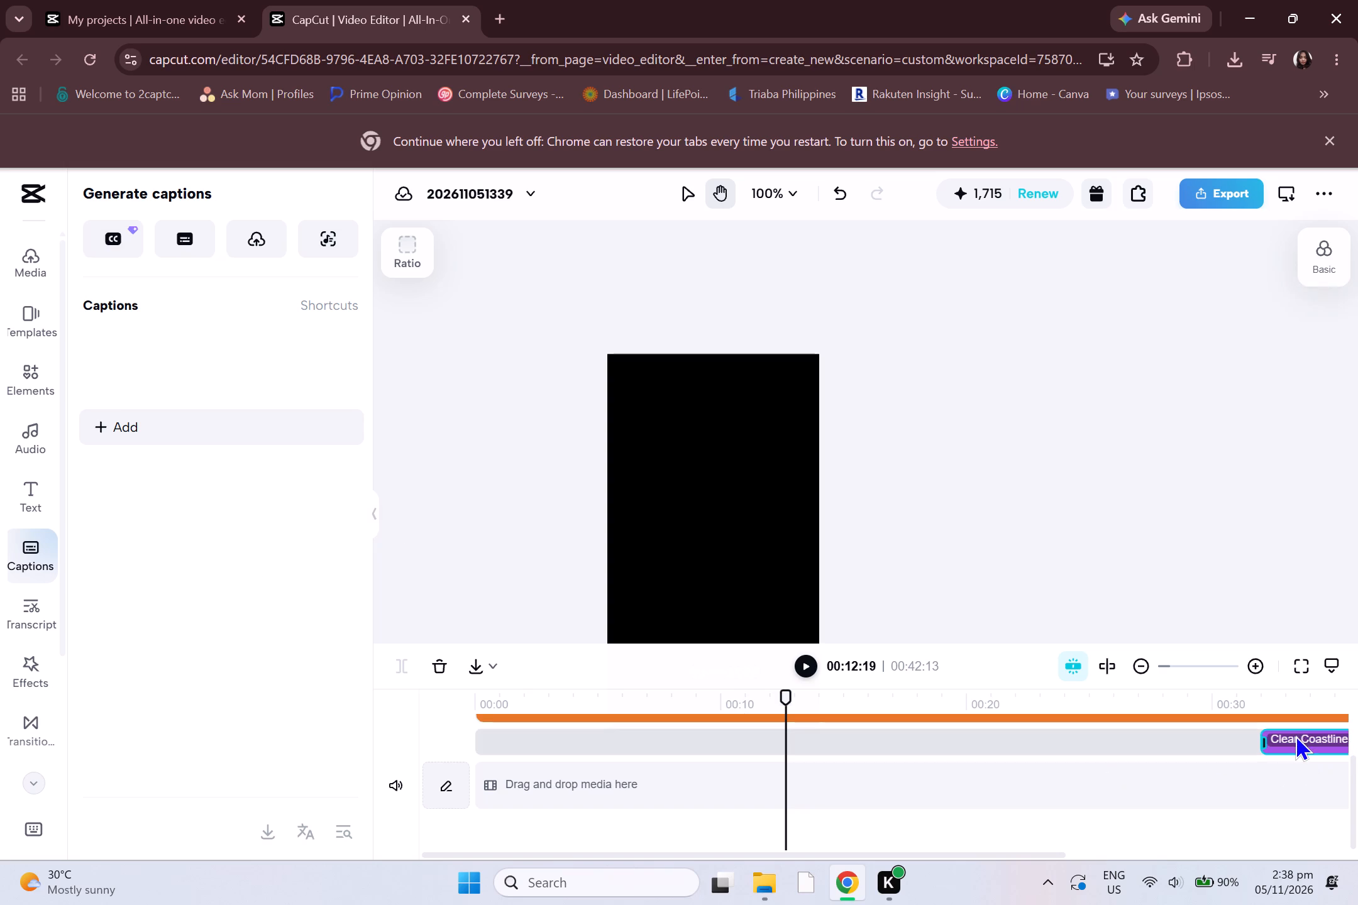
left_click(431, 658)
left_click(574, 734)
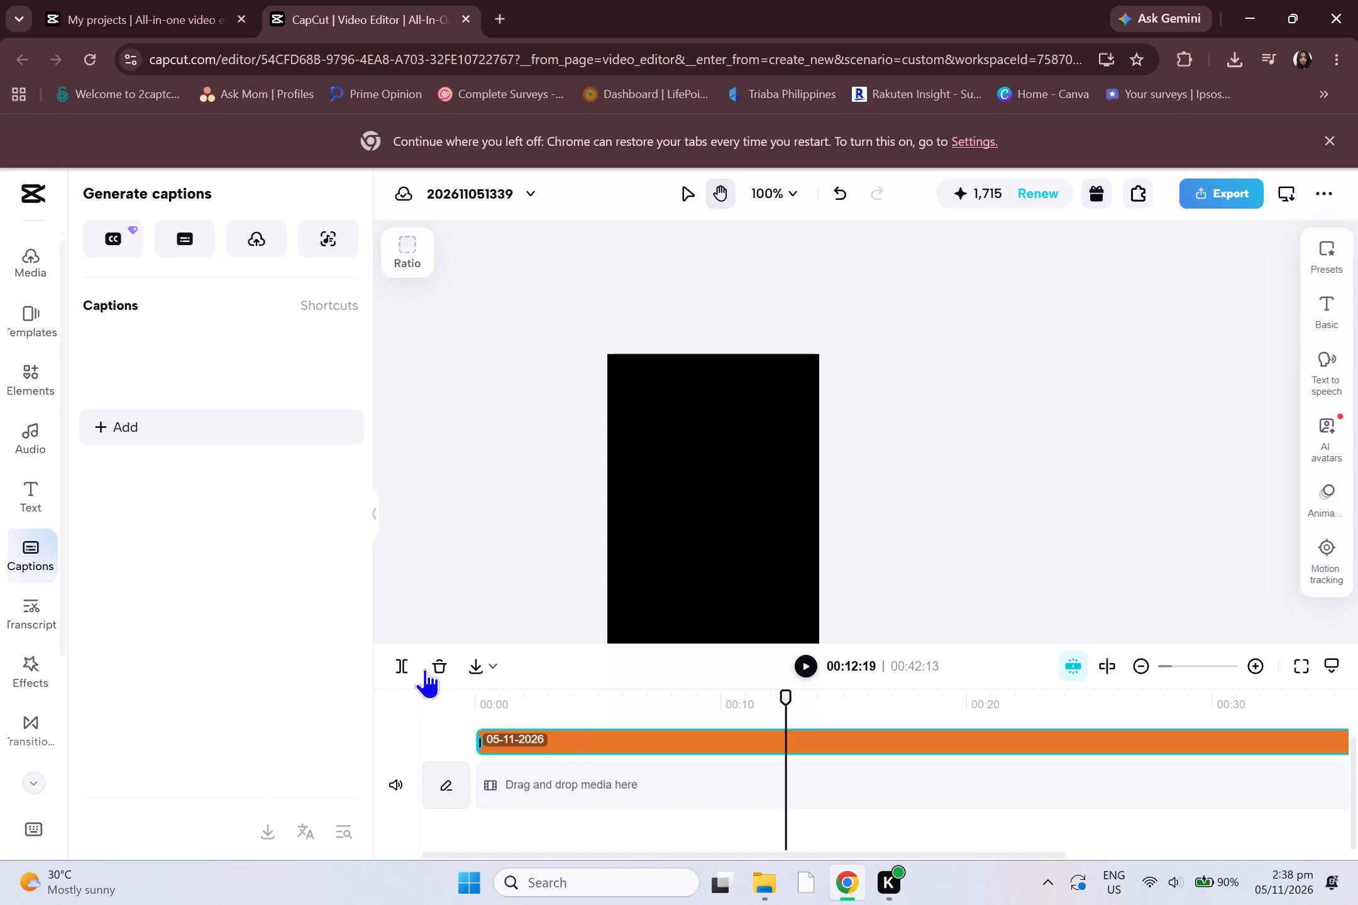
left_click(434, 661)
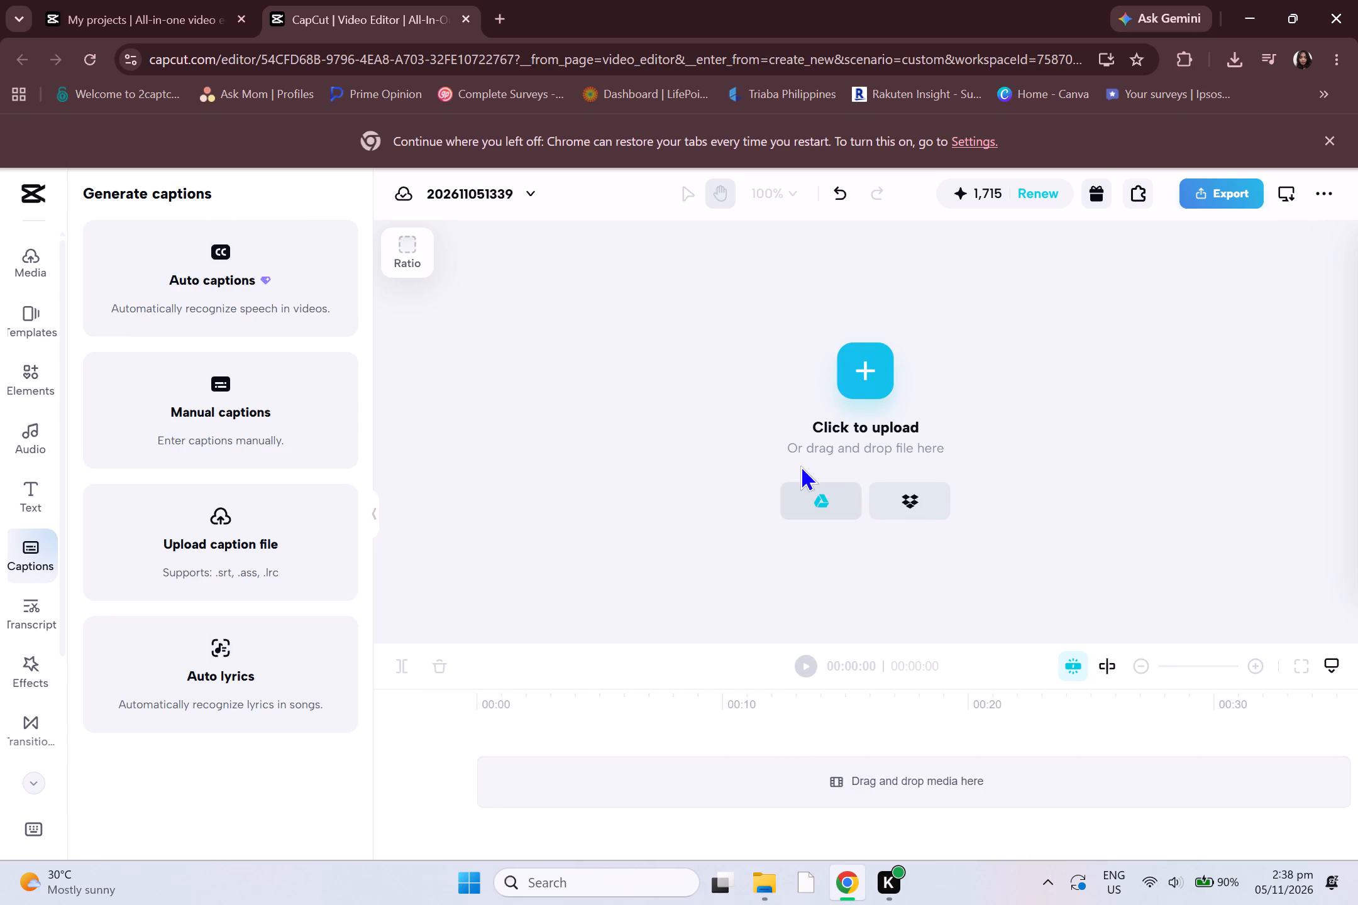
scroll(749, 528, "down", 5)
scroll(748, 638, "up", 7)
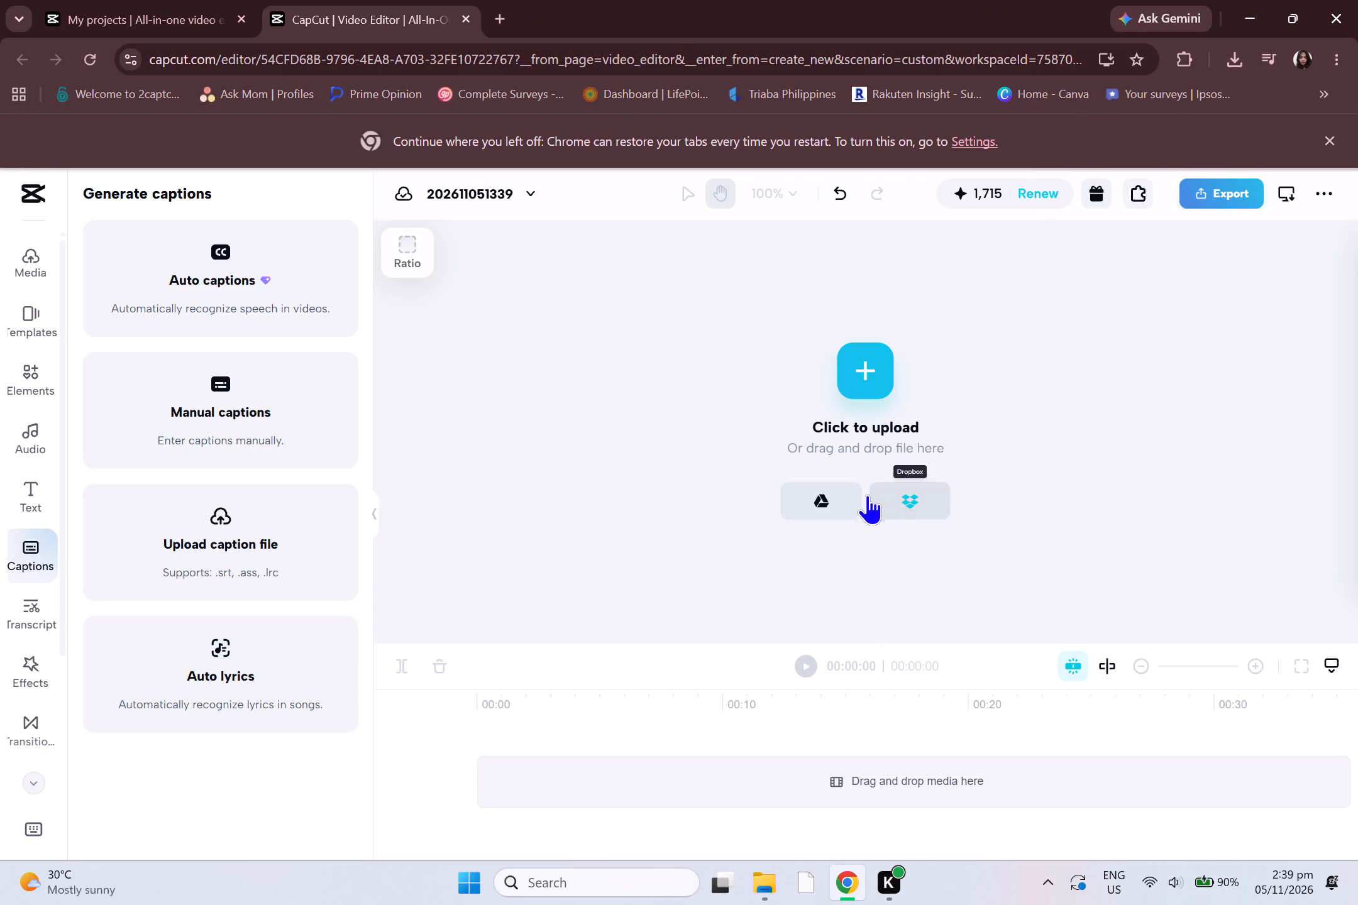
Import the IMG_0685.MOV video from Google Drive into the empty project.
left_click(807, 505)
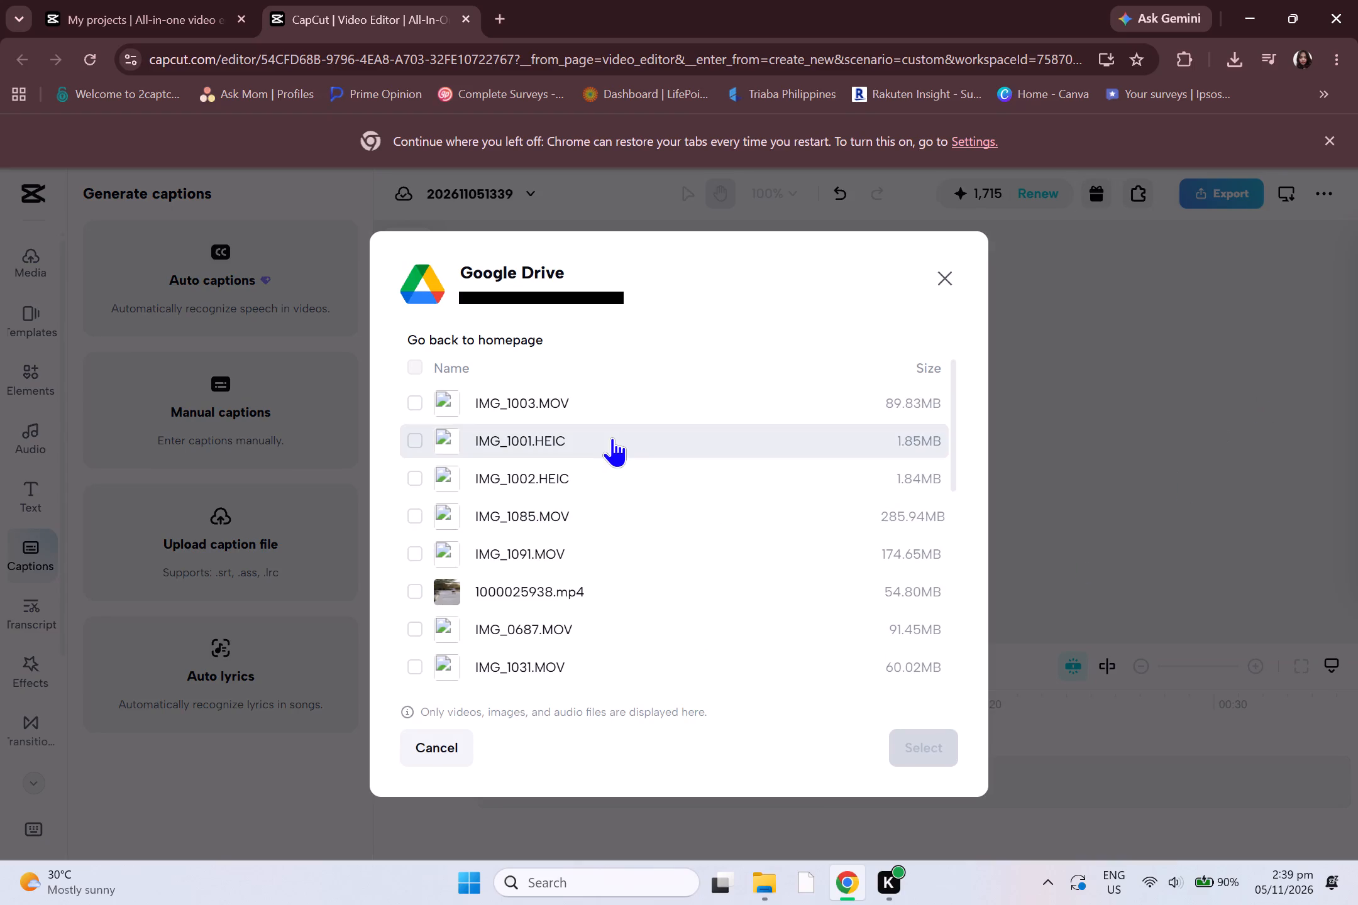
scroll(679, 486, "down", 1)
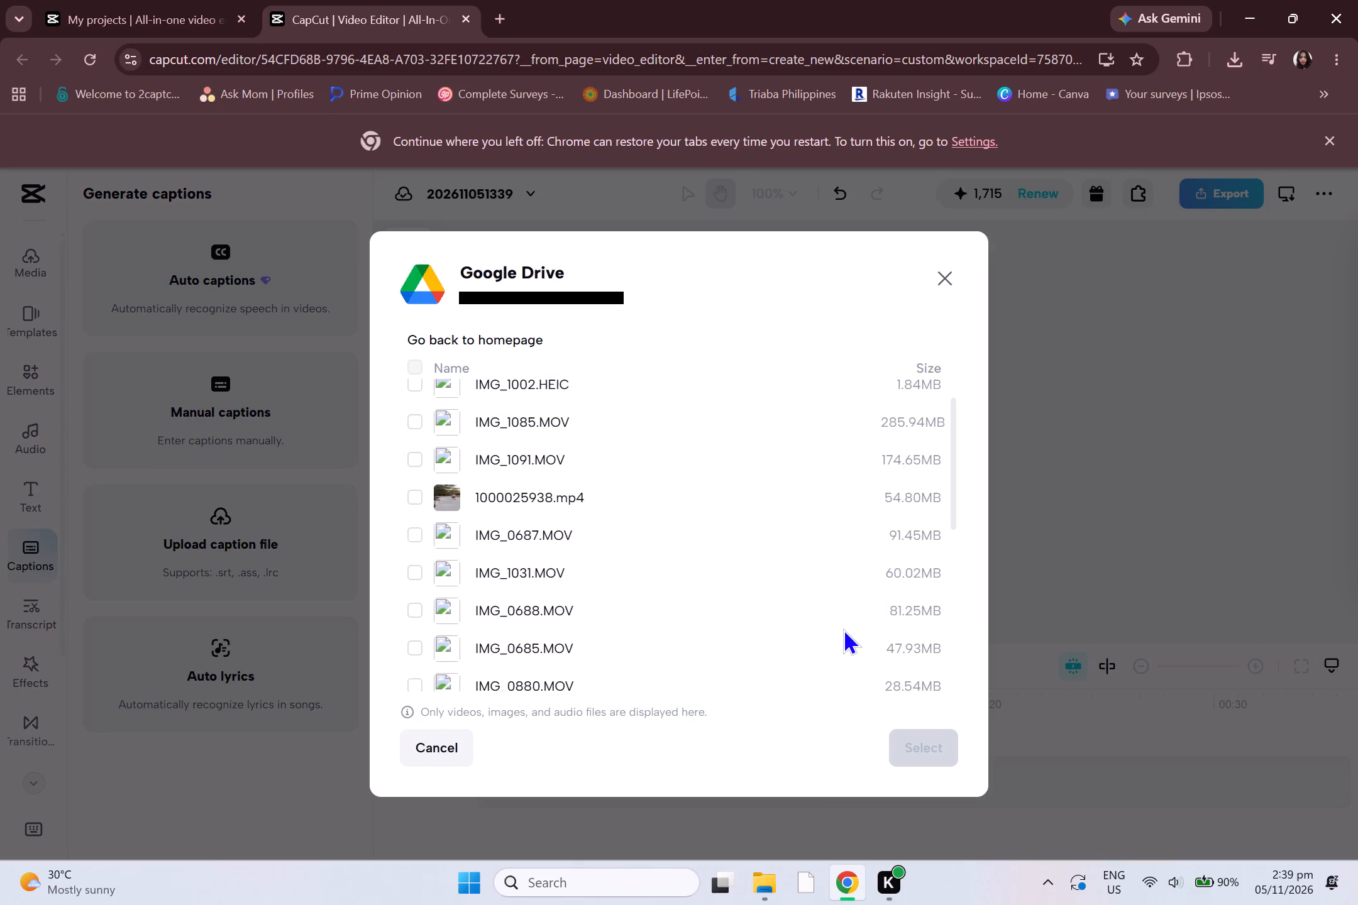
scroll(895, 608, "down", 1)
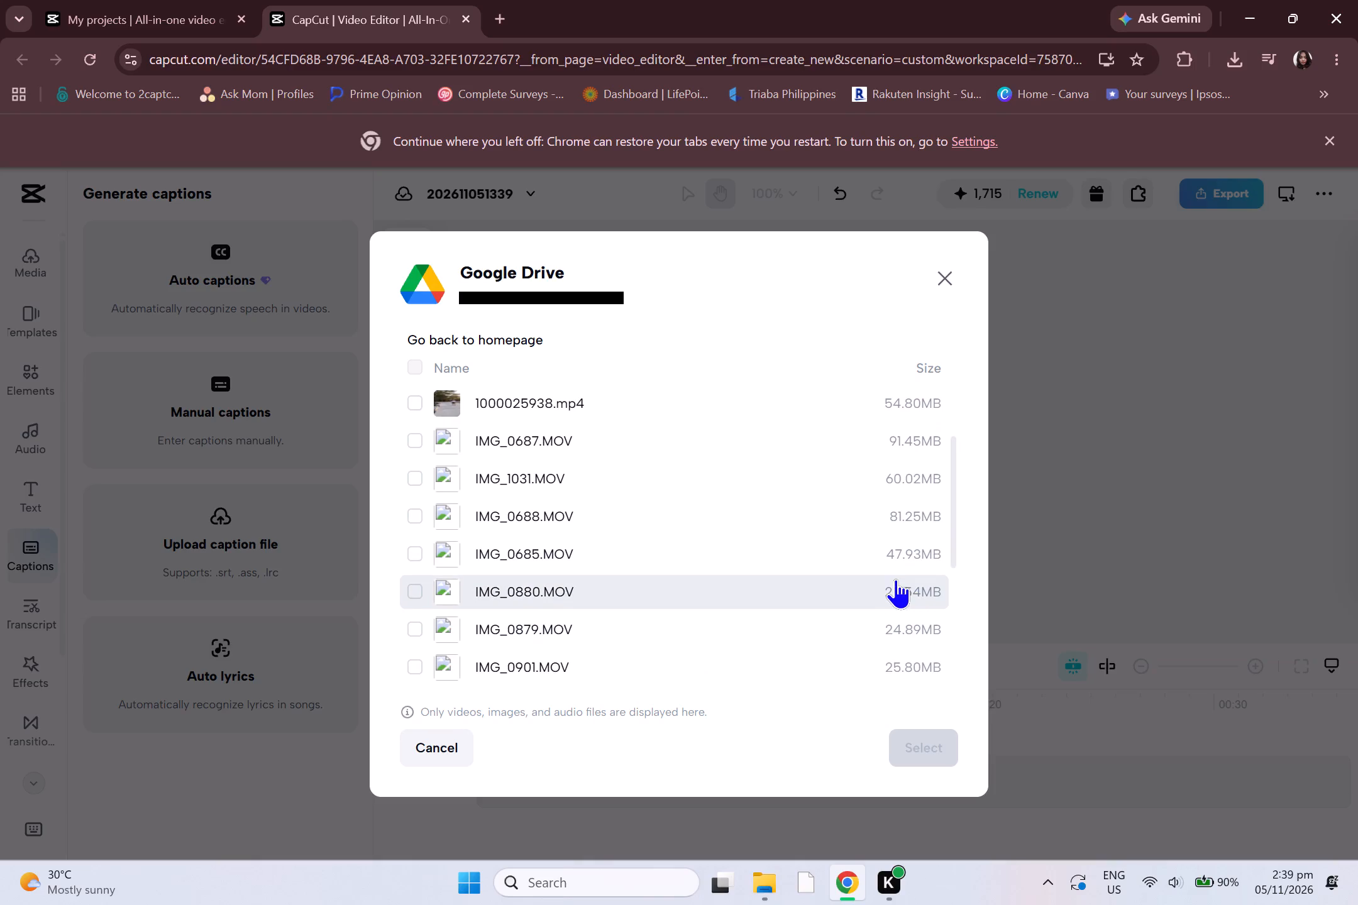
left_click(895, 555)
left_click(942, 744)
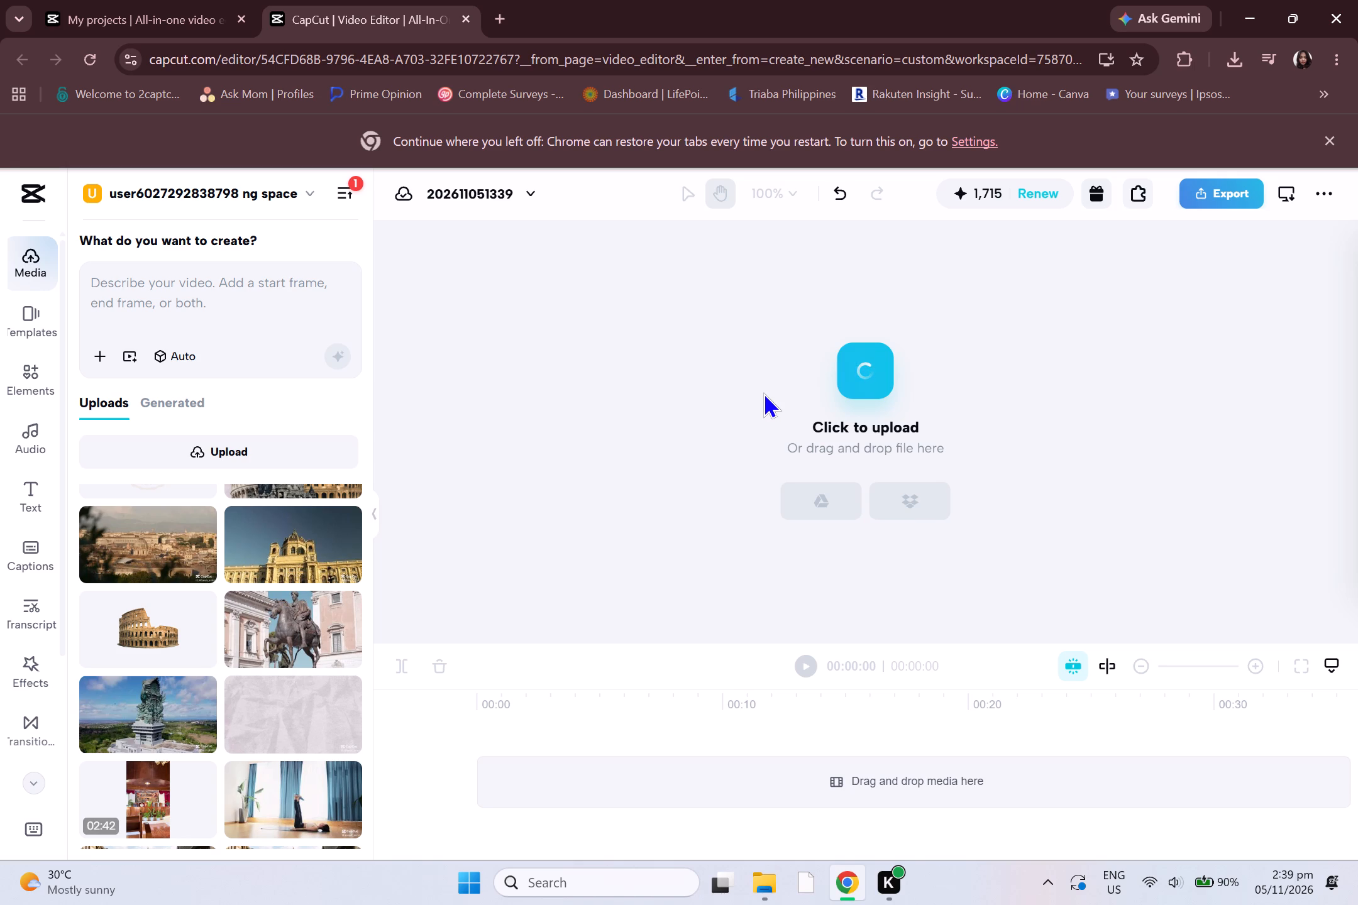
Check the upload status of IMG_0685.MOV and look for it among the uploaded media.
left_click_drag(720, 414, 1357, 765)
left_click(341, 187)
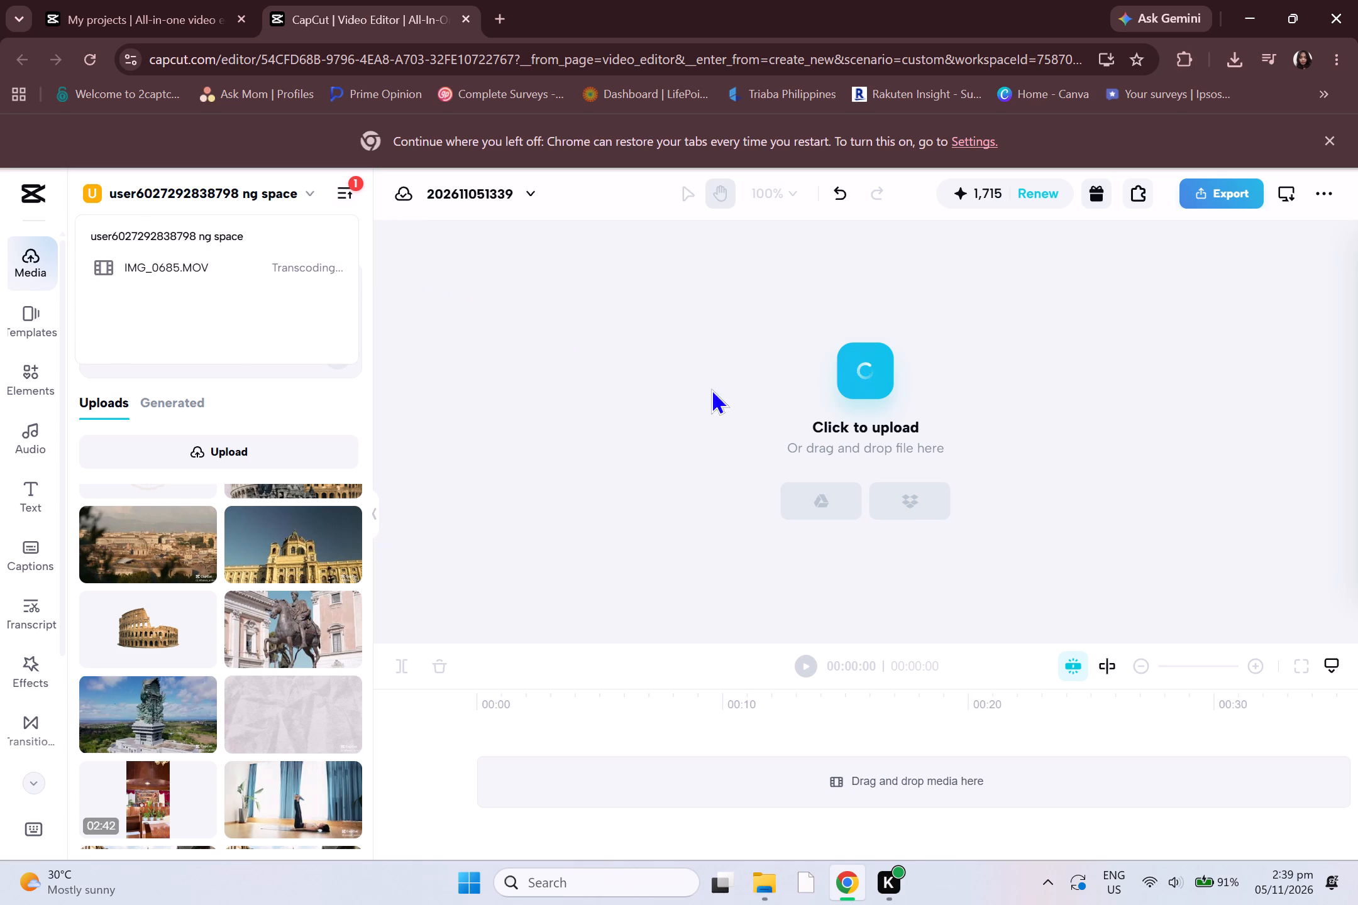
left_click(534, 500)
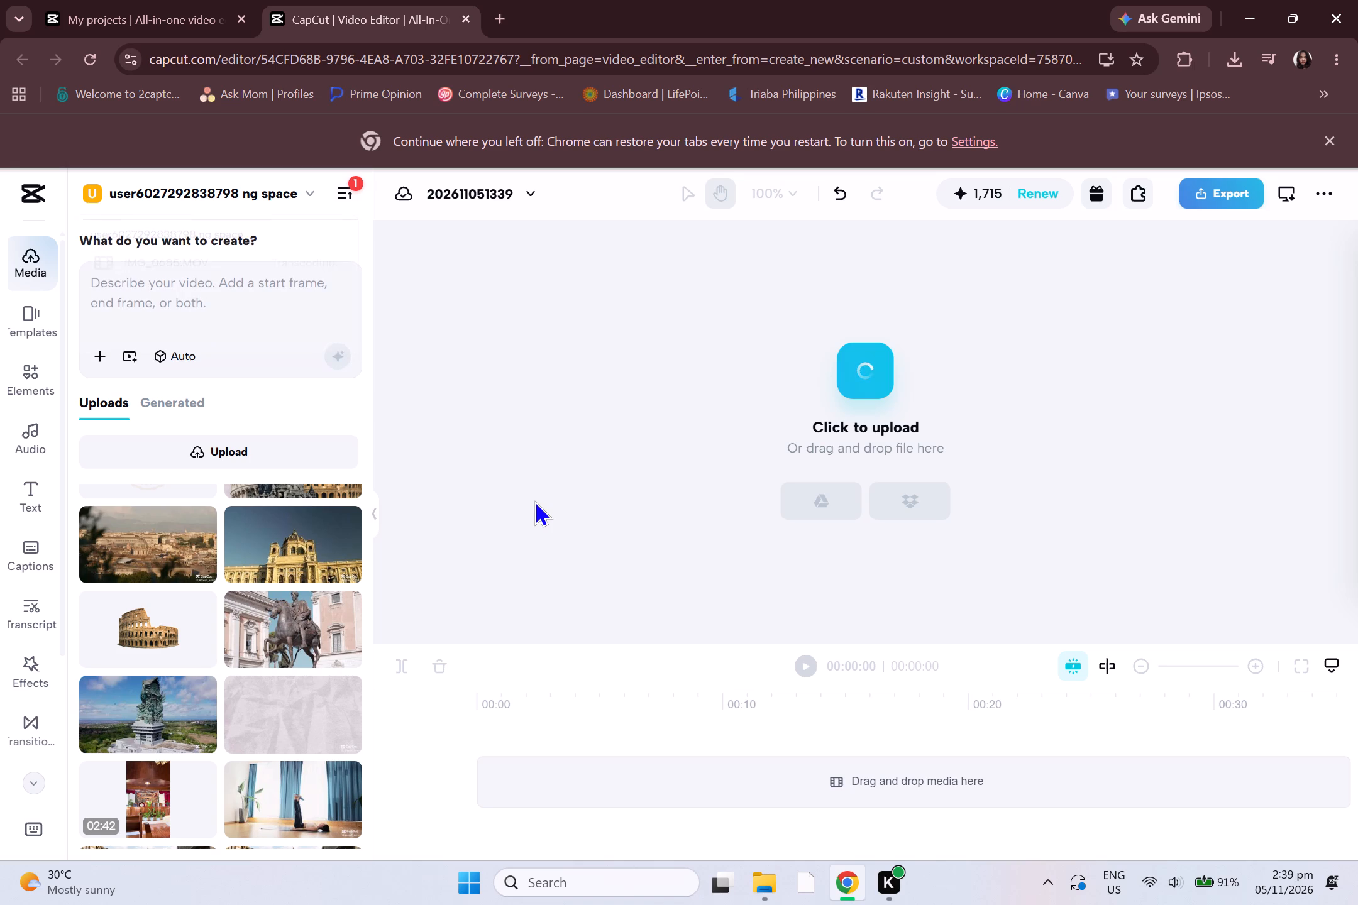
scroll(294, 498, "up", 13)
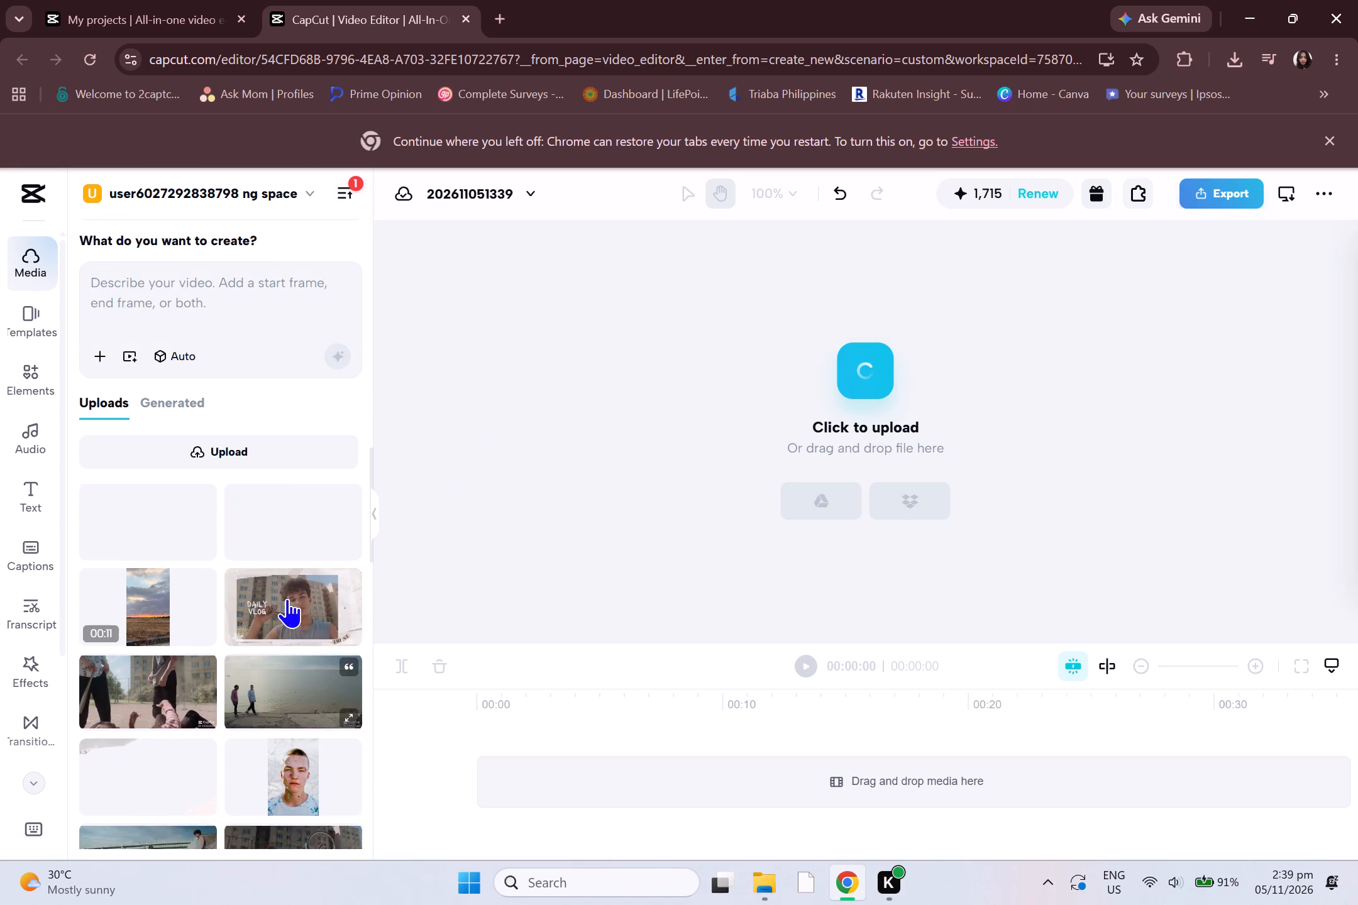
scroll(287, 598, "up", 5)
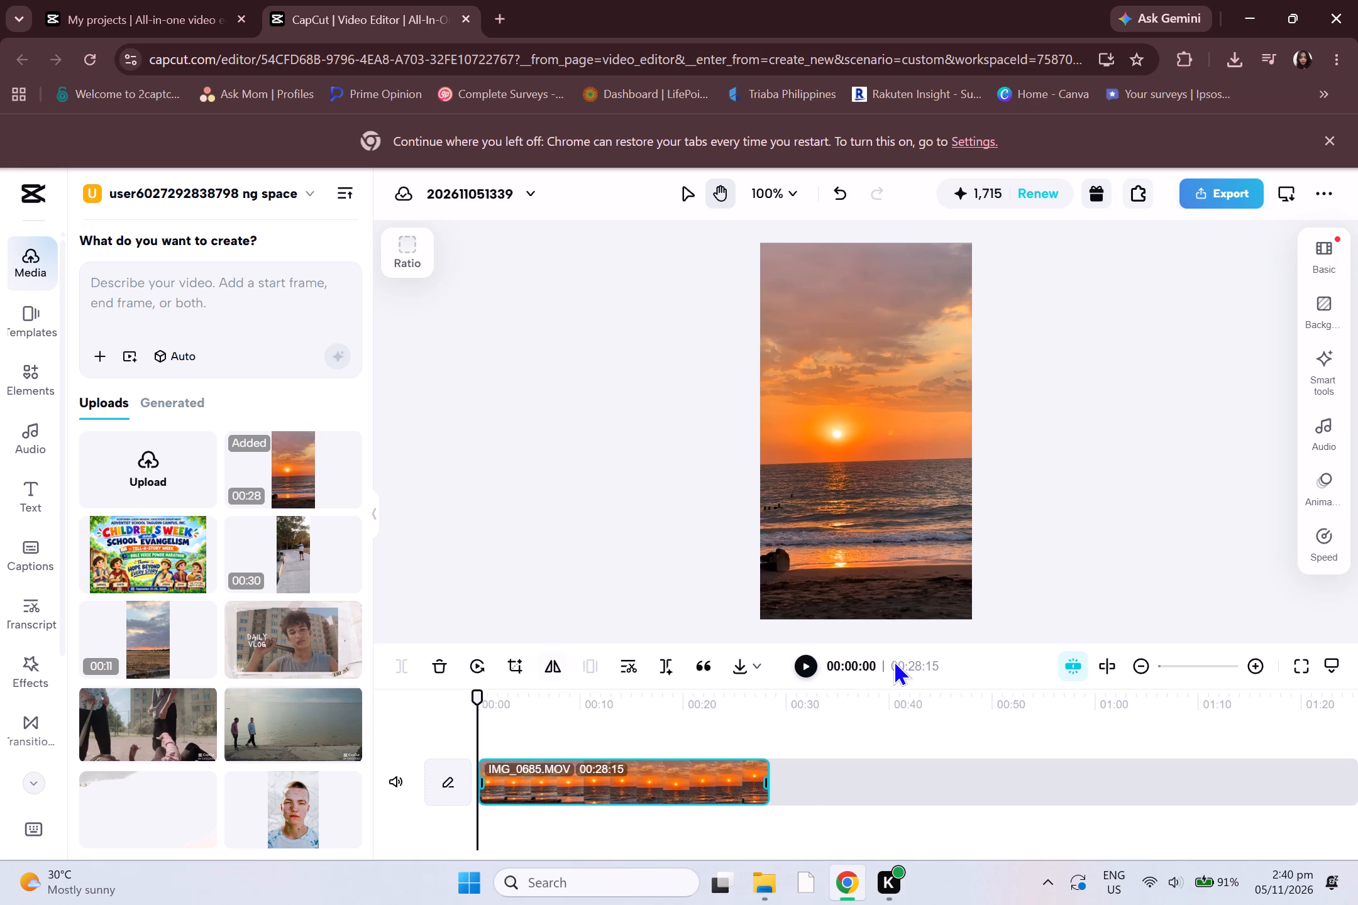
Preview the opening of the IMG_0685.MOV clip and return the playhead to the start.
left_click(802, 670)
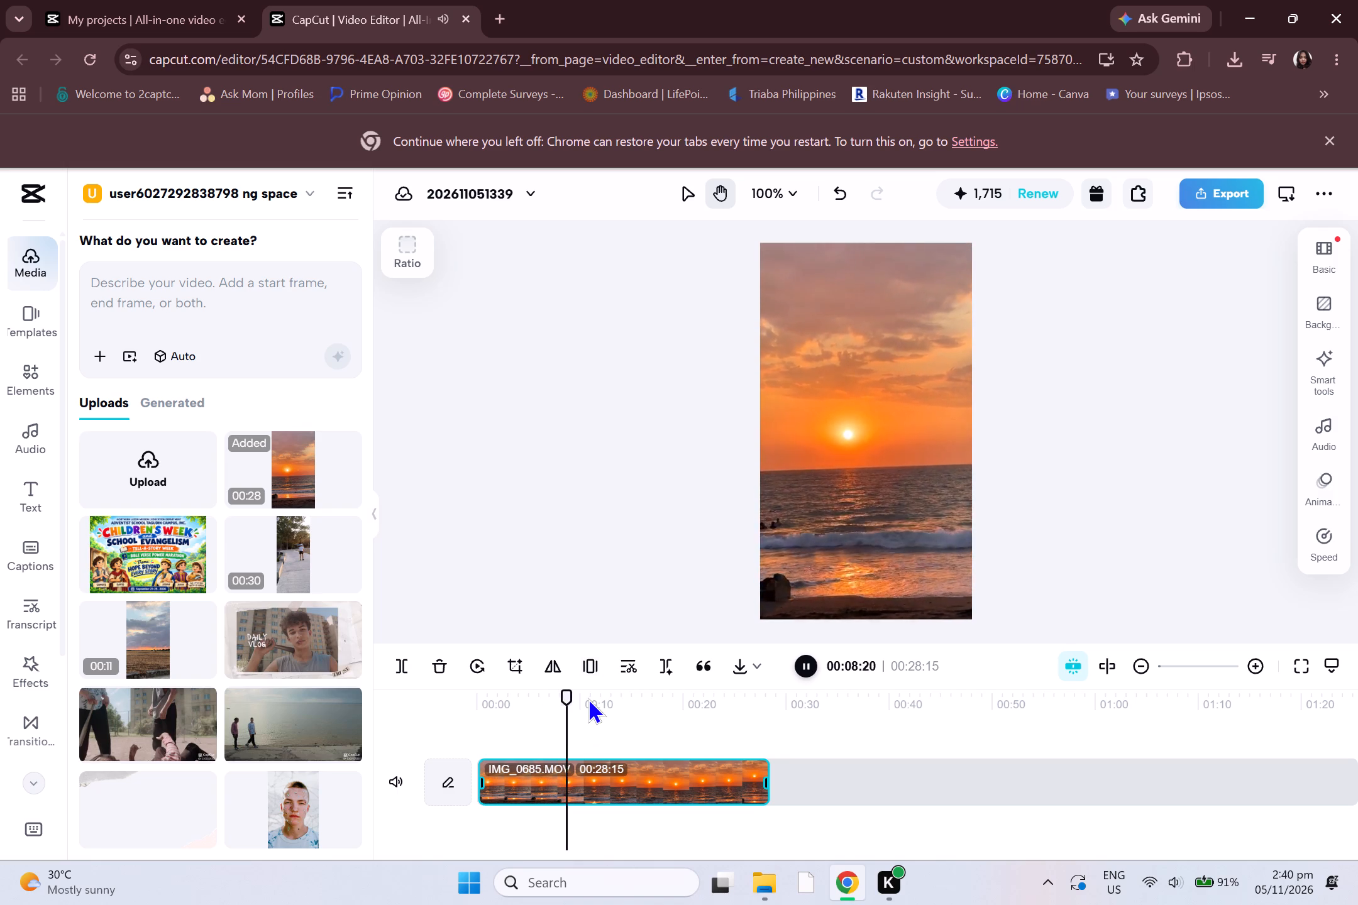
left_click_drag(578, 694, 412, 724)
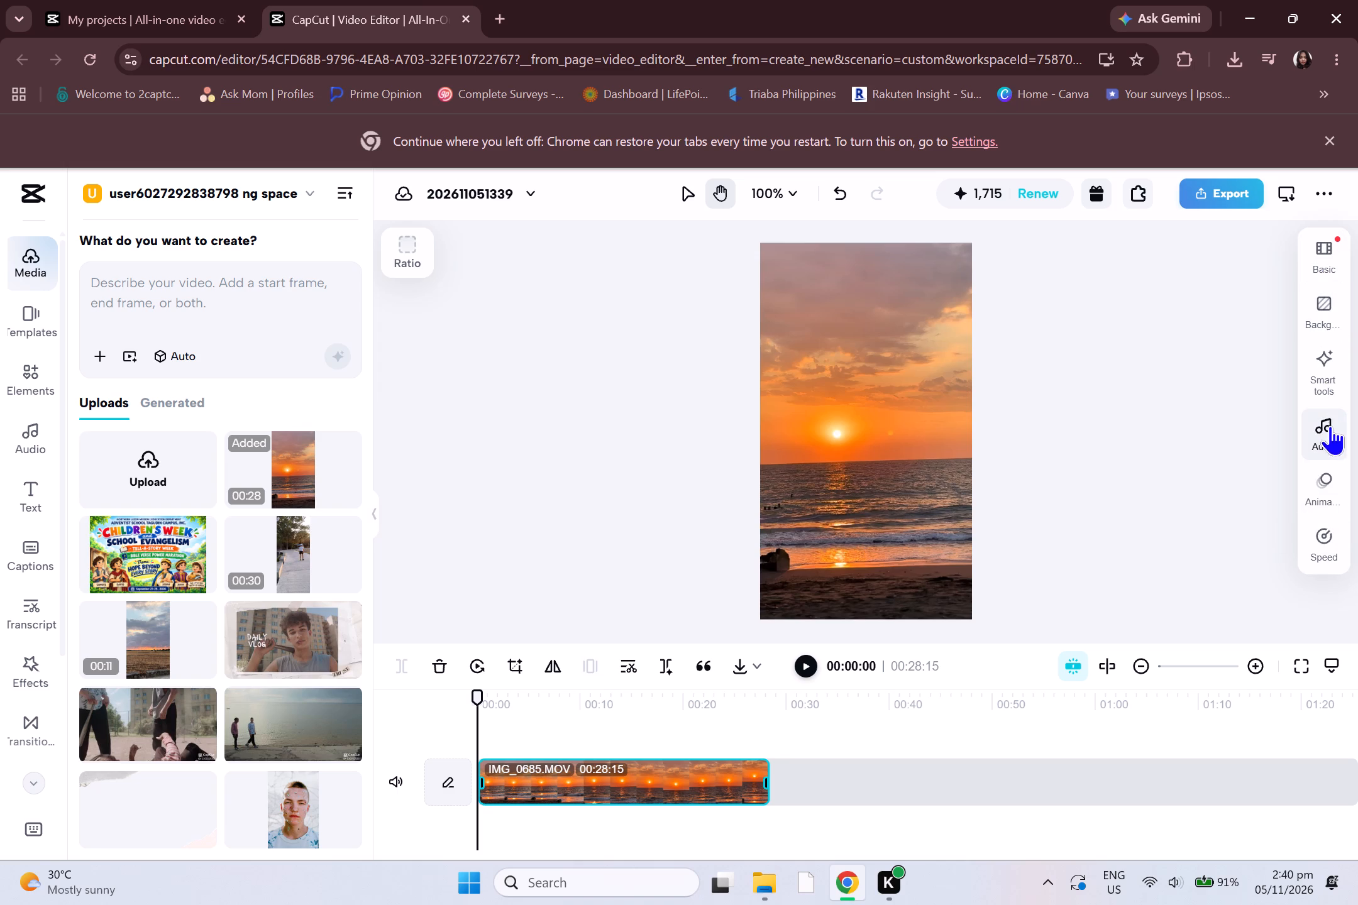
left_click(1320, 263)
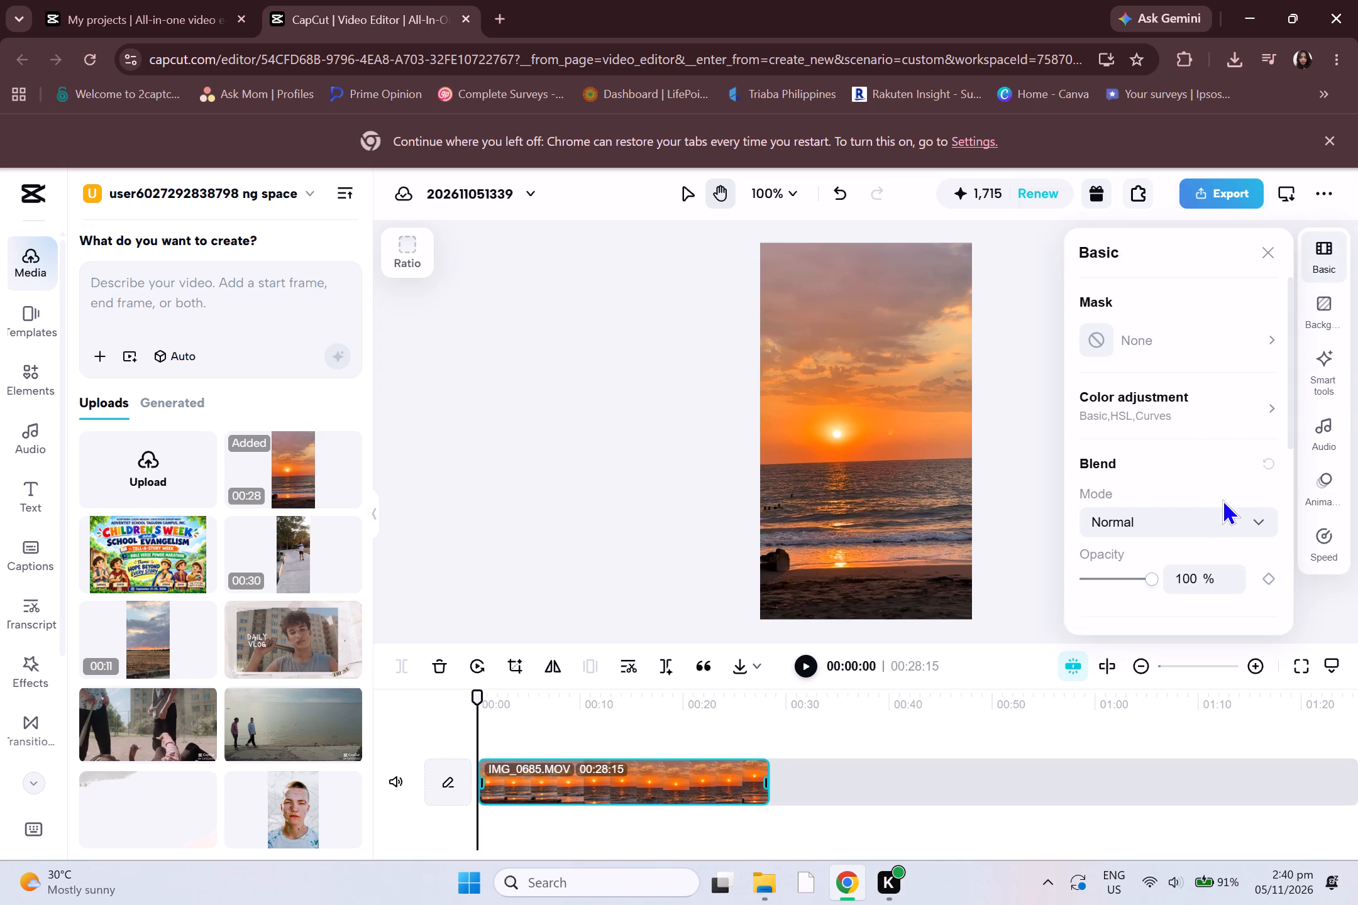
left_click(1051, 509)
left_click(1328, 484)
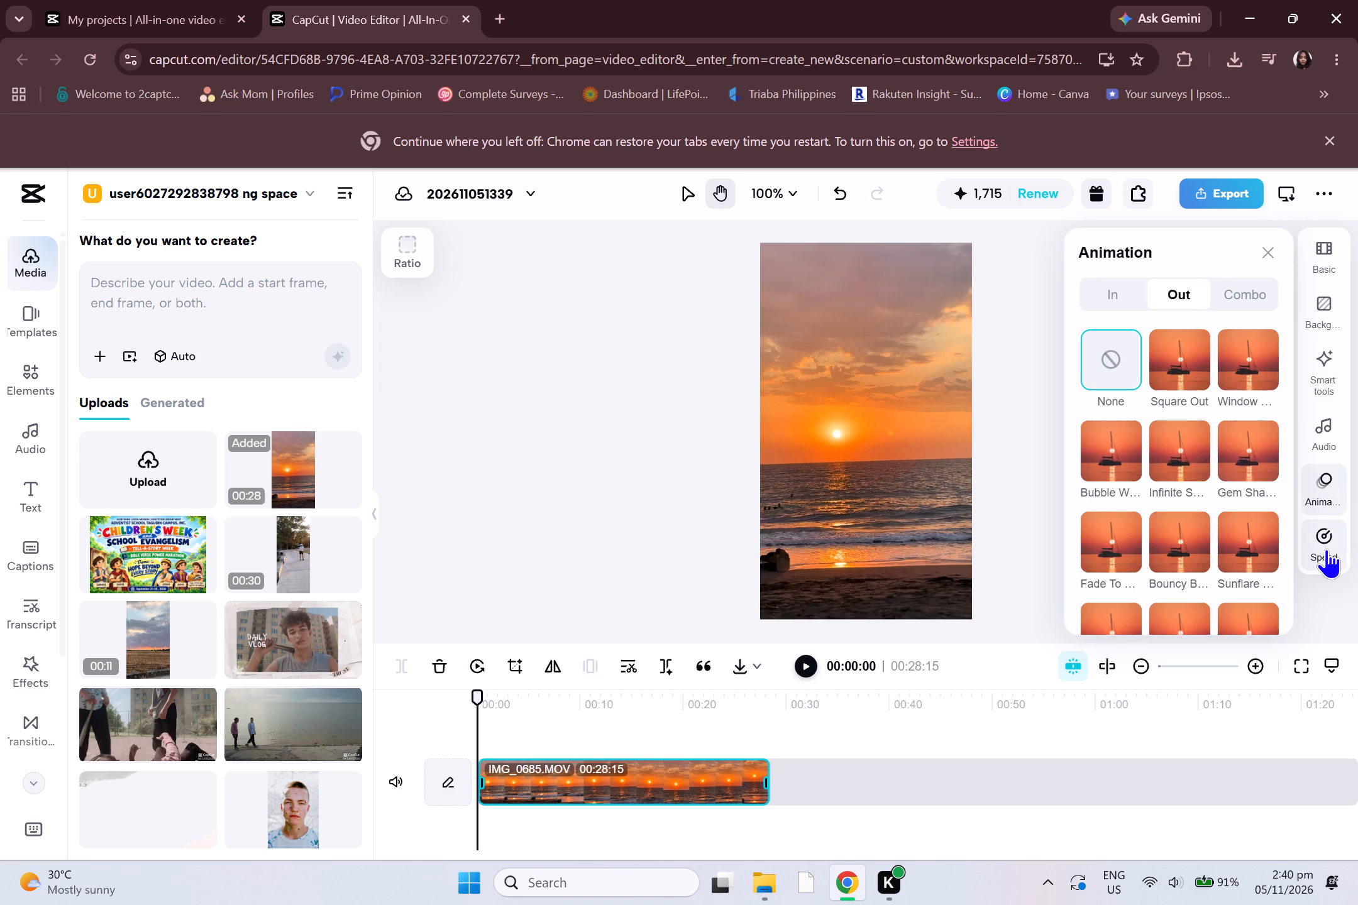
Slow the IMG_0685.MOV clip to a normal speed of 0.8x and dismiss the sidebar tip.
left_click(1326, 549)
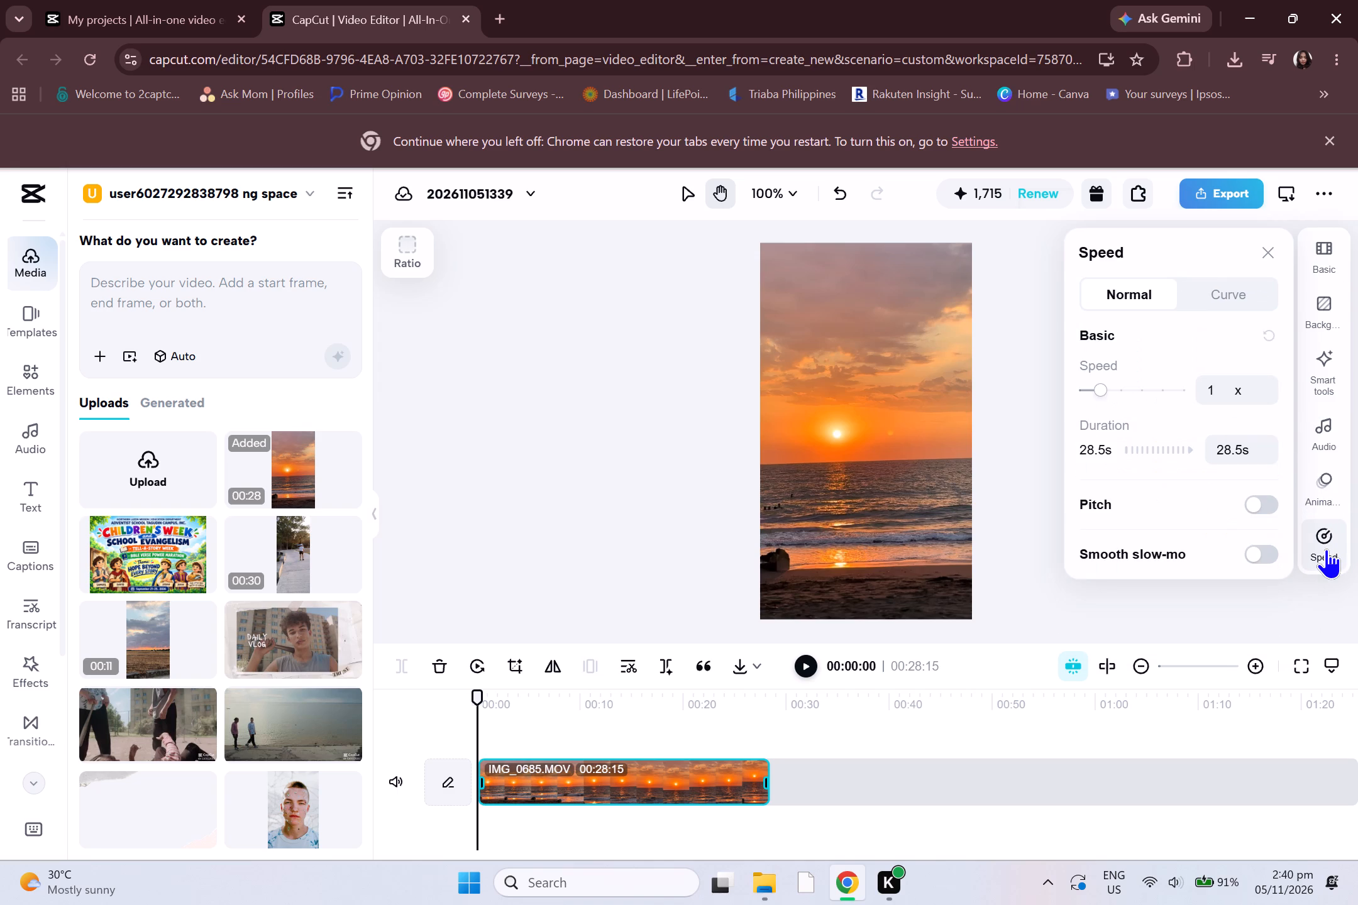
left_click(1091, 388)
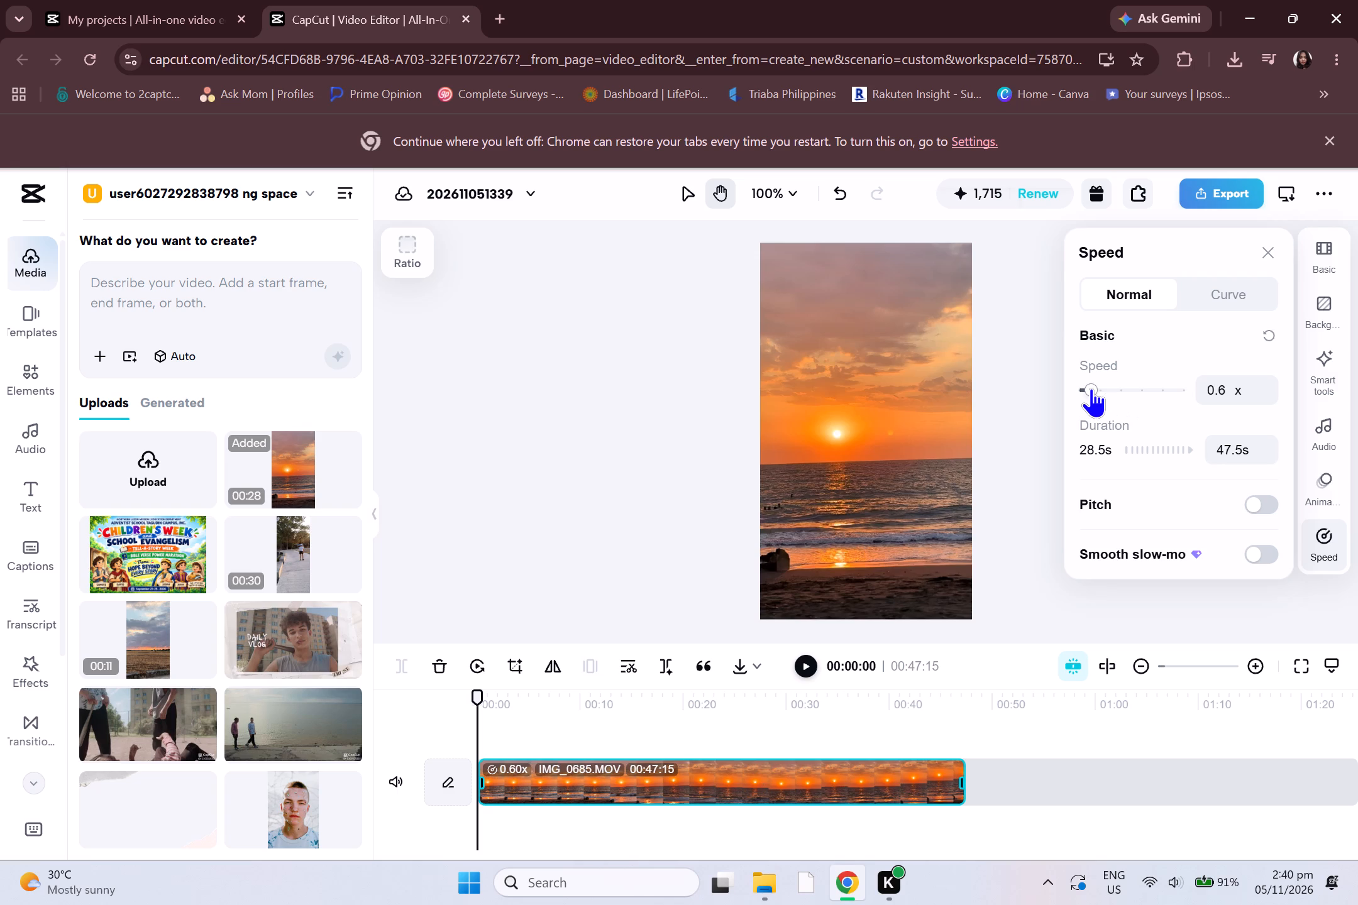
left_click(1095, 387)
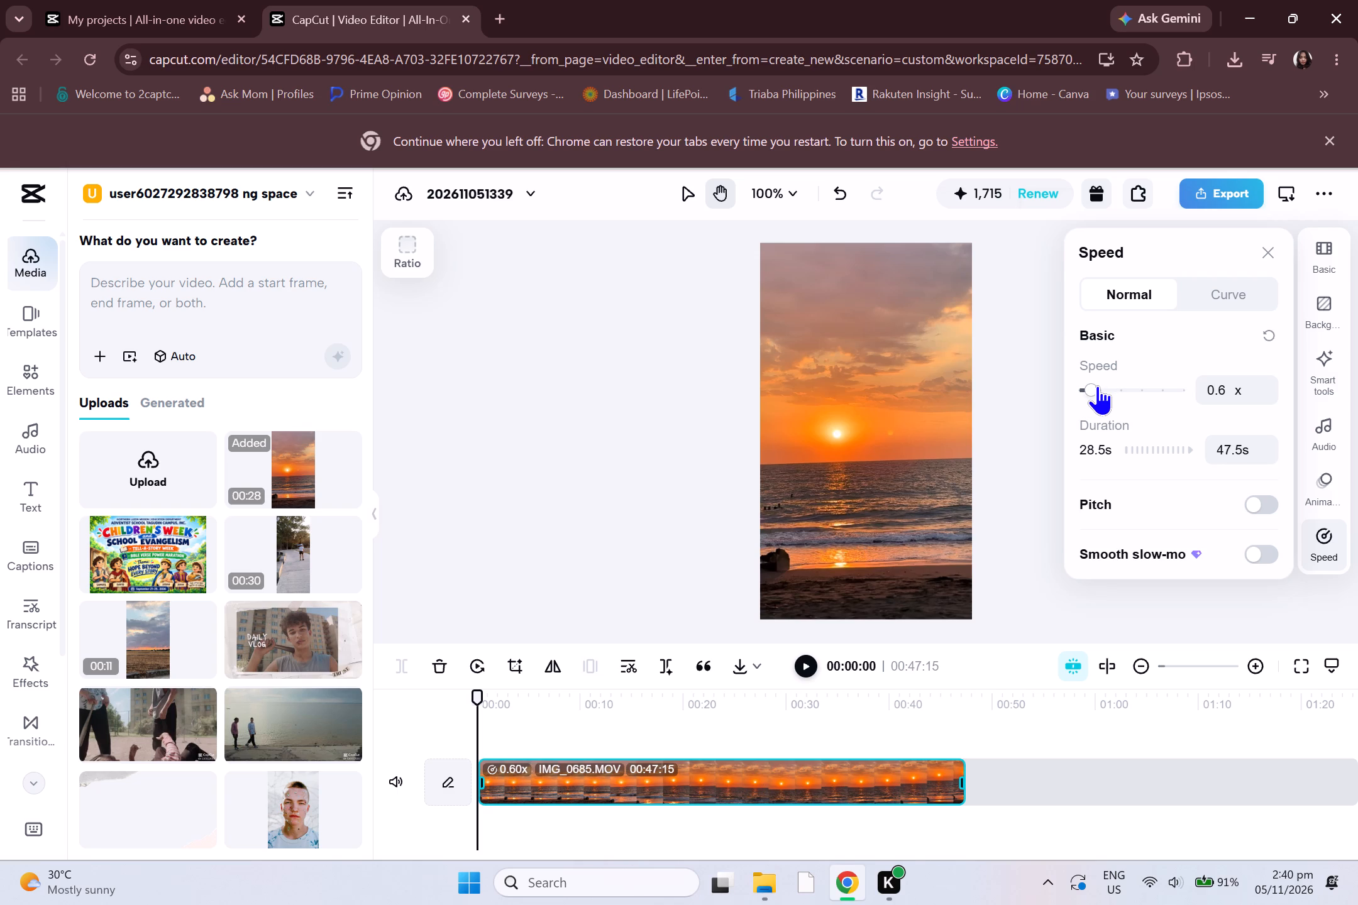
left_click(1096, 391)
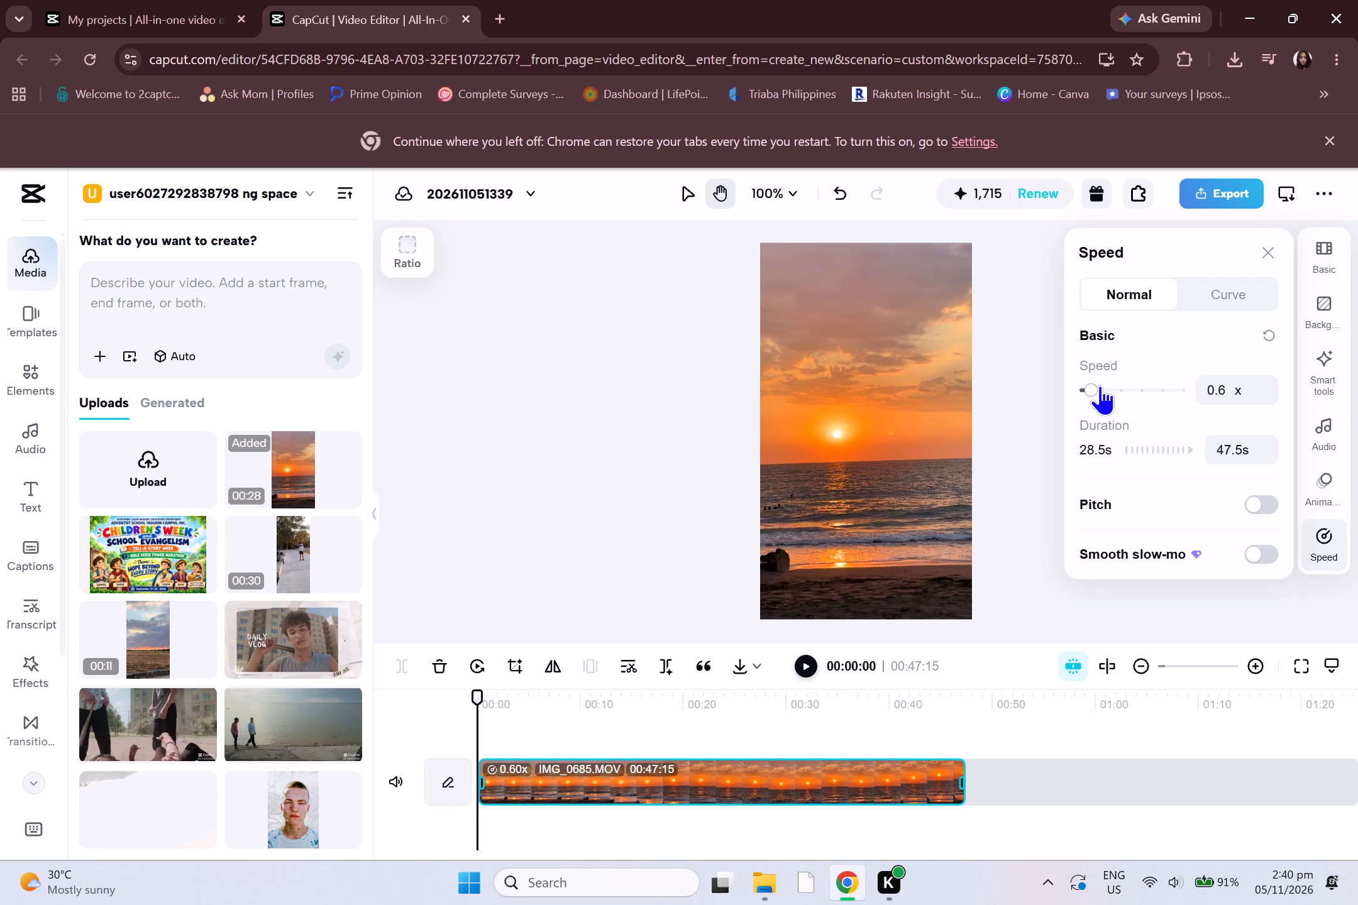
left_click(1100, 385)
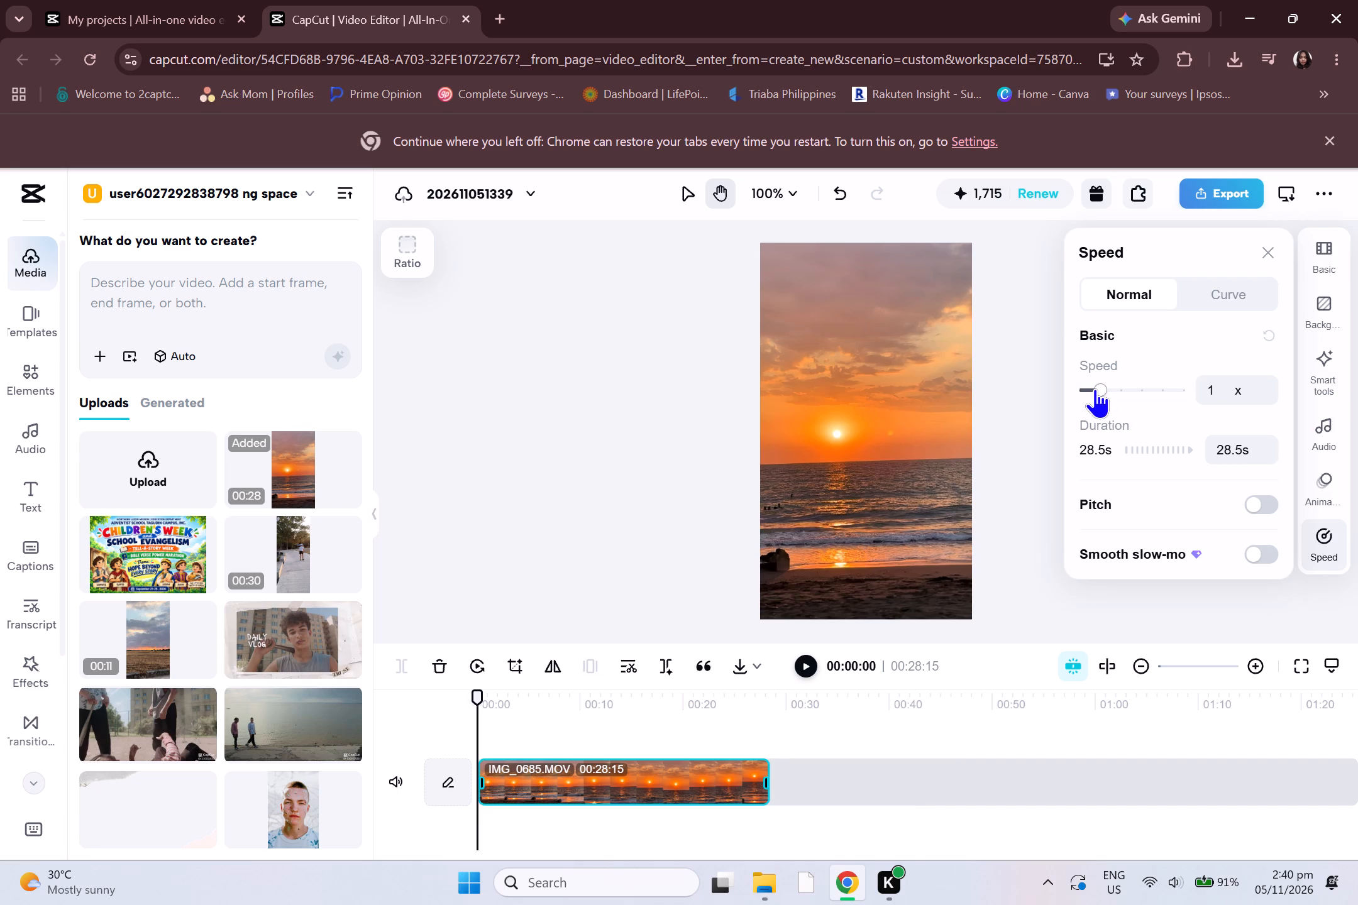
left_click(1095, 388)
left_click_drag(1098, 392, 1098, 391)
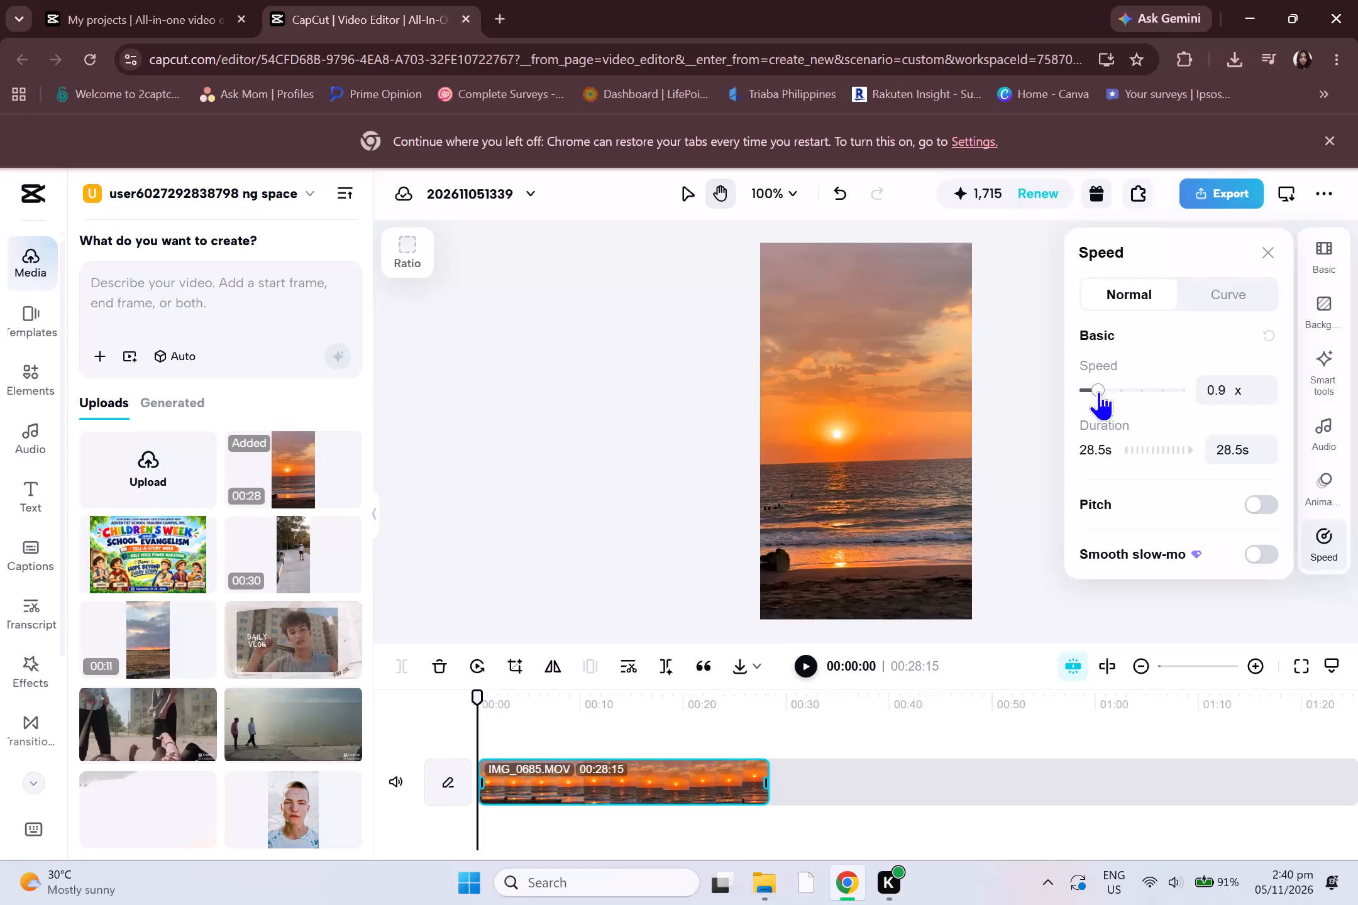
left_click_drag(1098, 391, 1098, 393)
left_click_drag(1098, 393, 1095, 383)
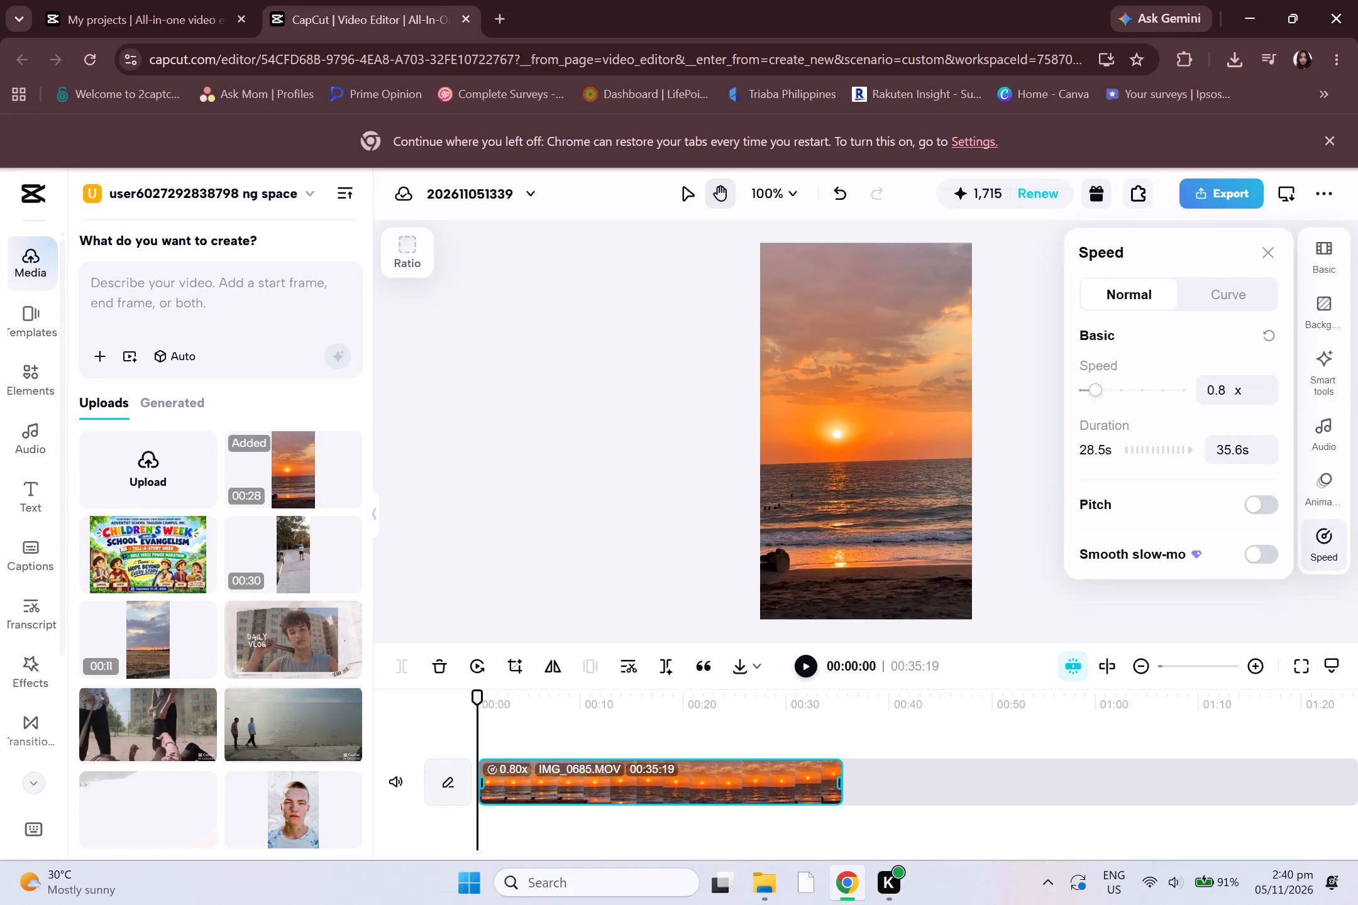
left_click(1269, 259)
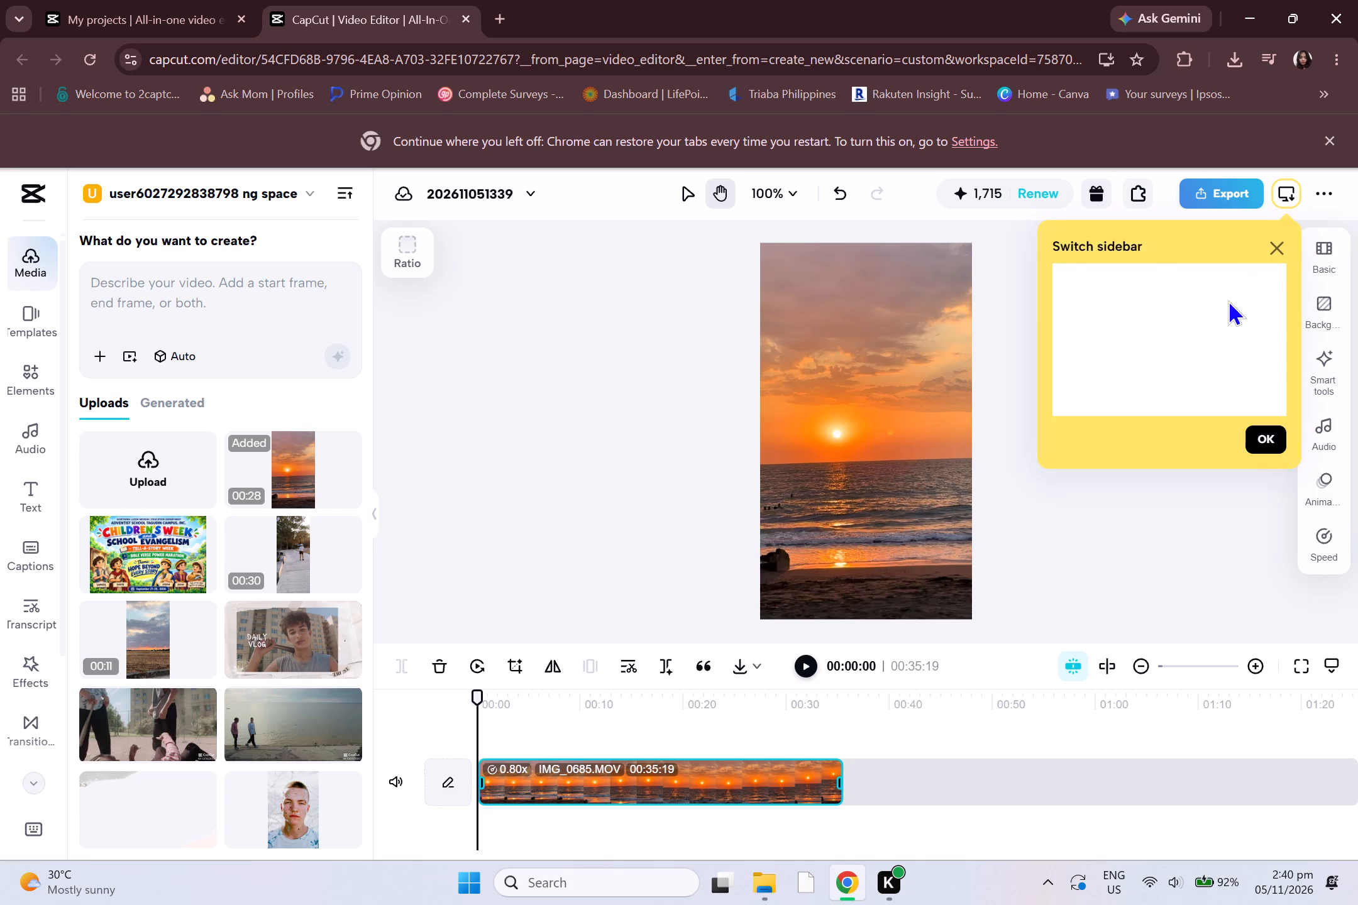
left_click(1262, 431)
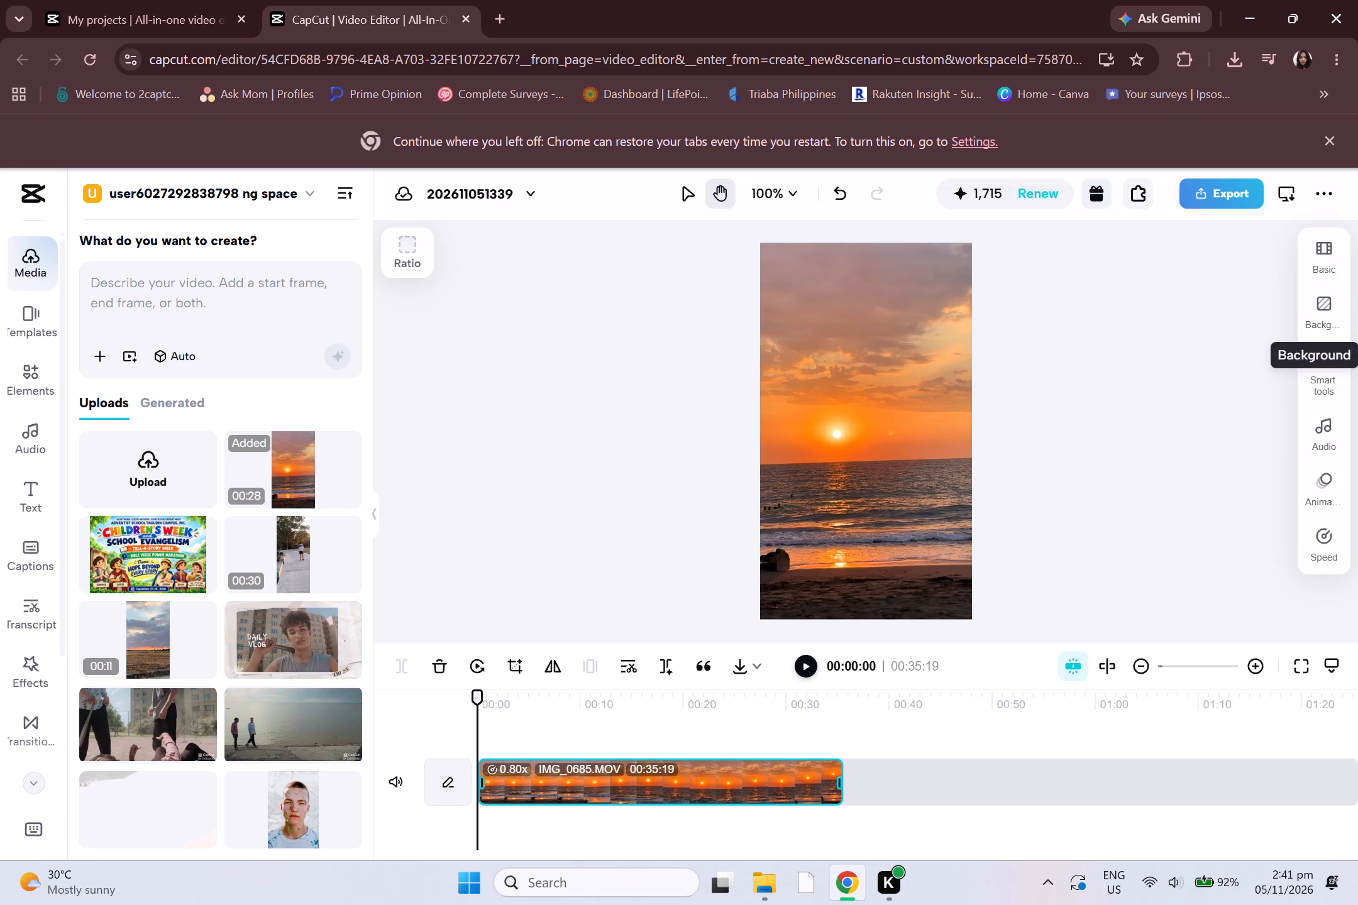
Look through the IMG_0685.MOV clip's basic, animation, speed and audio settings without changing anything.
left_click(1326, 261)
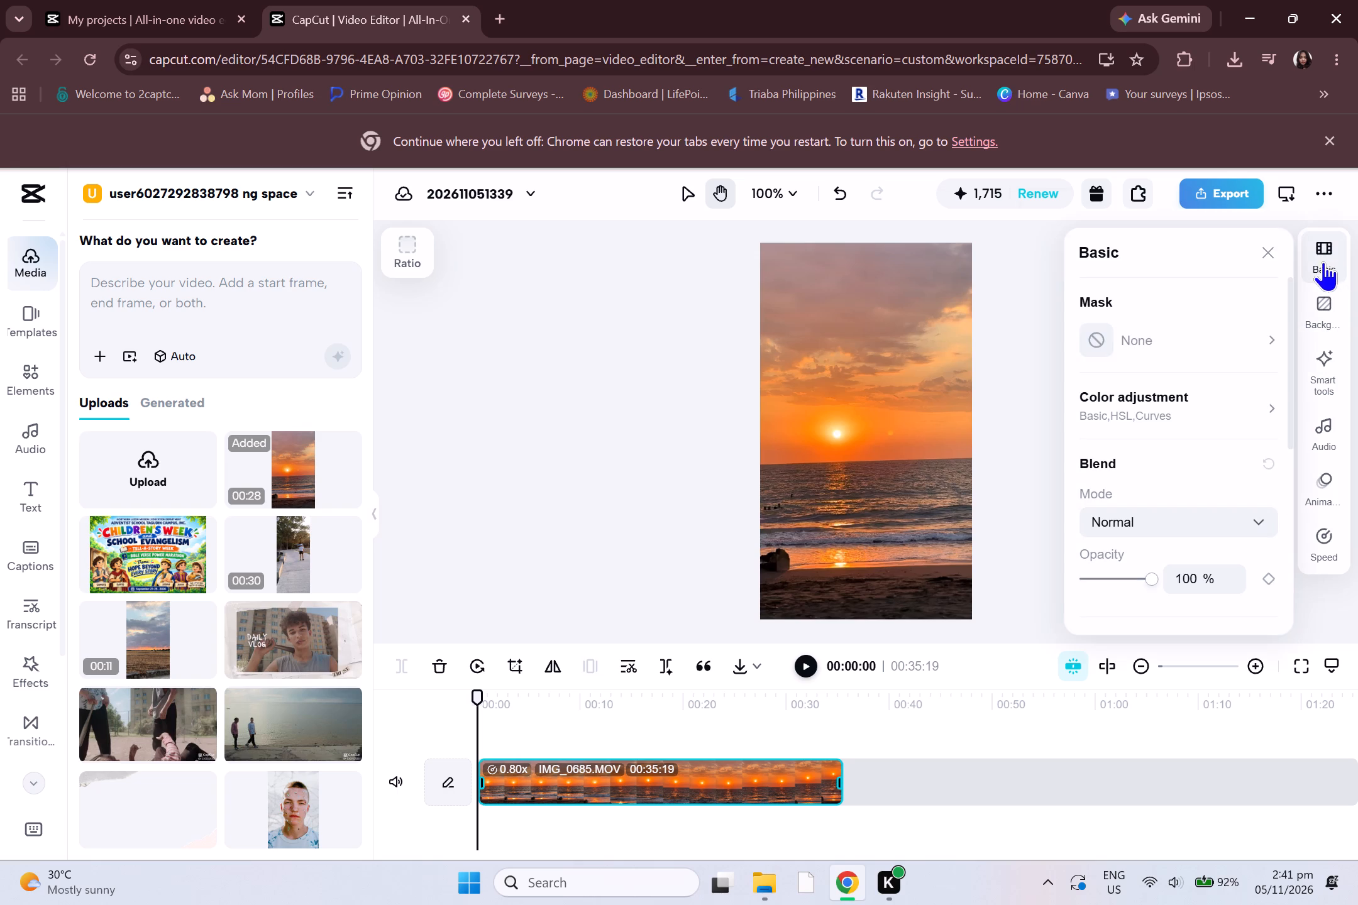
left_click(1276, 270)
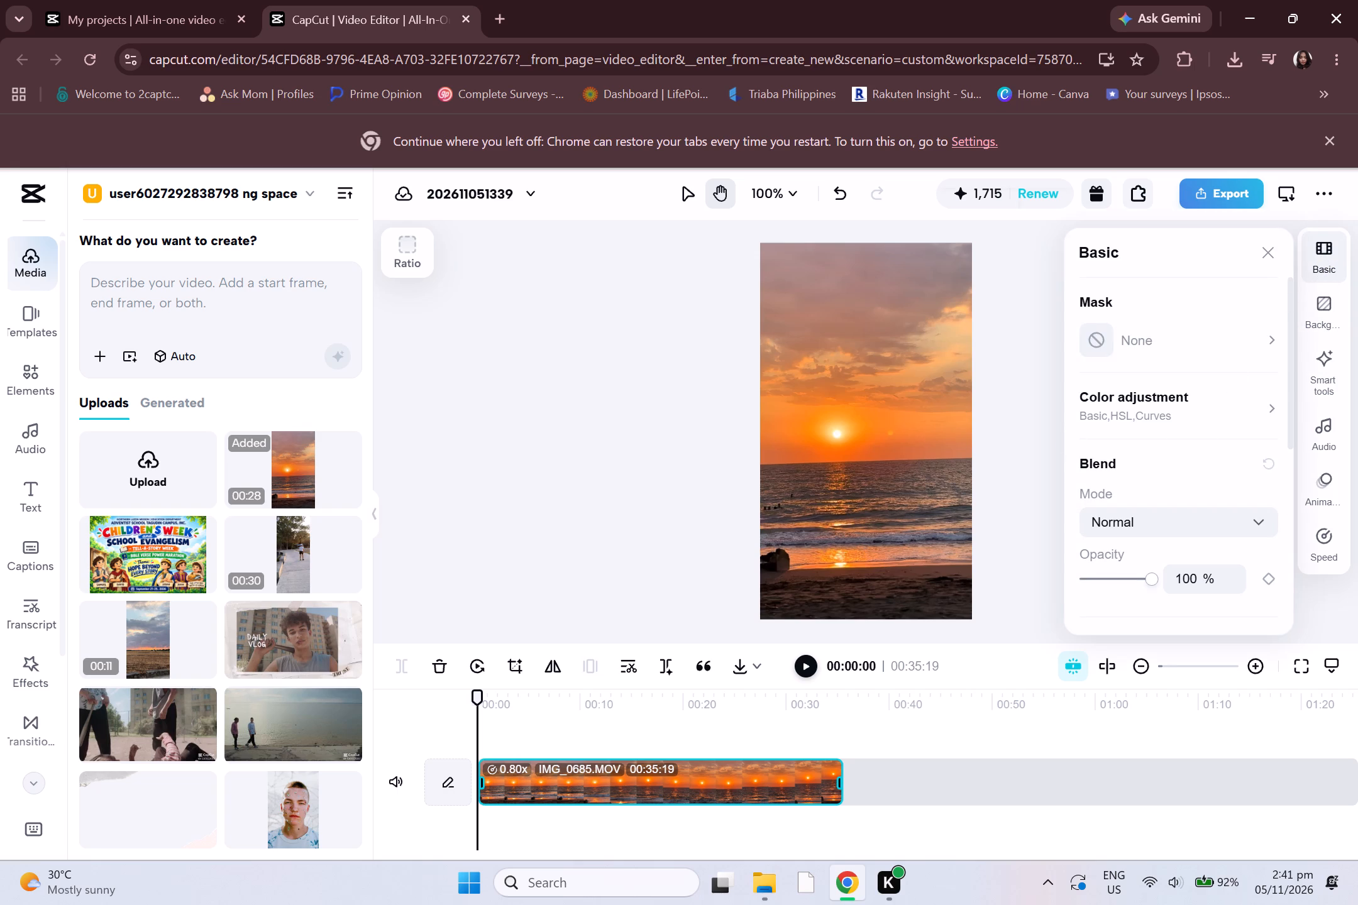
left_click(1274, 263)
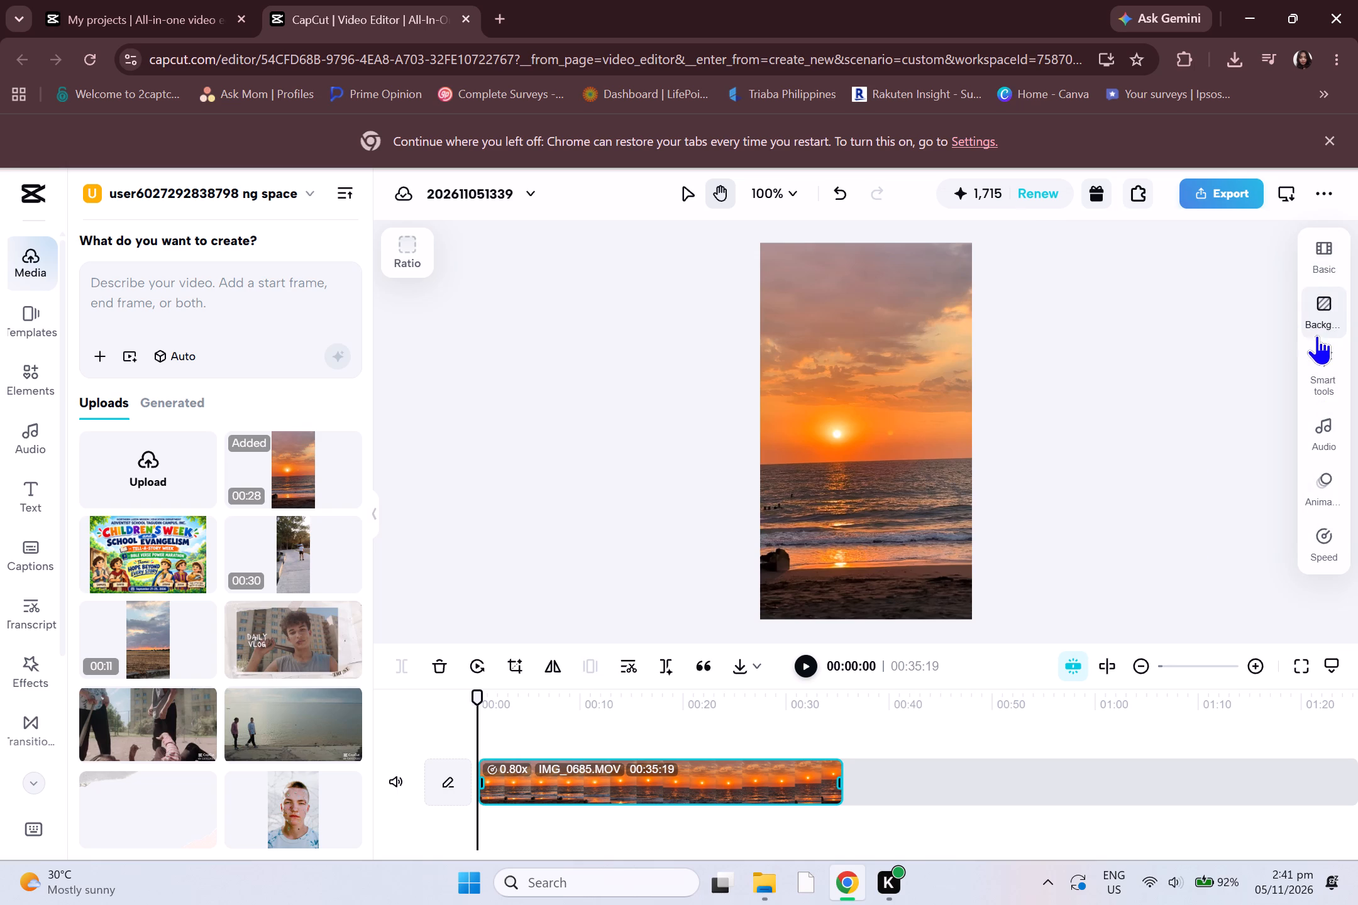
left_click(1326, 476)
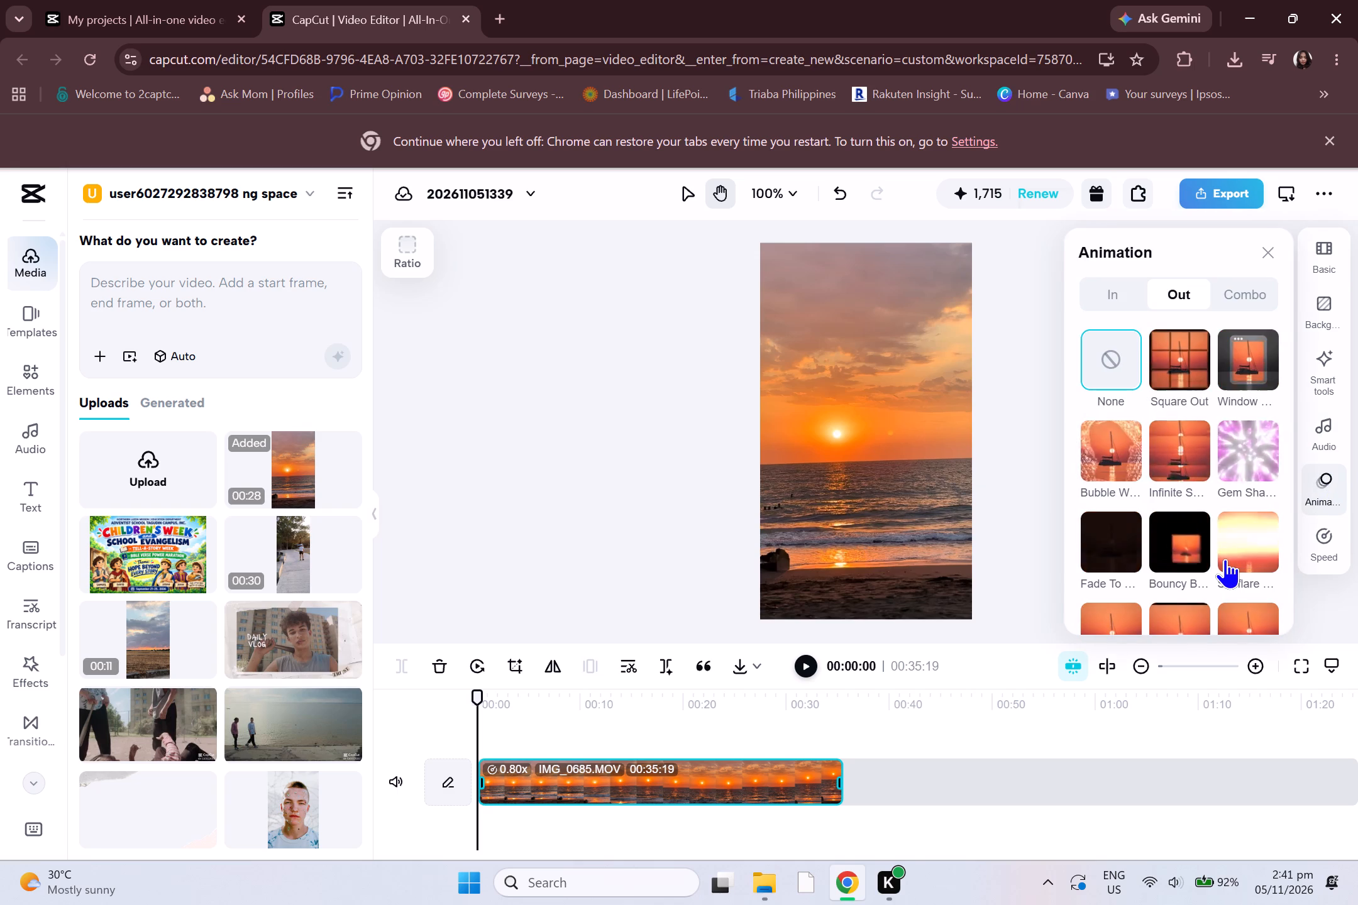
scroll(1225, 559, "down", 2)
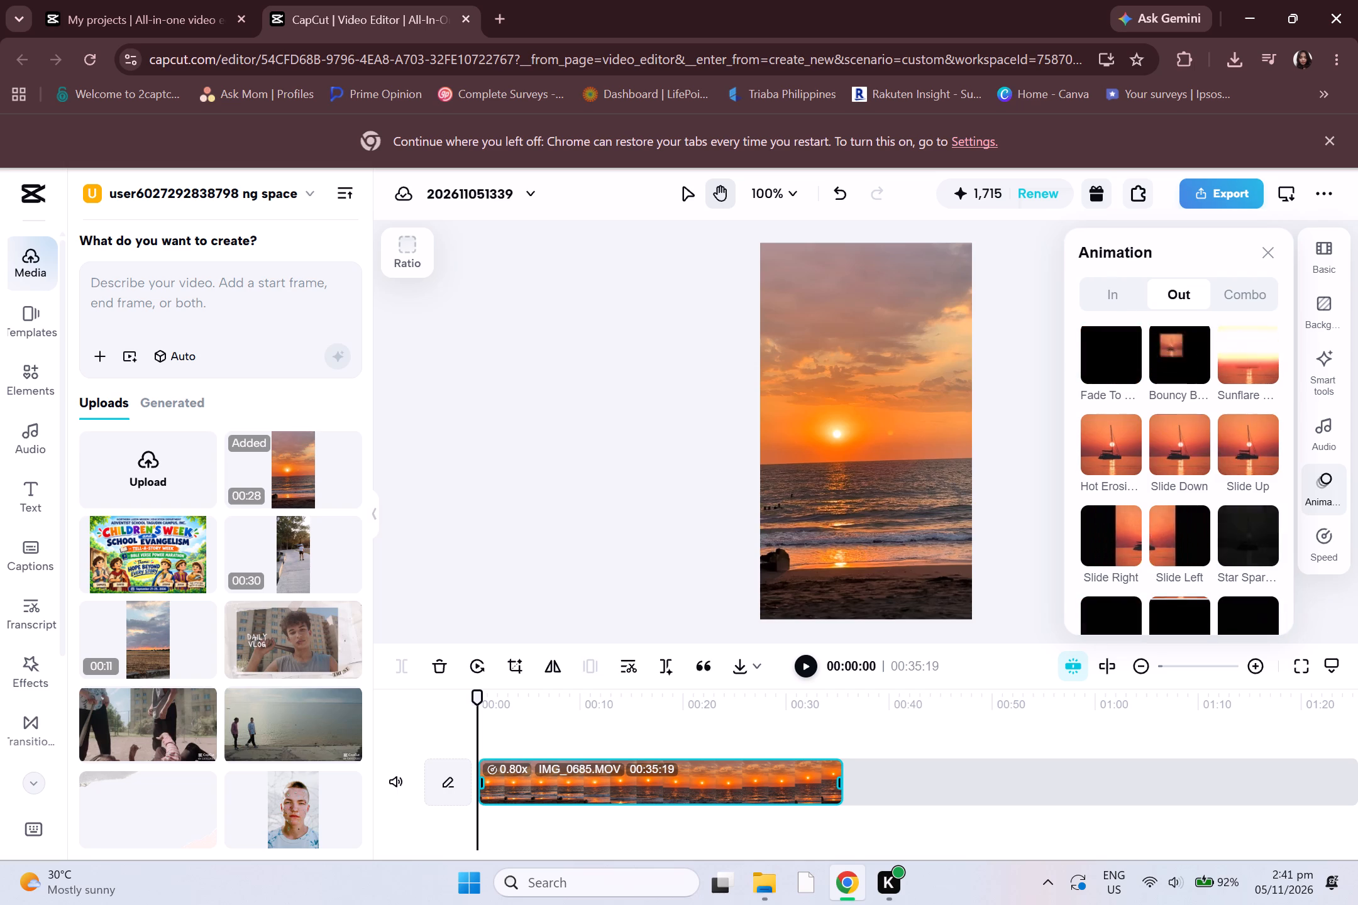
left_click(1330, 551)
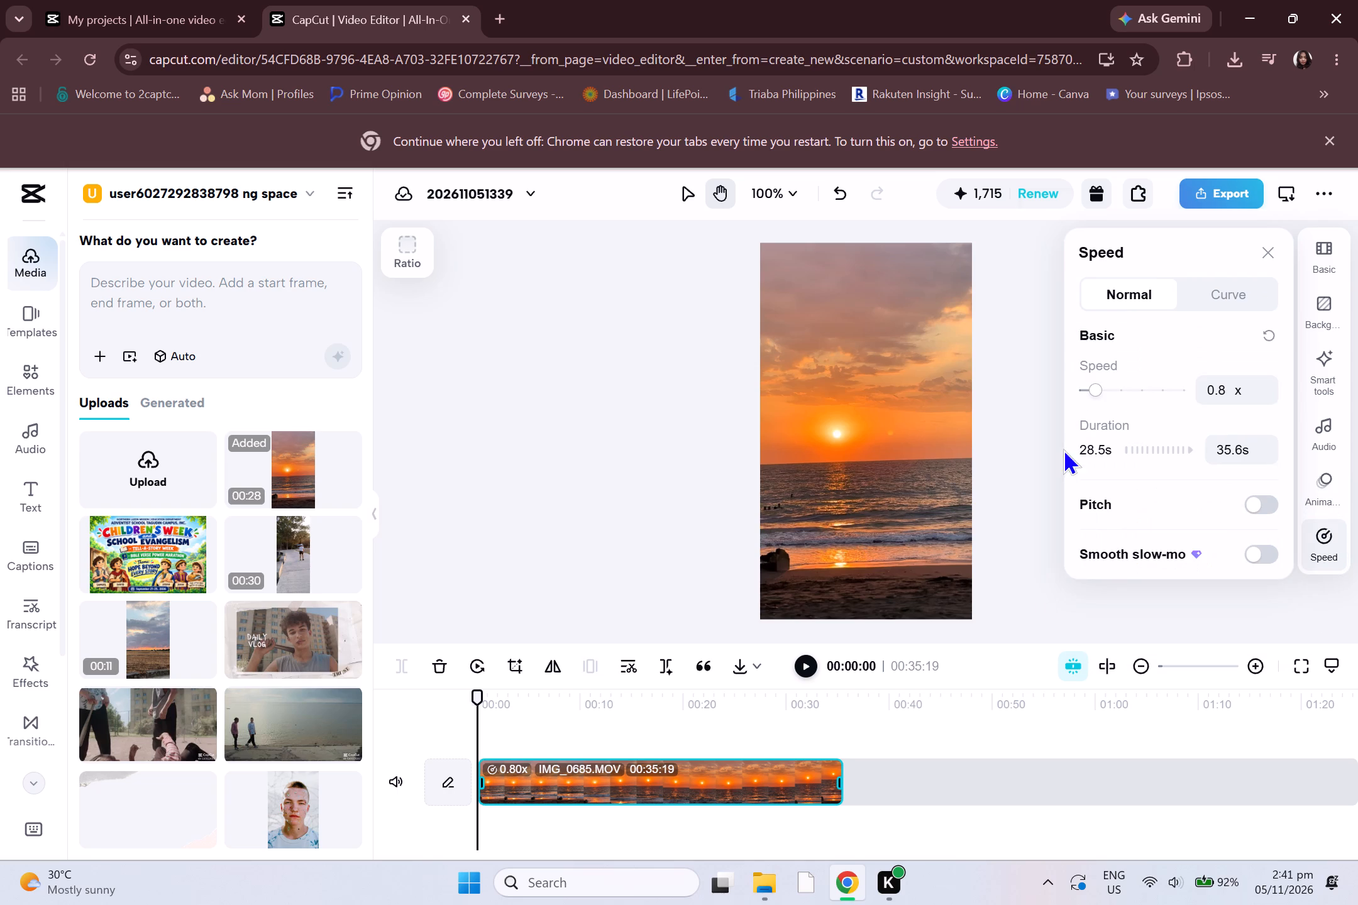
left_click(1044, 450)
left_click(1271, 265)
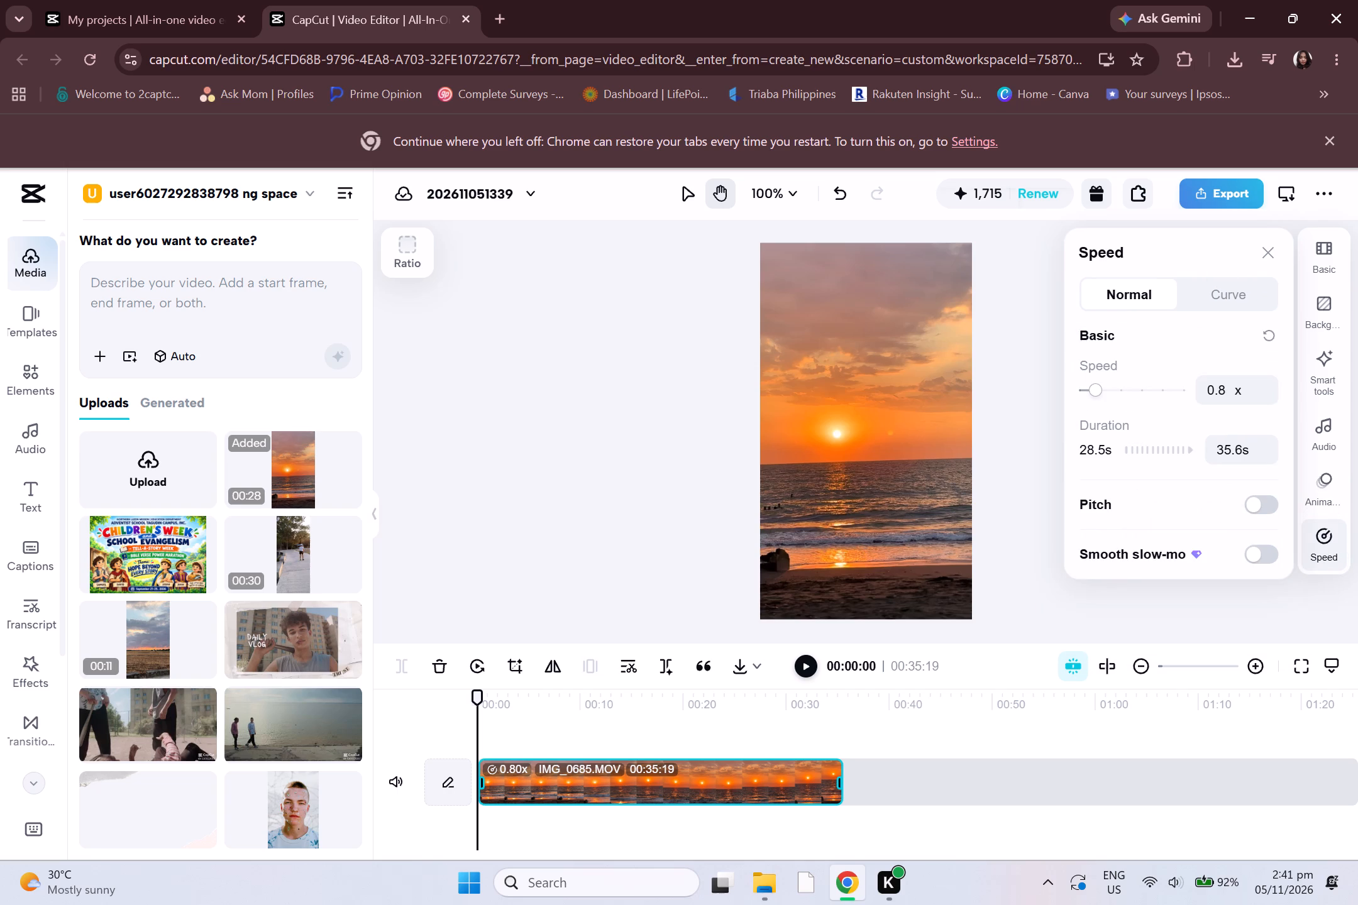
left_click(1258, 262)
left_click(1325, 424)
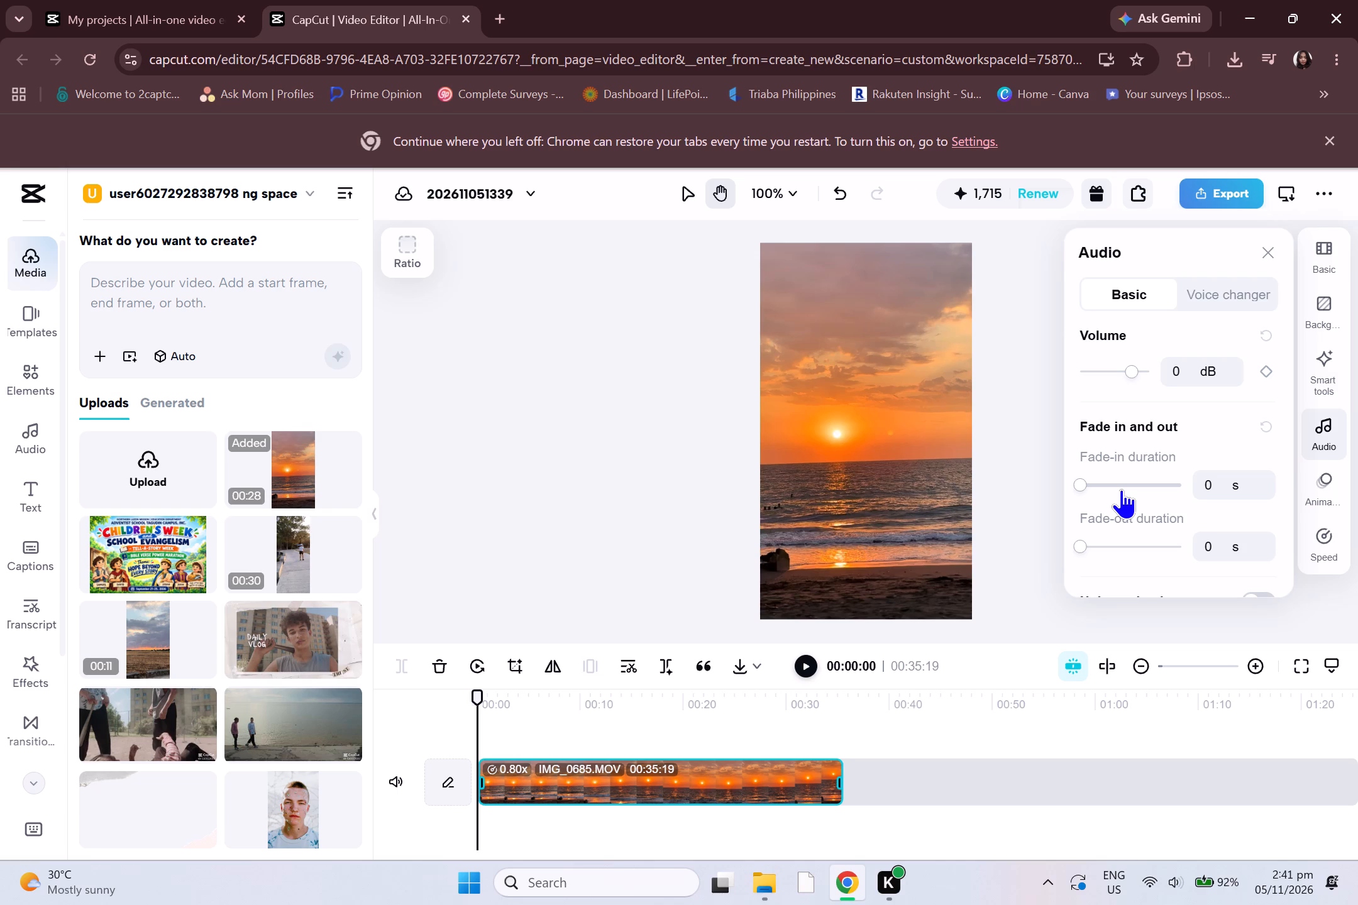
left_click(1279, 258)
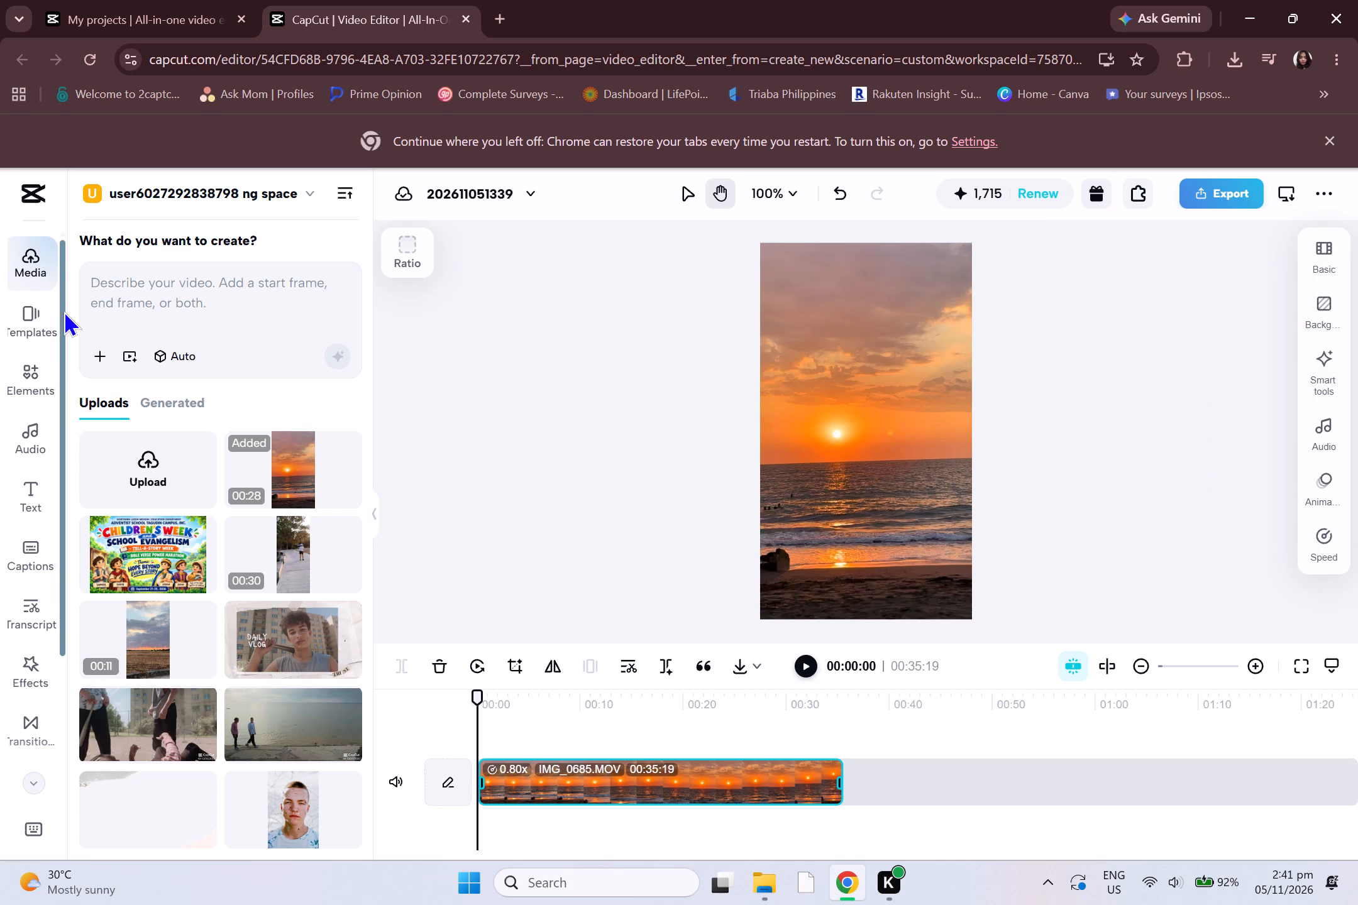
Search the music library for "relaxing background music".
left_click(35, 444)
scroll(257, 486, "up", 6)
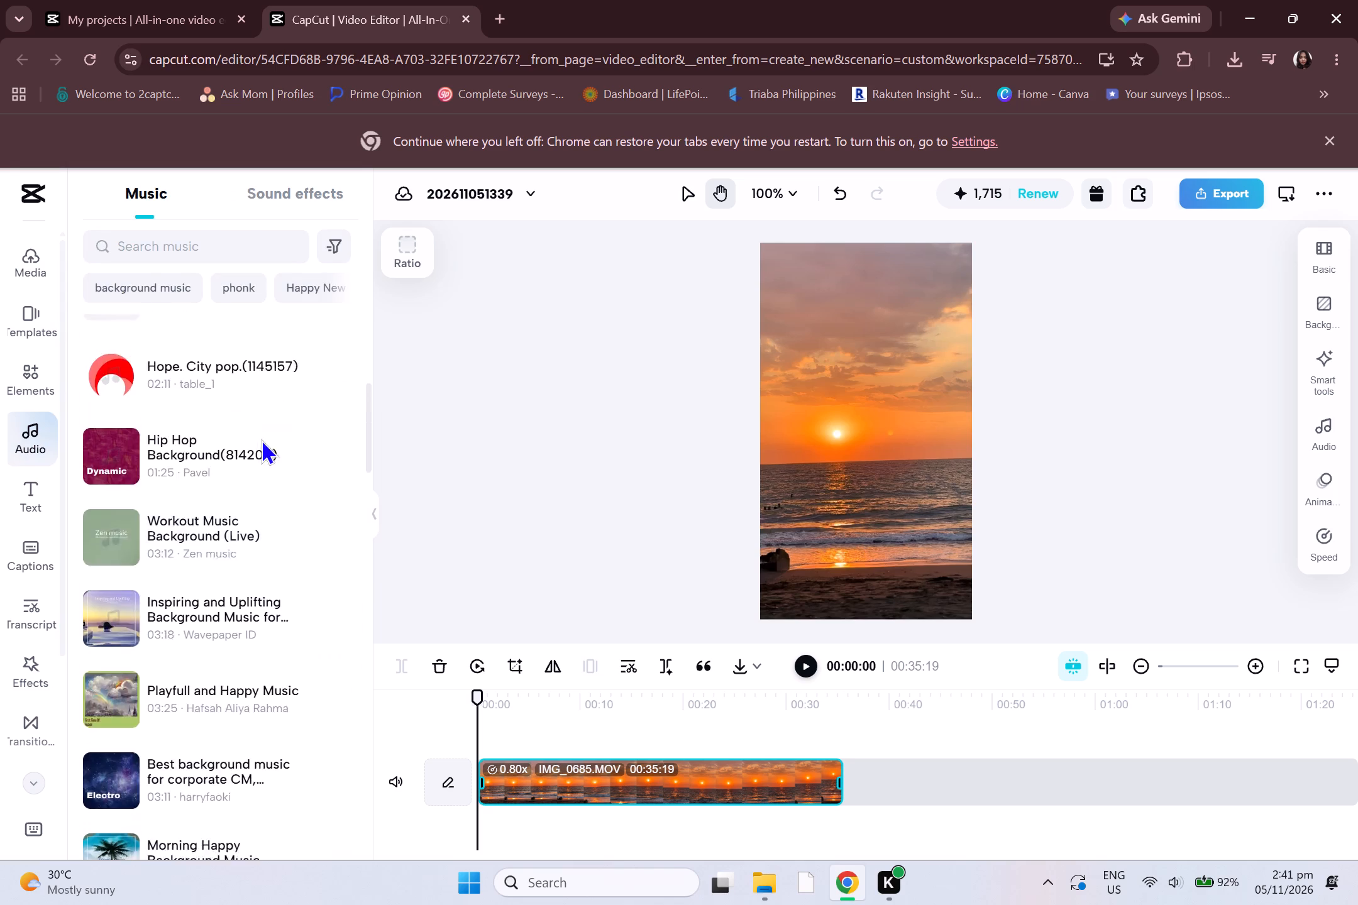
left_click(199, 239)
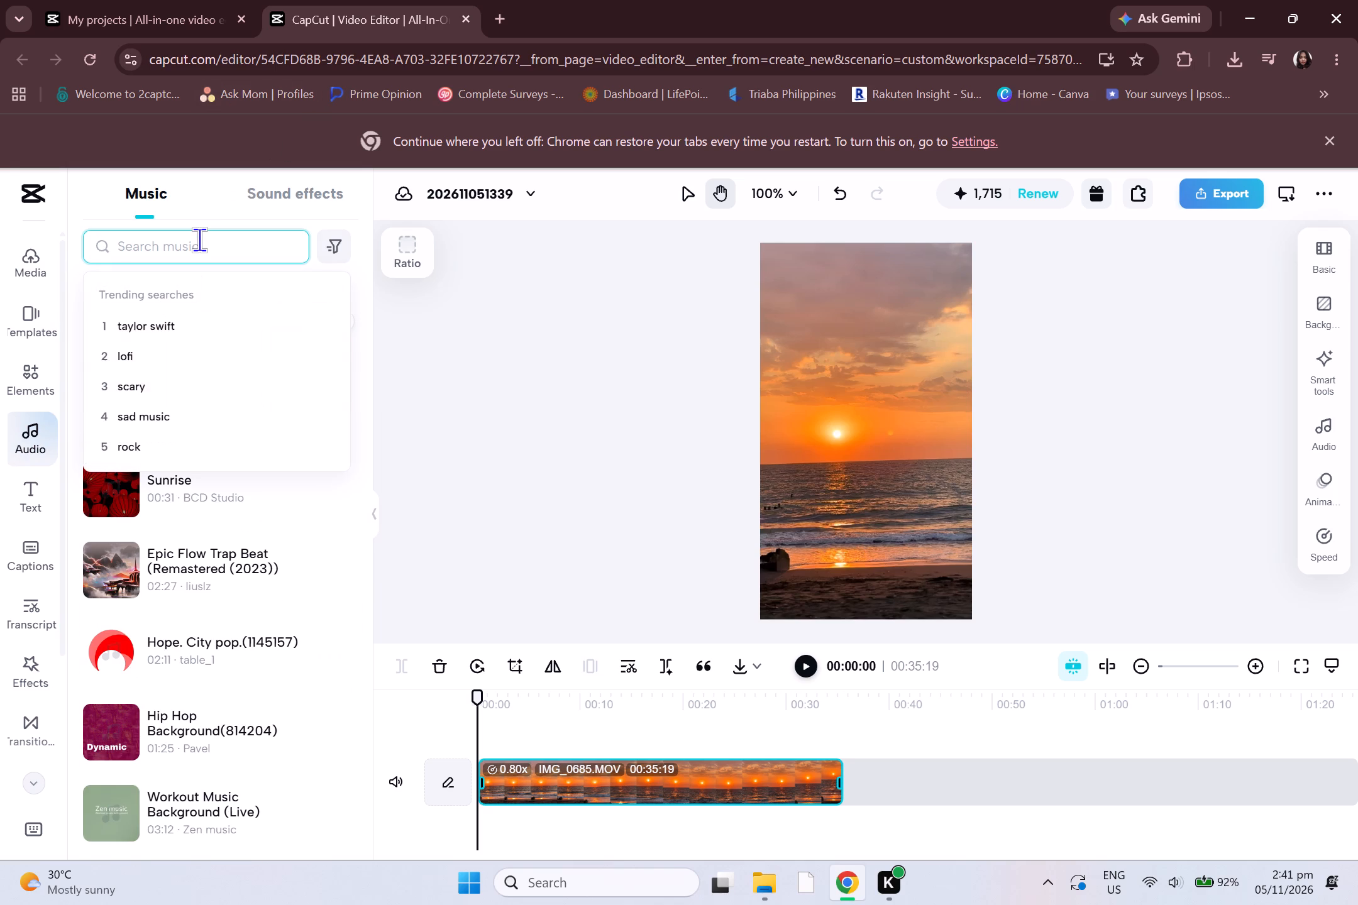
type("relax")
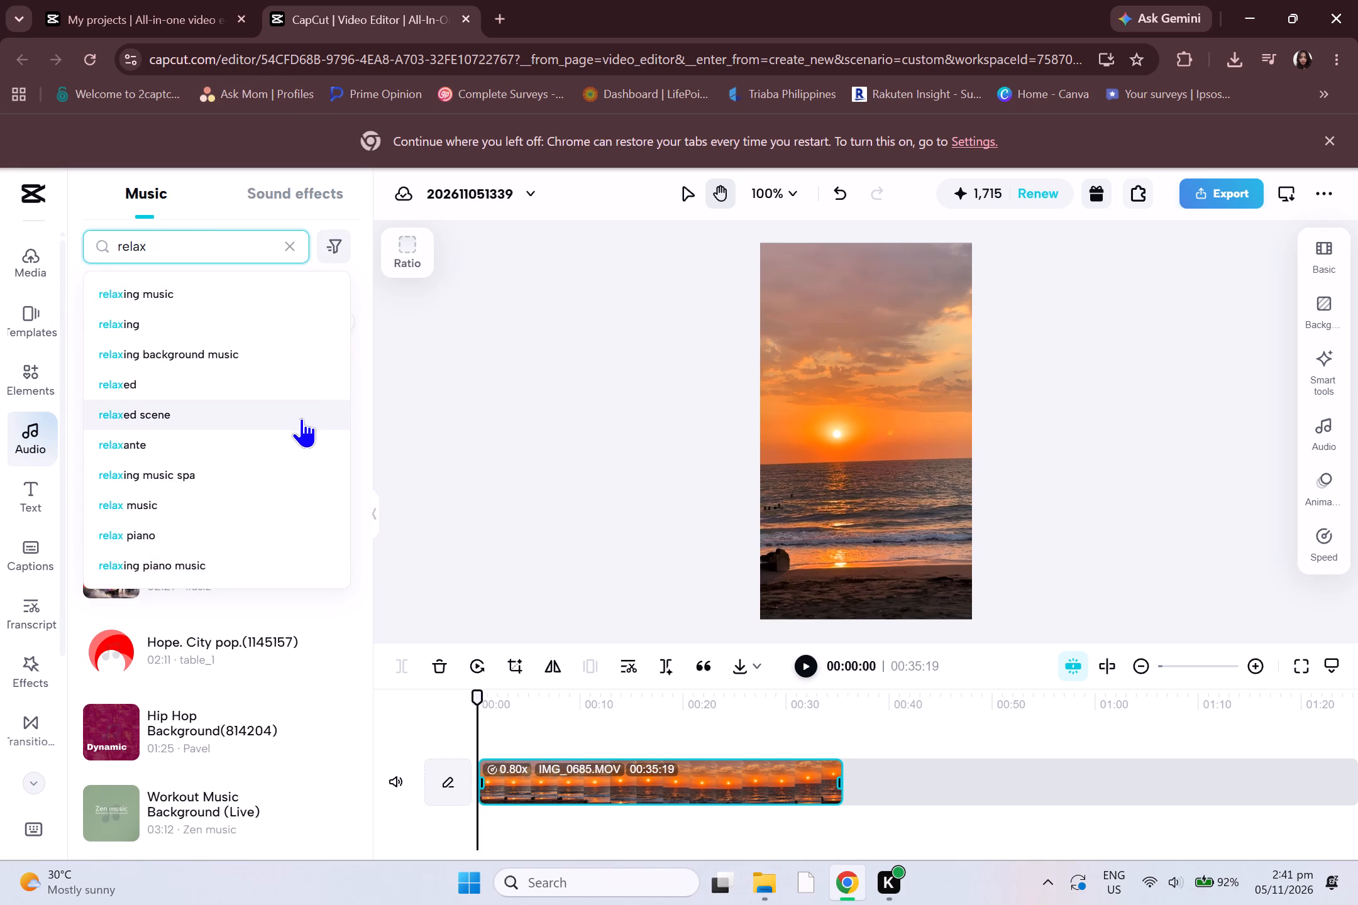
Search the music library for the suggested term "relaxing background music" and preview the "Relaxing background music in a stylish…" track by PARA.
left_click(192, 359)
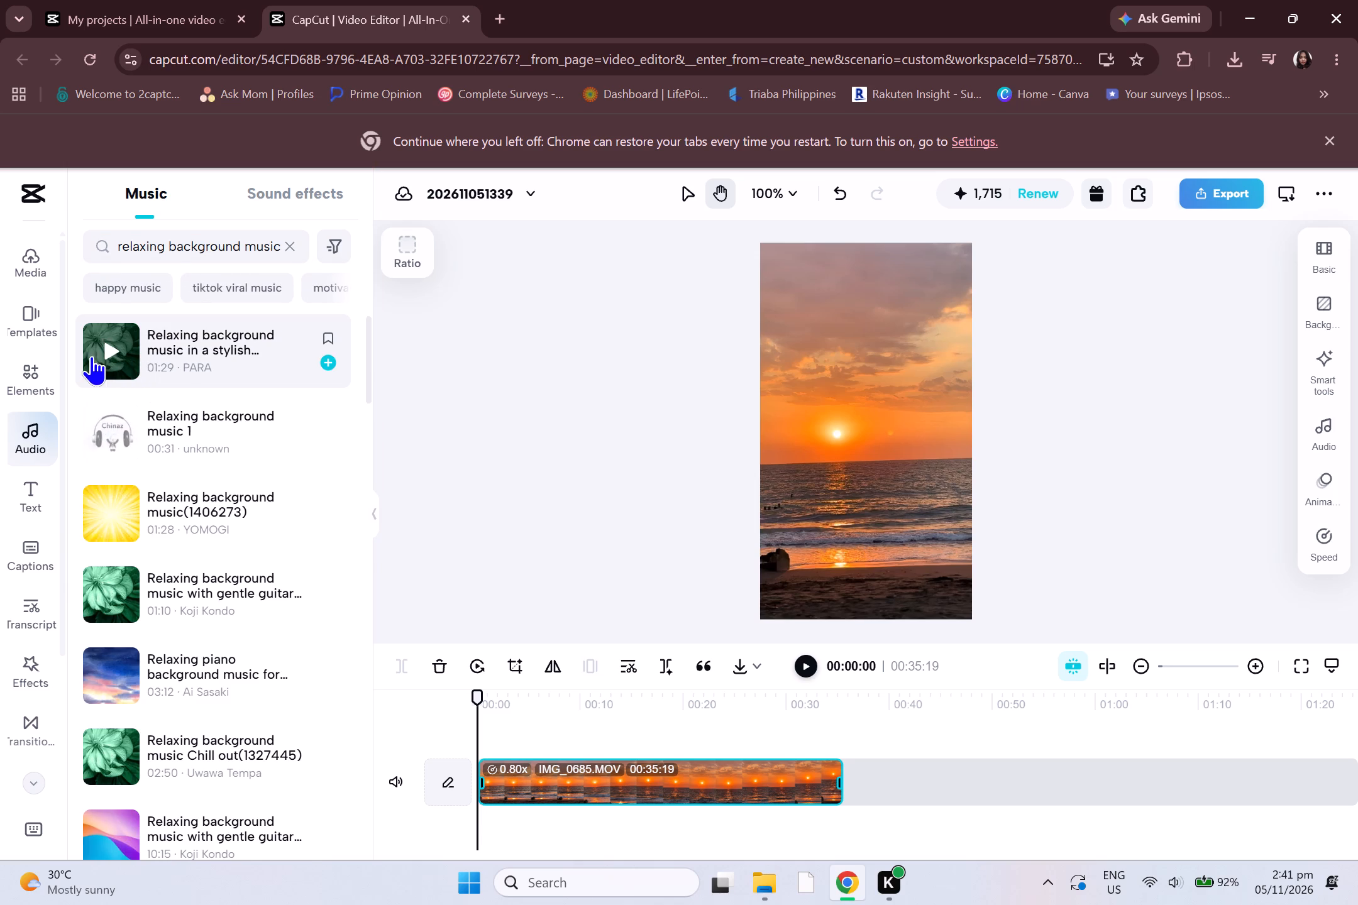
left_click(108, 348)
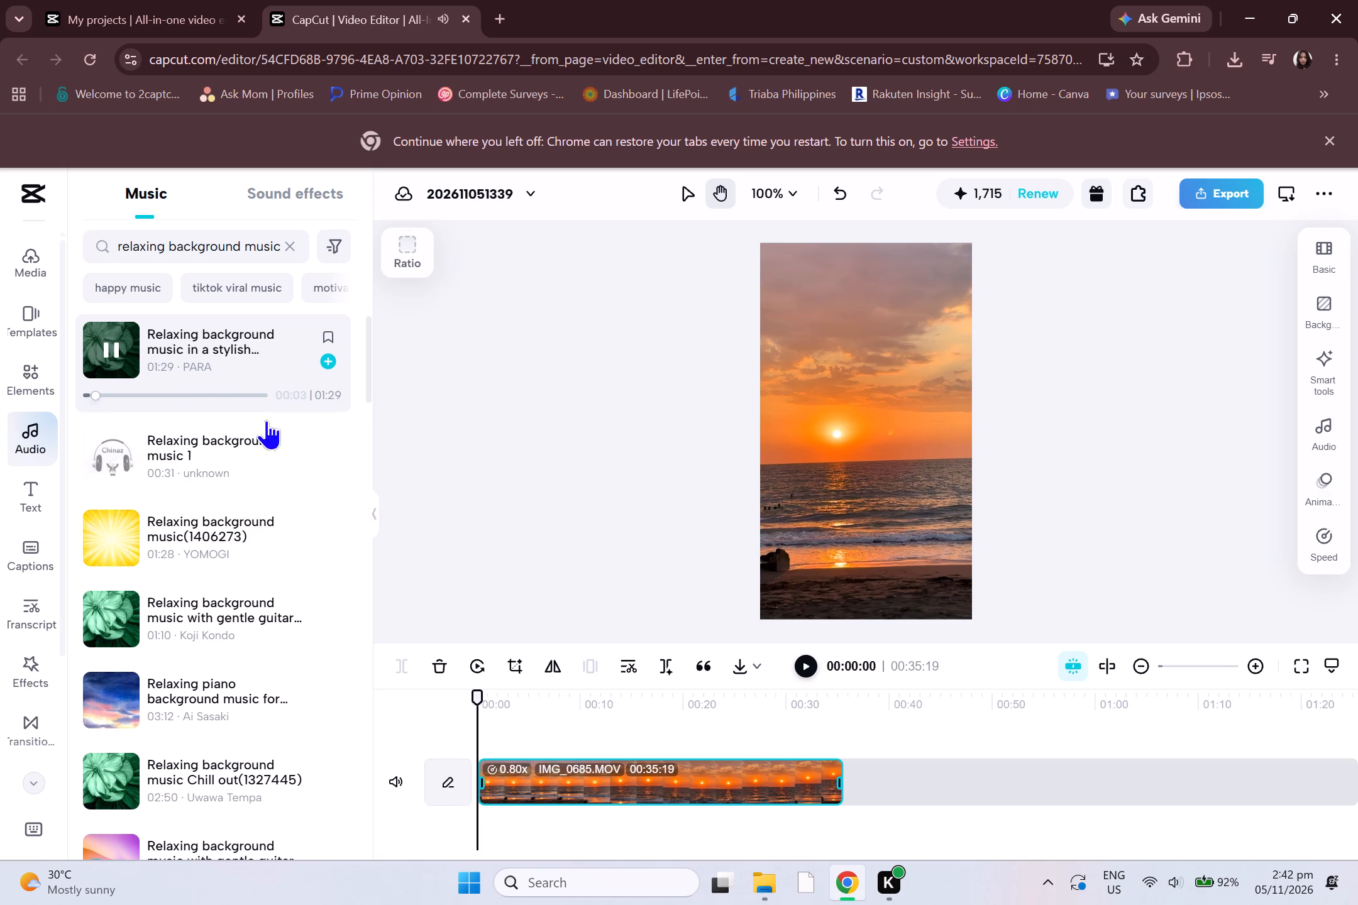
Set the computer's speaker volume to slightly below halfway and return to the video editor.
left_click(1163, 882)
left_click(1170, 874)
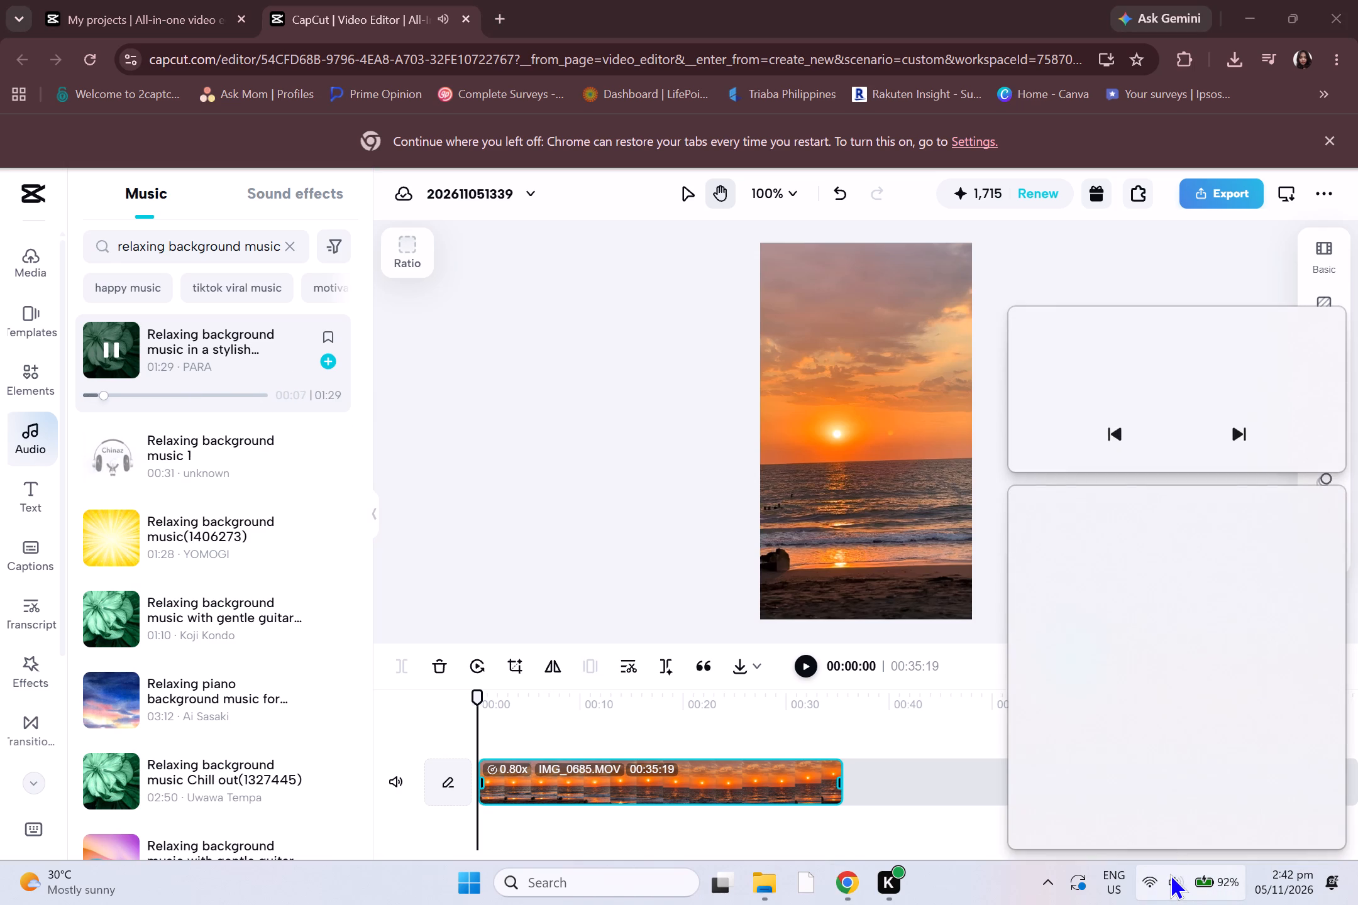
left_click(1155, 765)
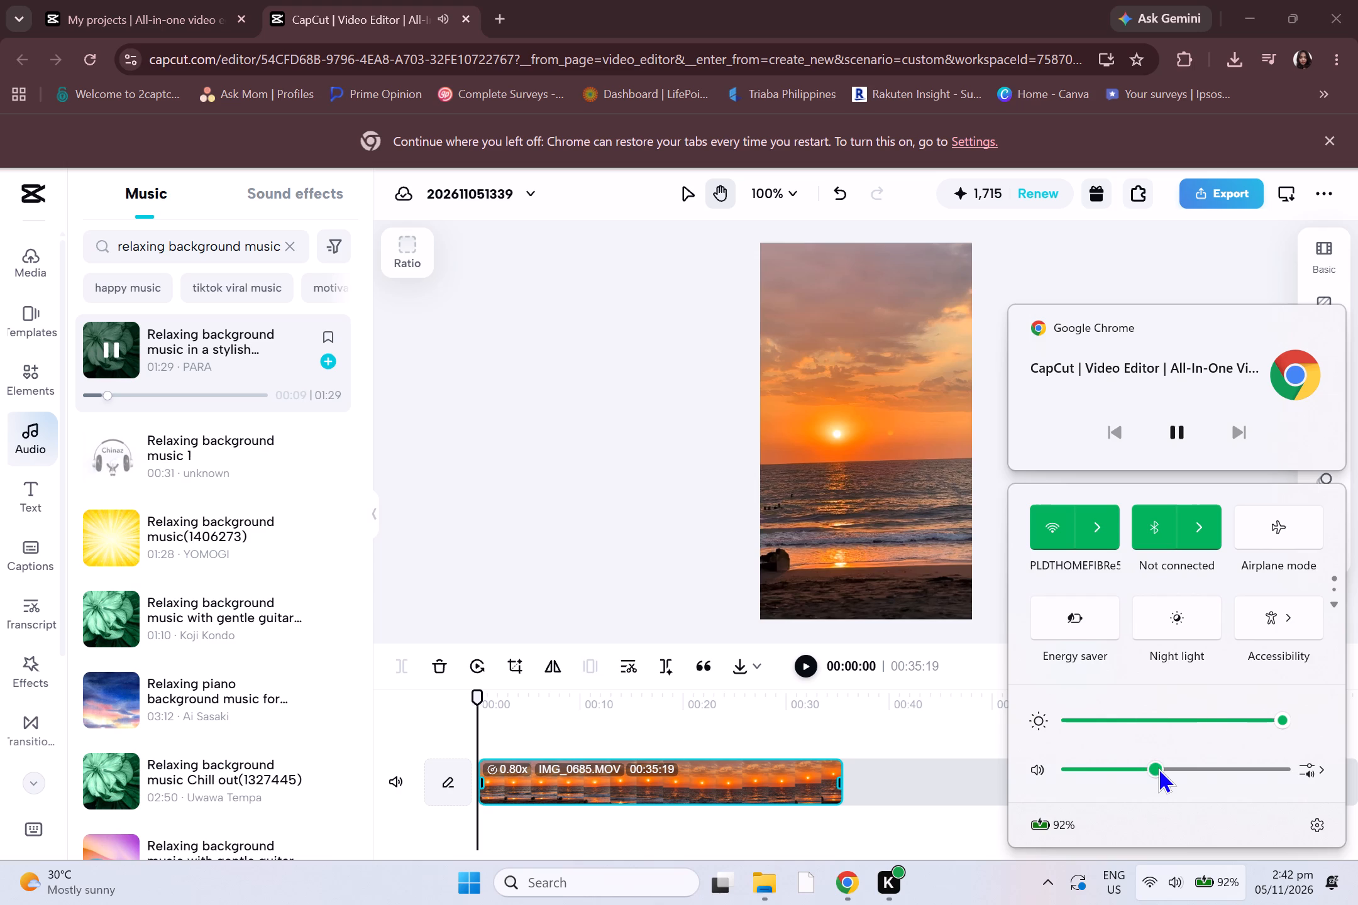
left_click(503, 575)
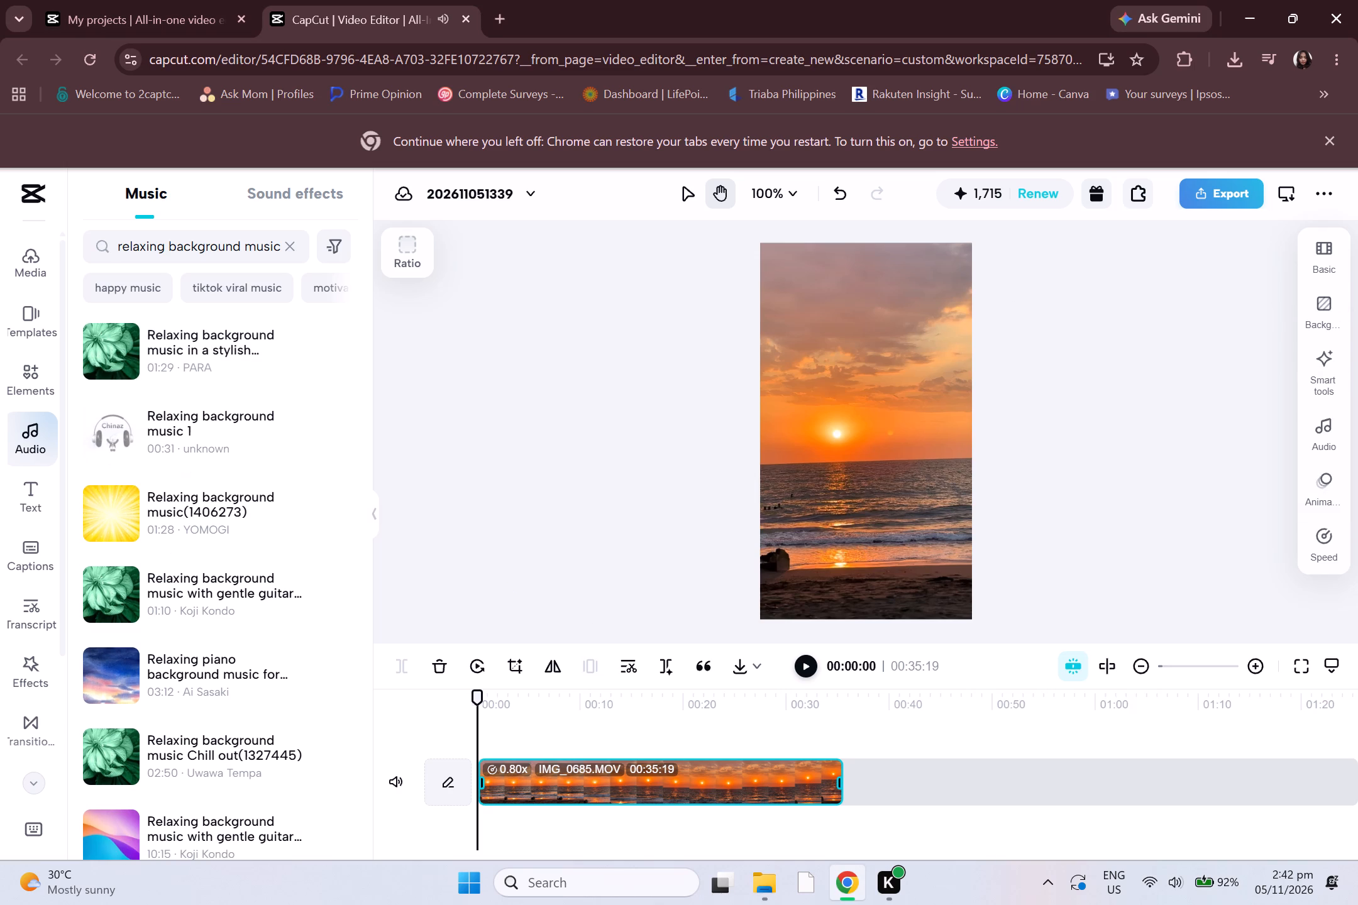
Audition the PARA track again from its start, followed by the 31-second "Relaxing background music 1" track.
left_click(123, 344)
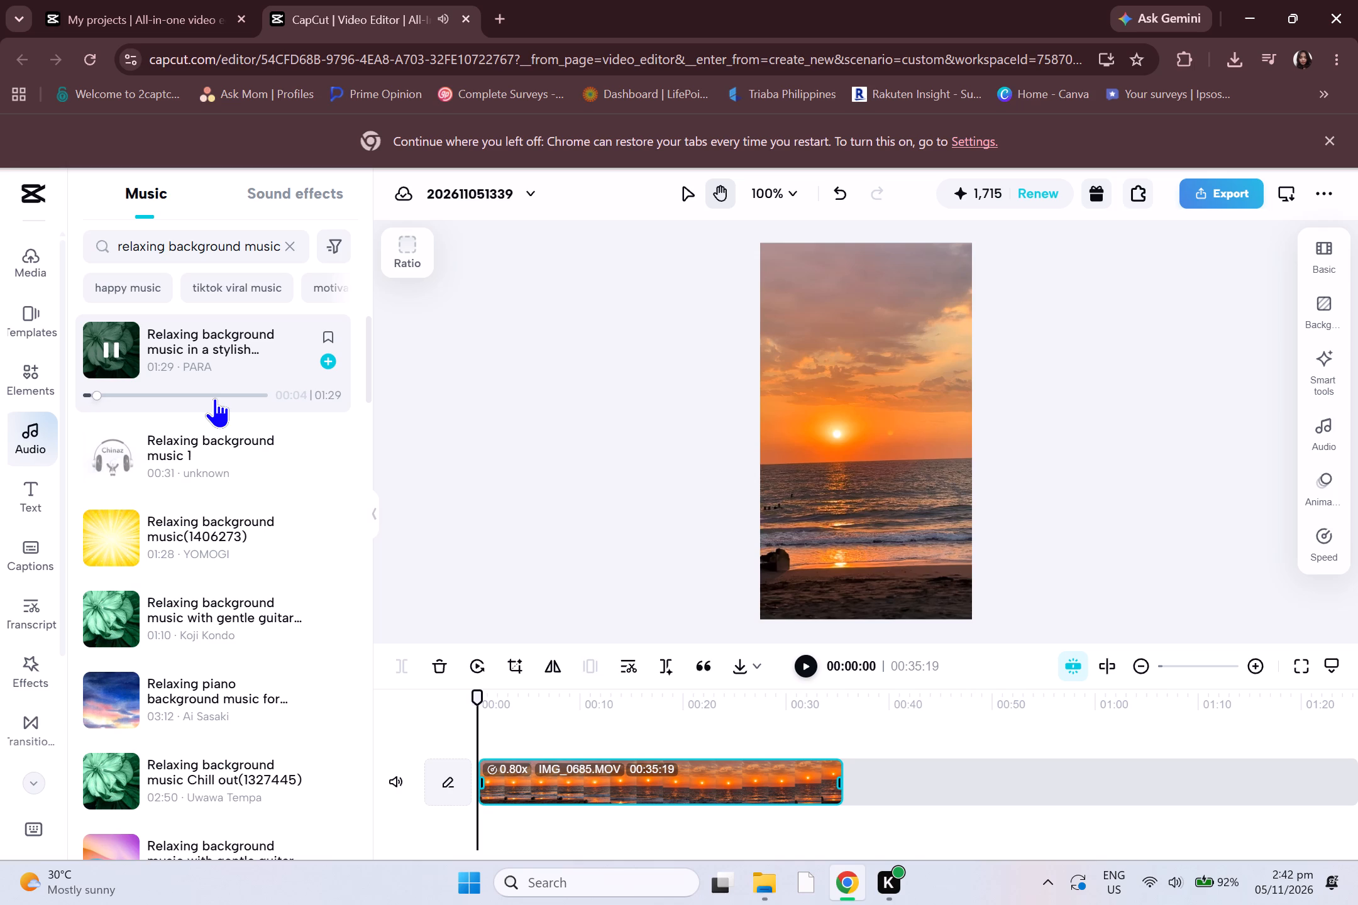
left_click(119, 451)
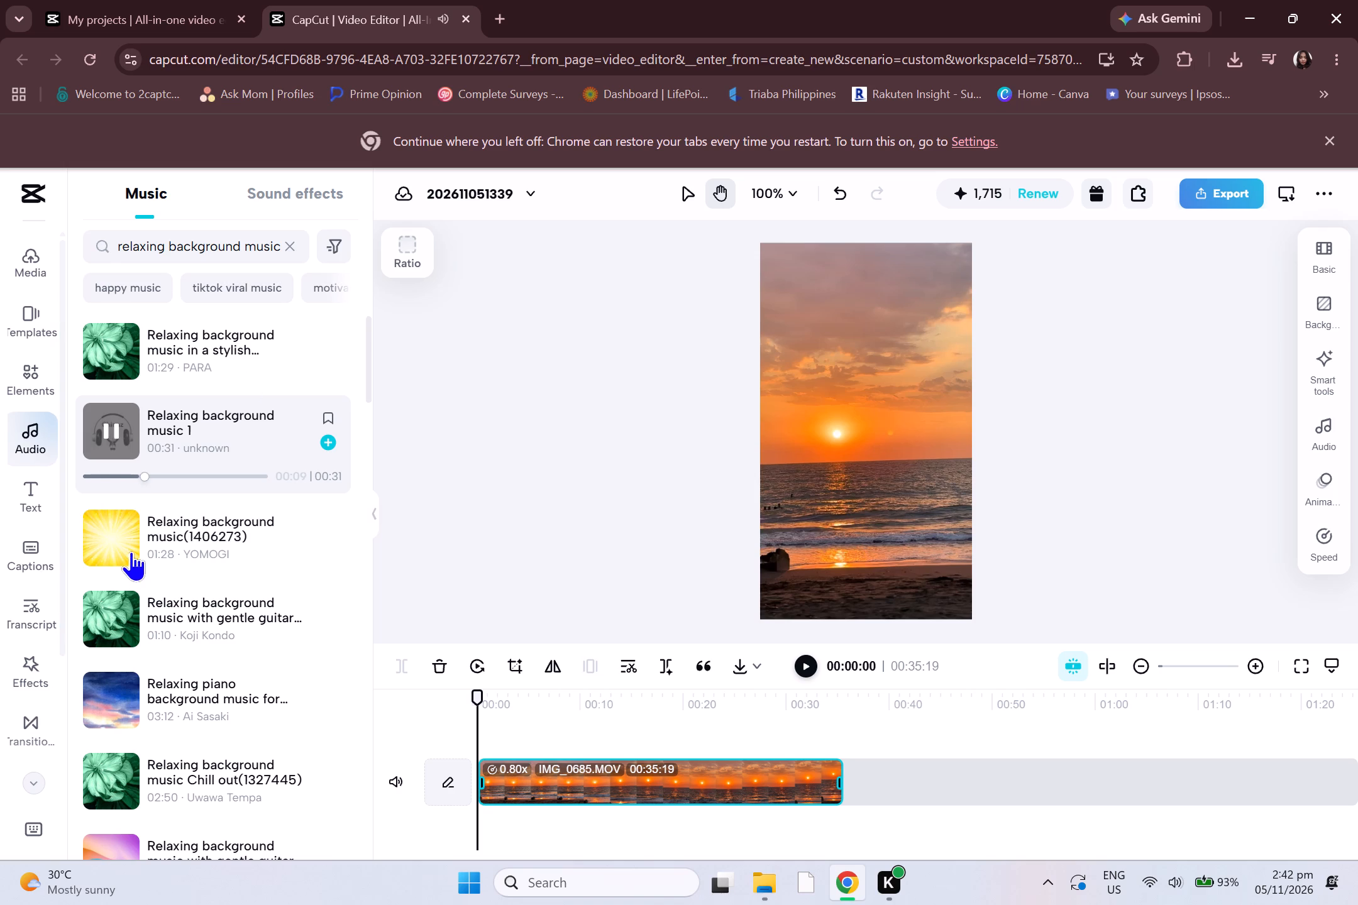
Listen to the YOMOGI, gentle guitar and relaxing piano tracks among the relaxing background music to compare them.
left_click(118, 540)
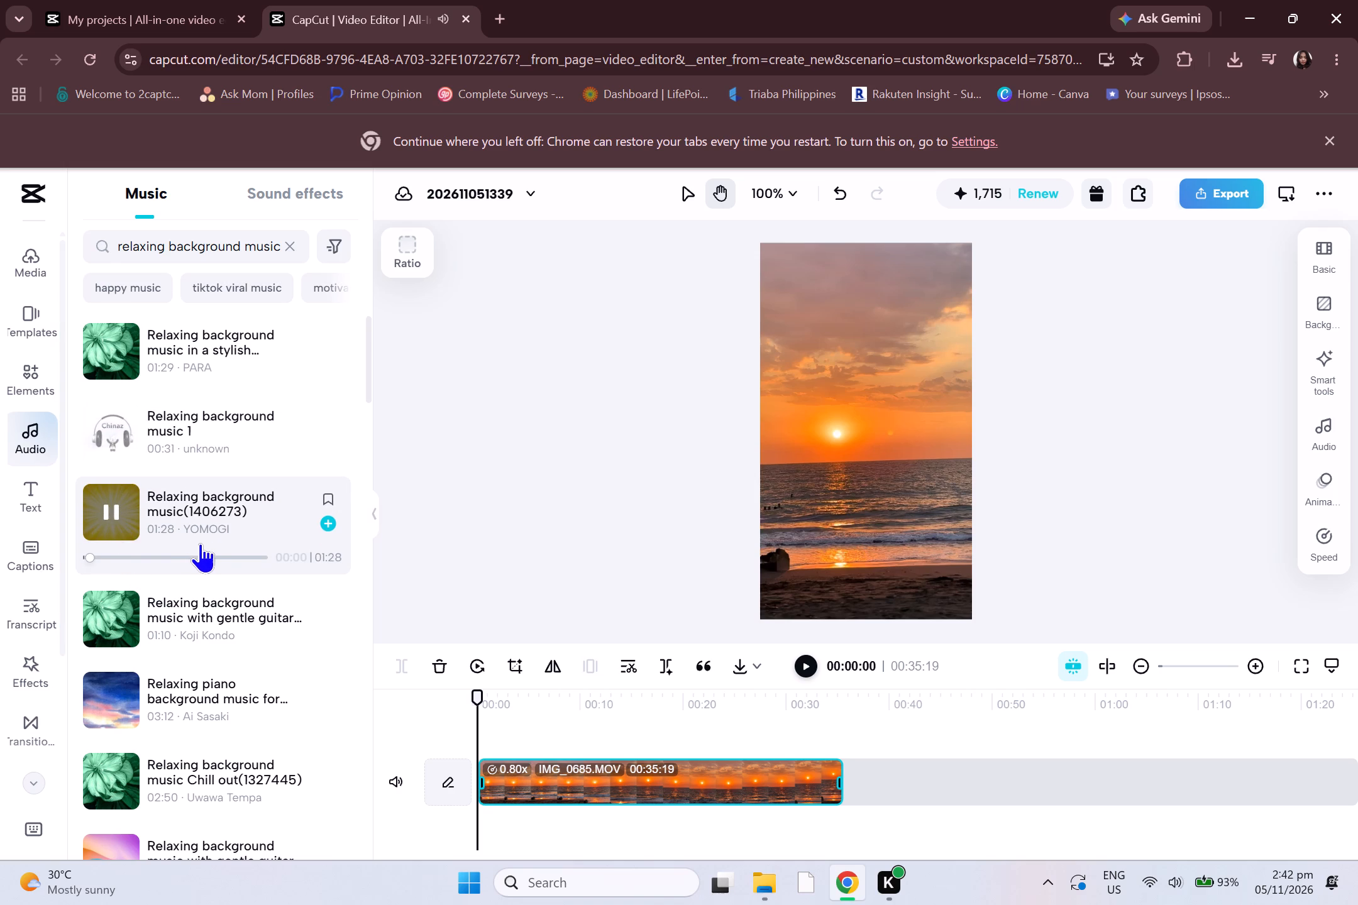
left_click(117, 512)
left_click(109, 615)
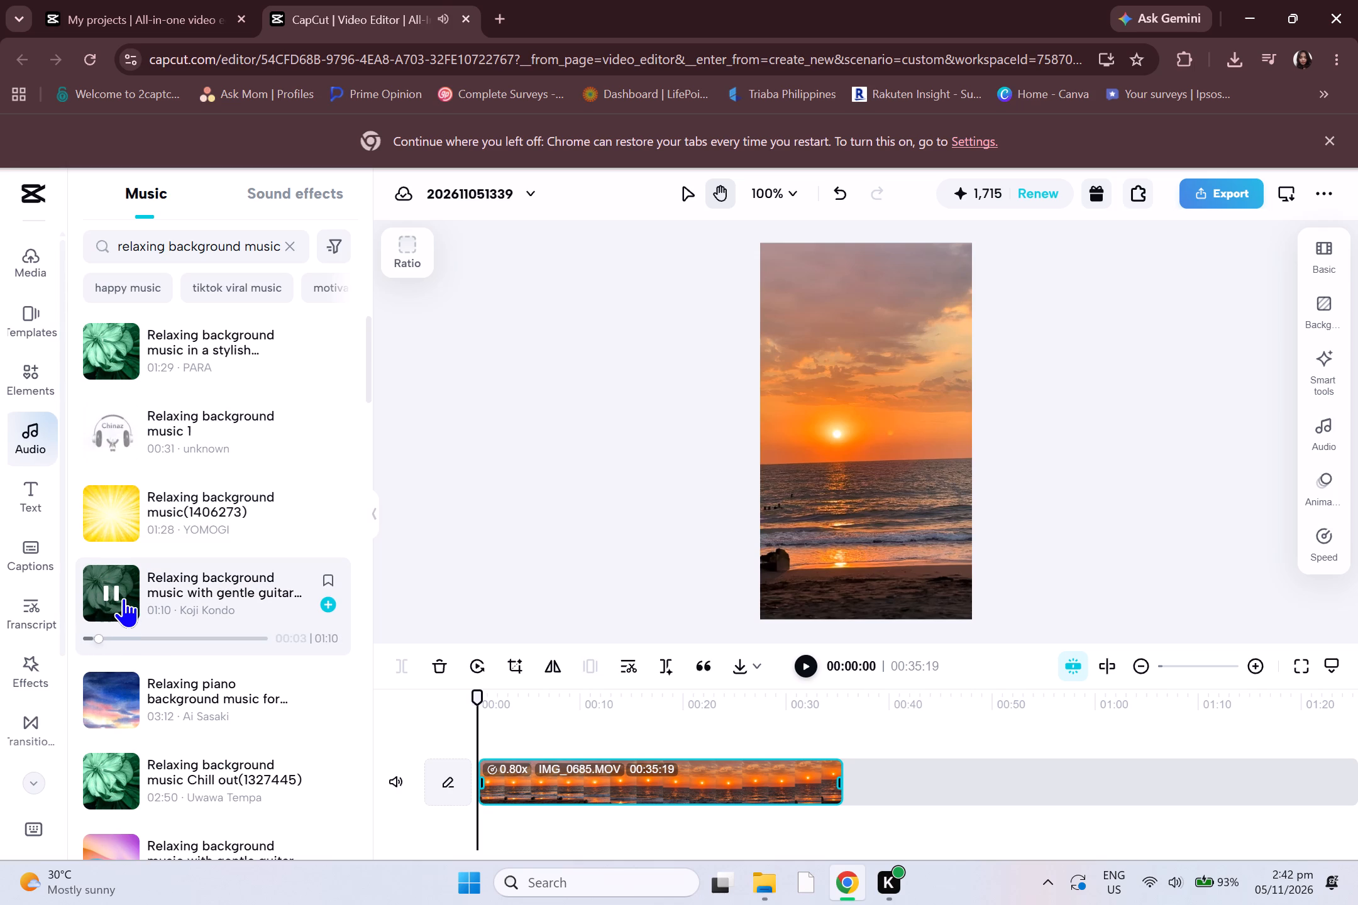
left_click(121, 590)
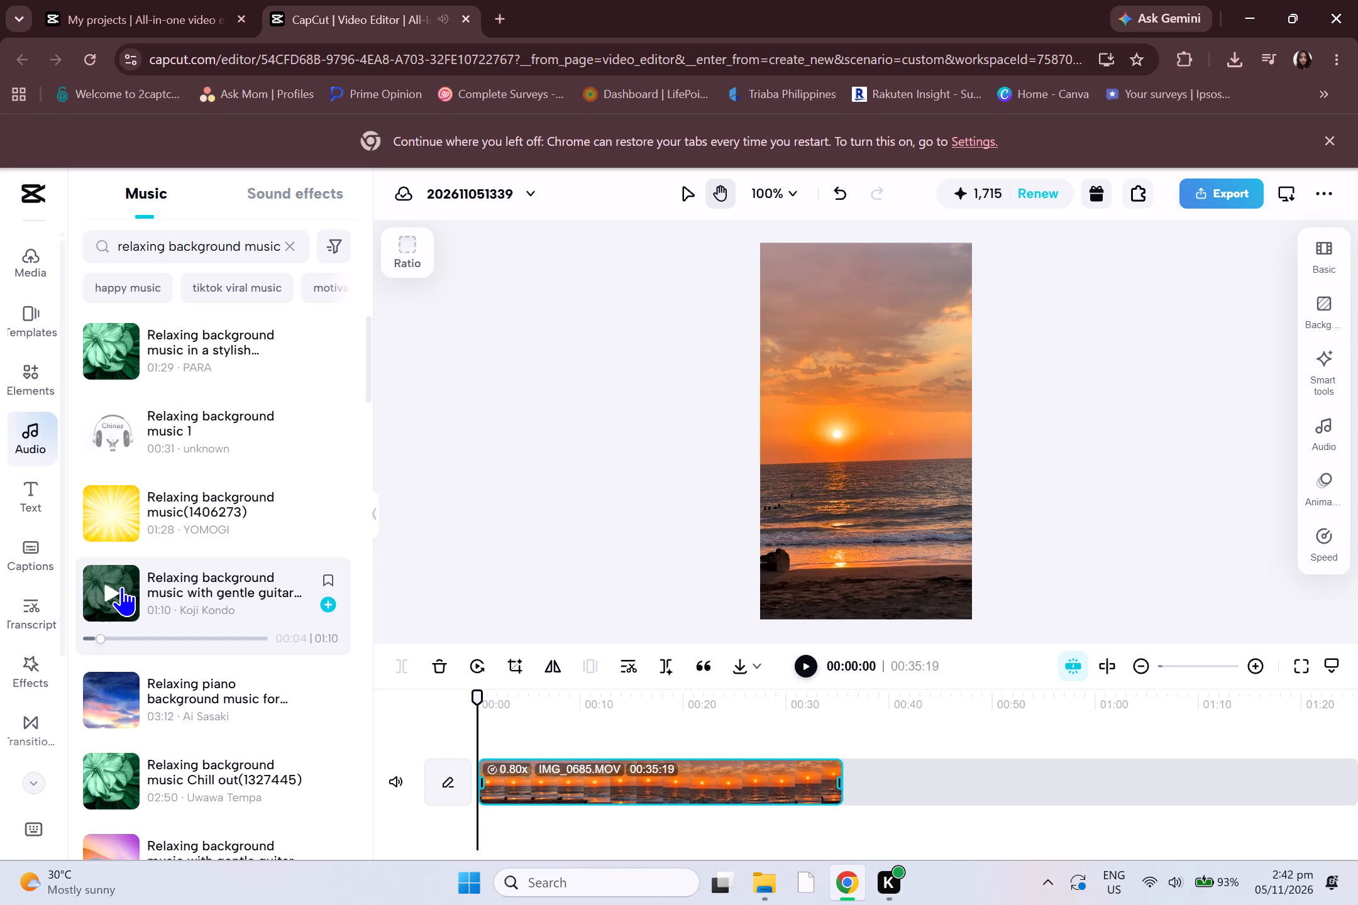
left_click(123, 595)
scroll(207, 603, "down", 1)
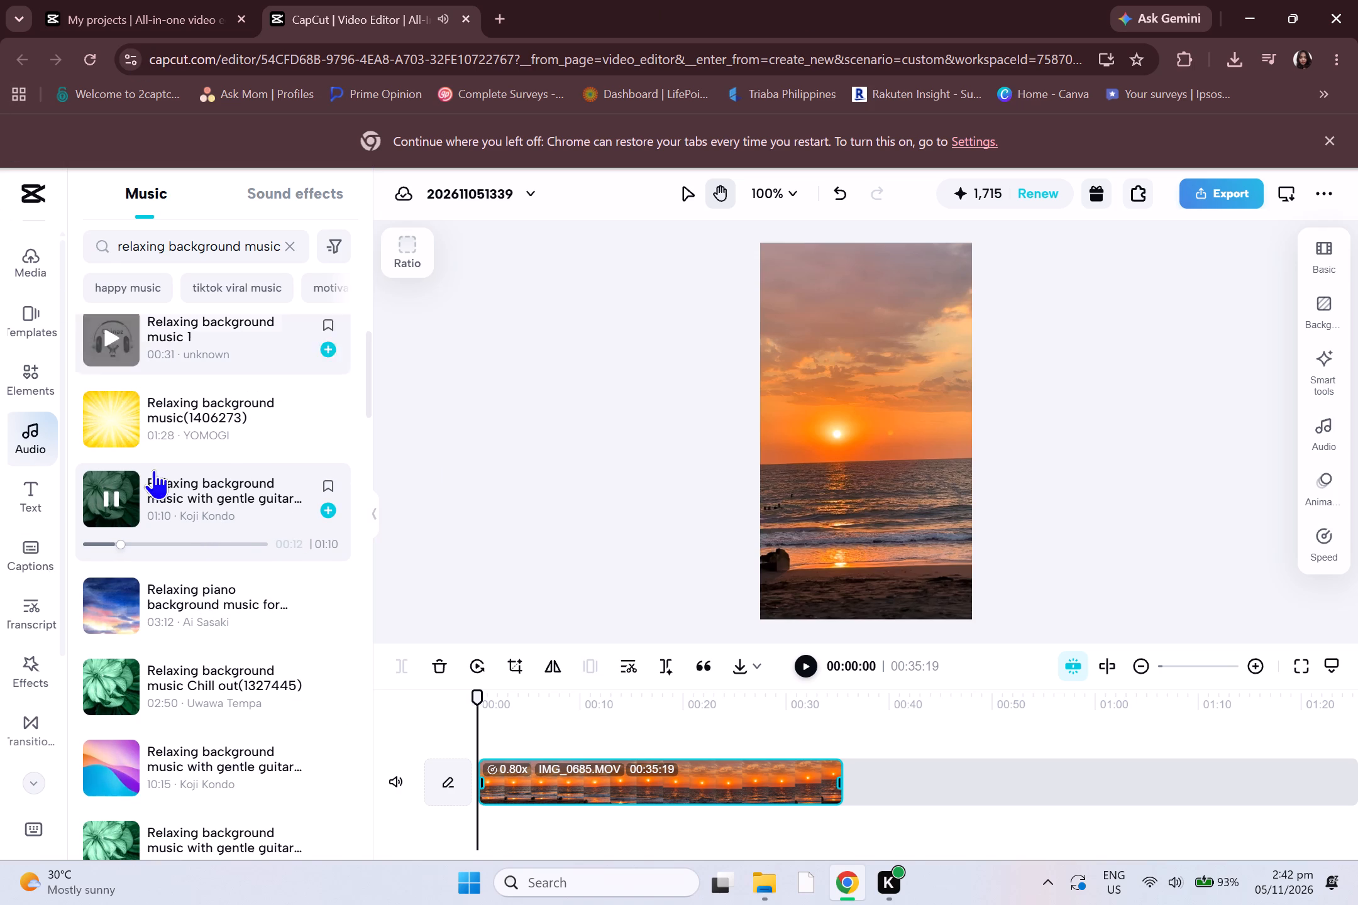
left_click(114, 607)
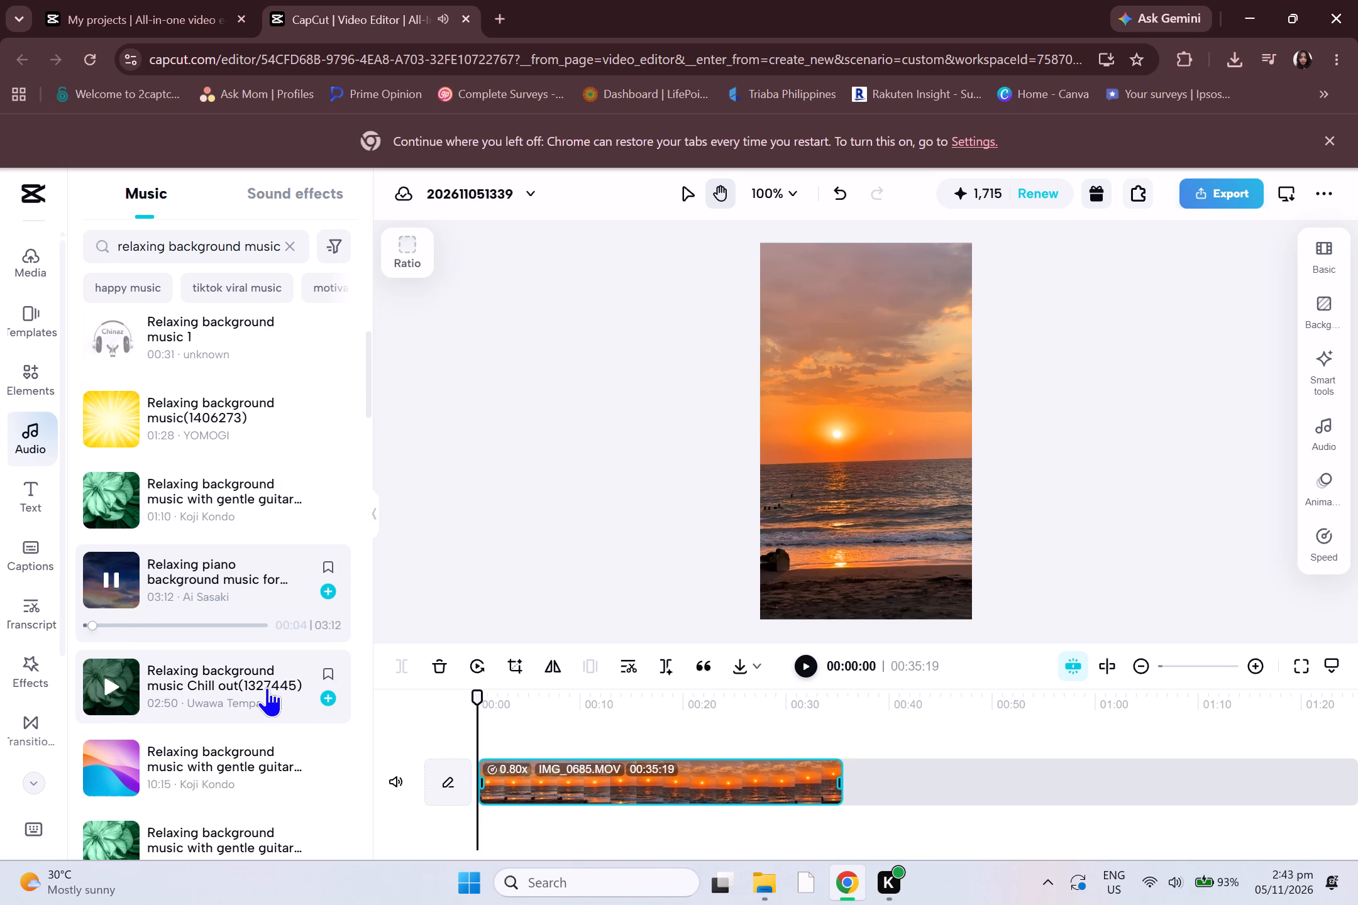
scroll(247, 639, "down", 1)
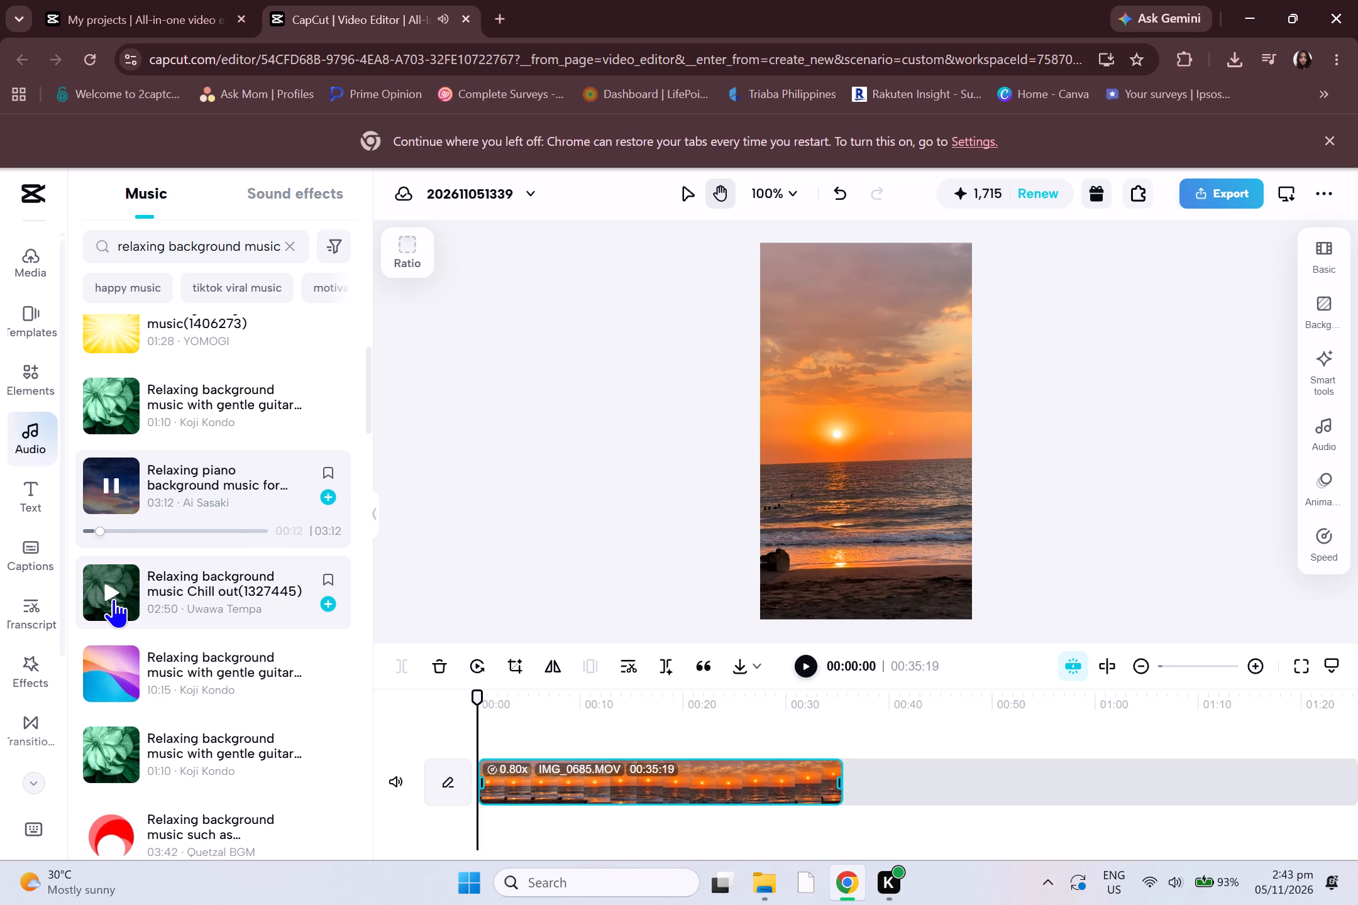
Slow the IMG_0685.MOV clip further to a normal speed of 0.7x and close the speed settings.
left_click(1322, 548)
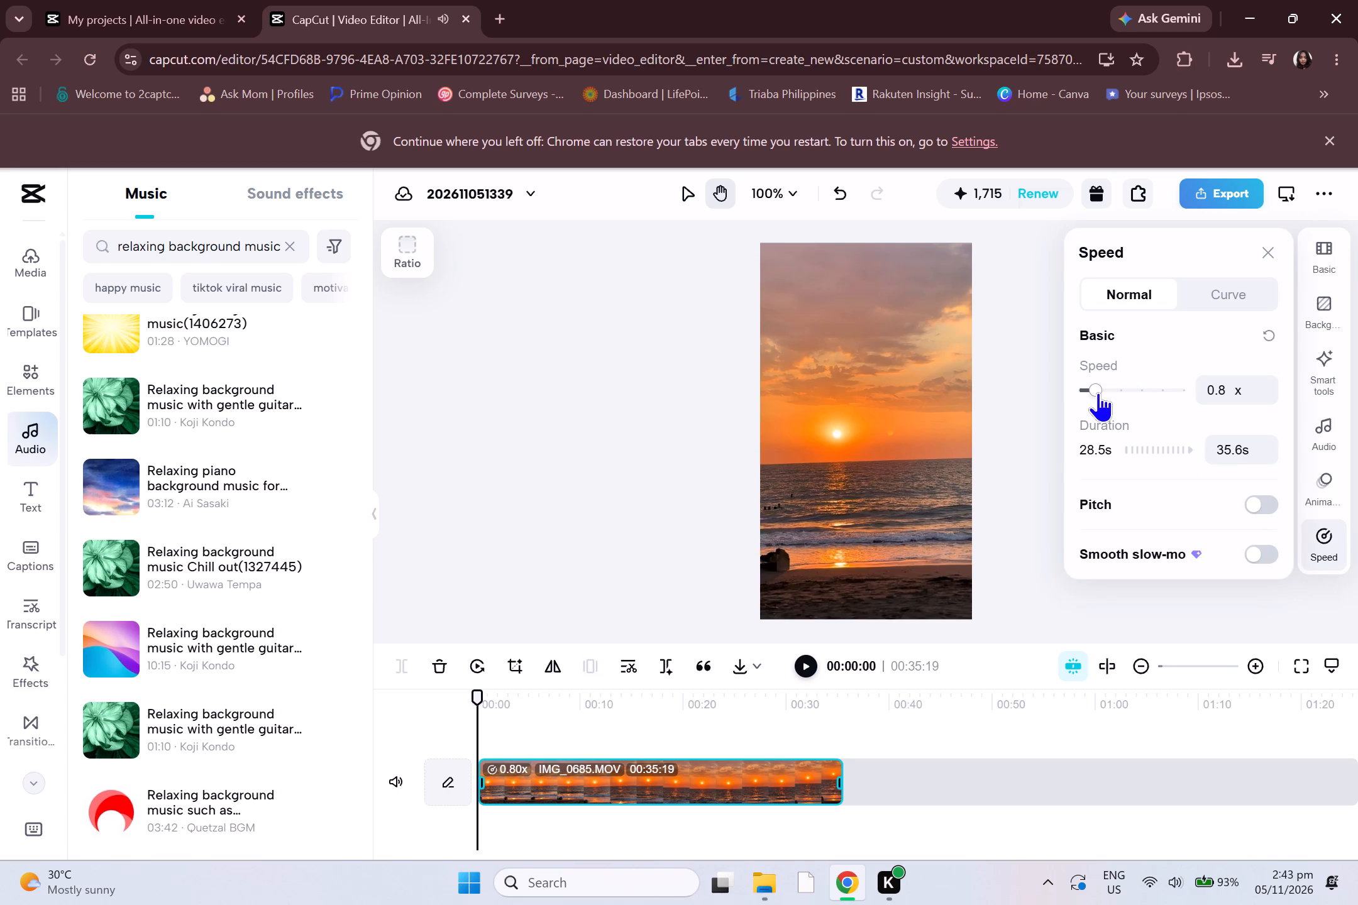
left_click(1092, 387)
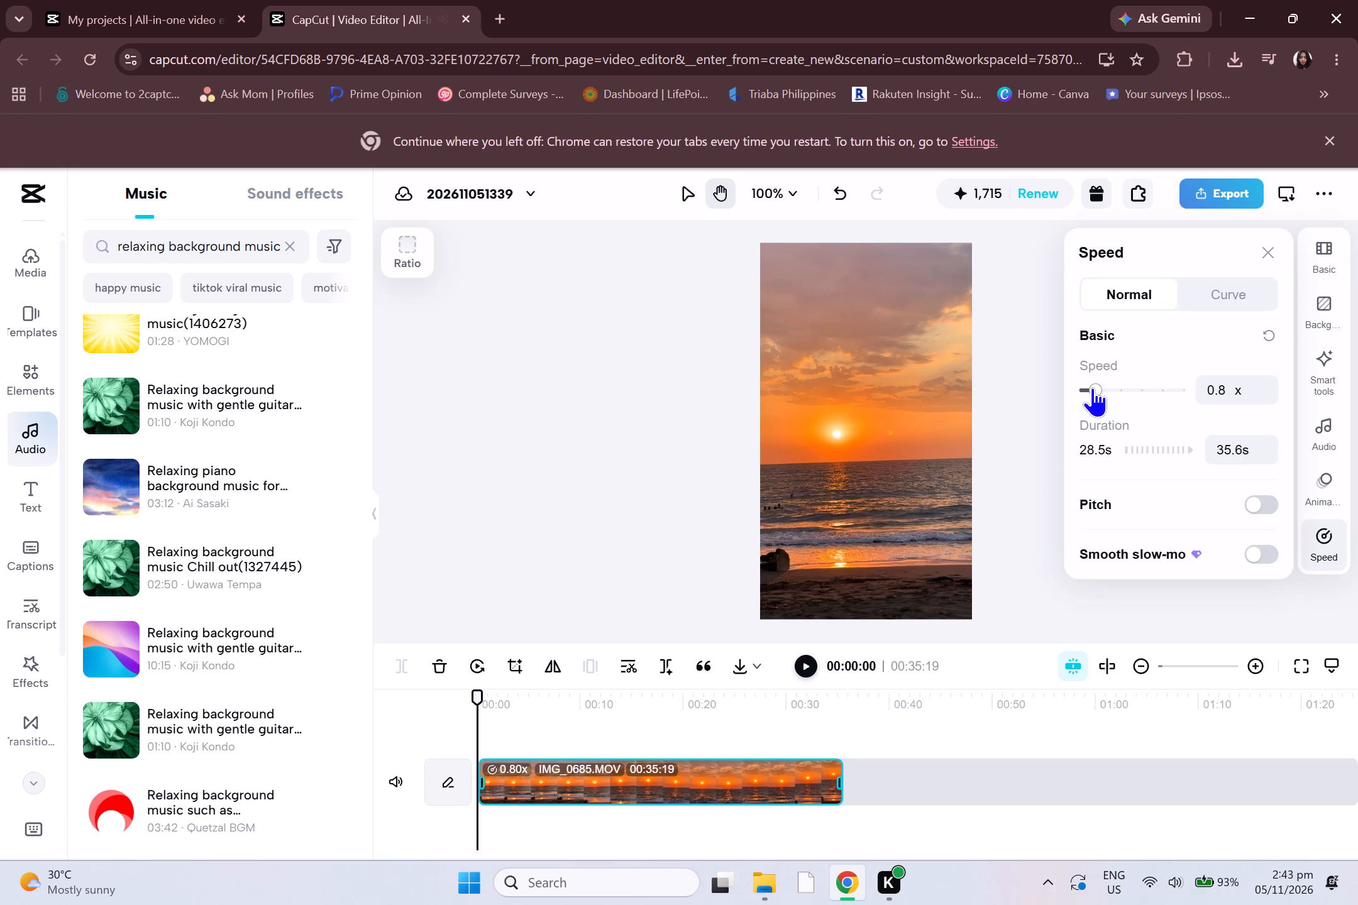
left_click(1090, 385)
left_click_drag(1090, 389, 1092, 389)
left_click_drag(1092, 389, 1095, 396)
left_click(1008, 490)
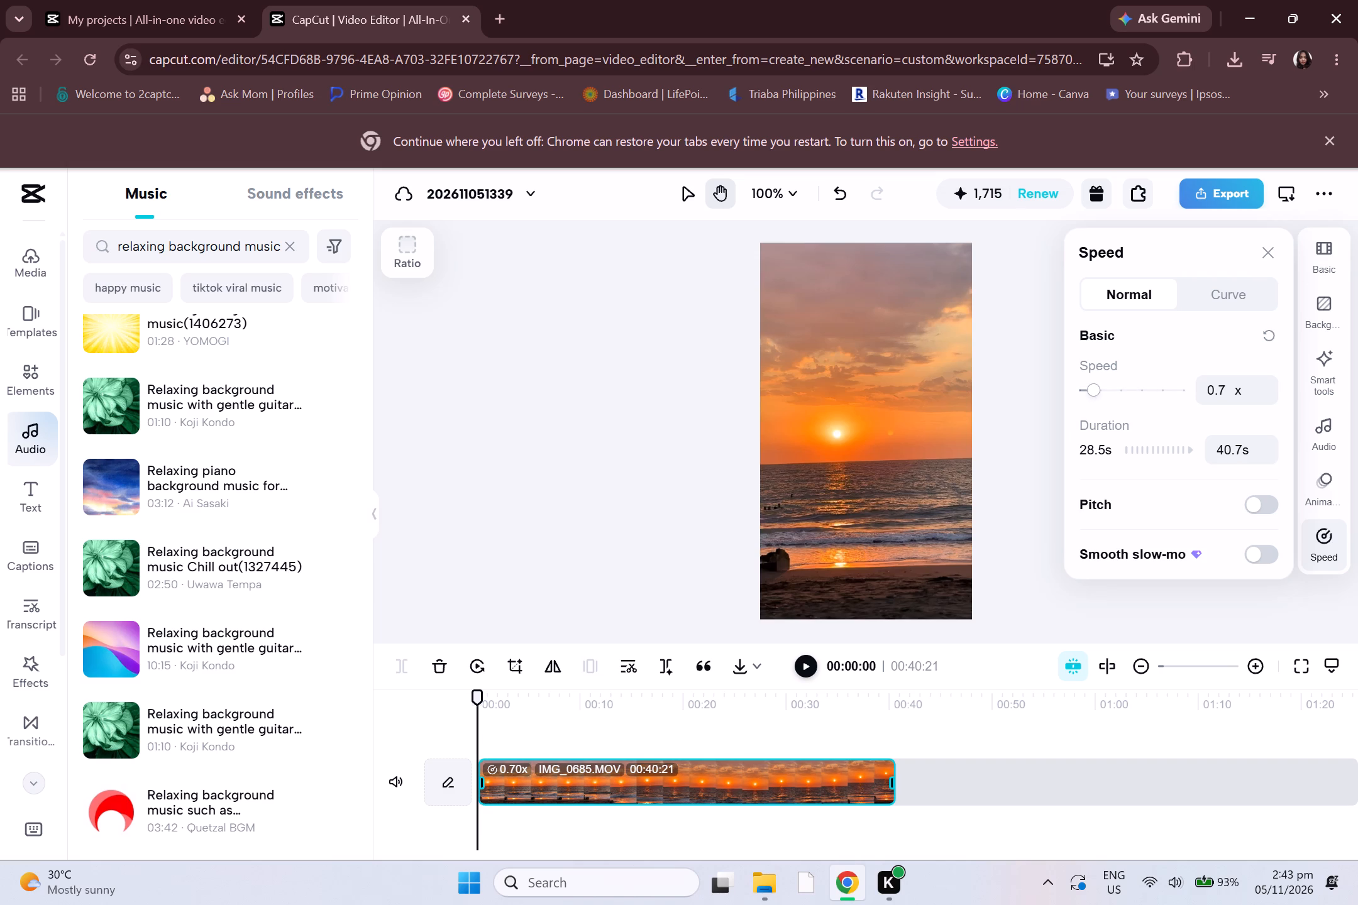
left_click(1272, 261)
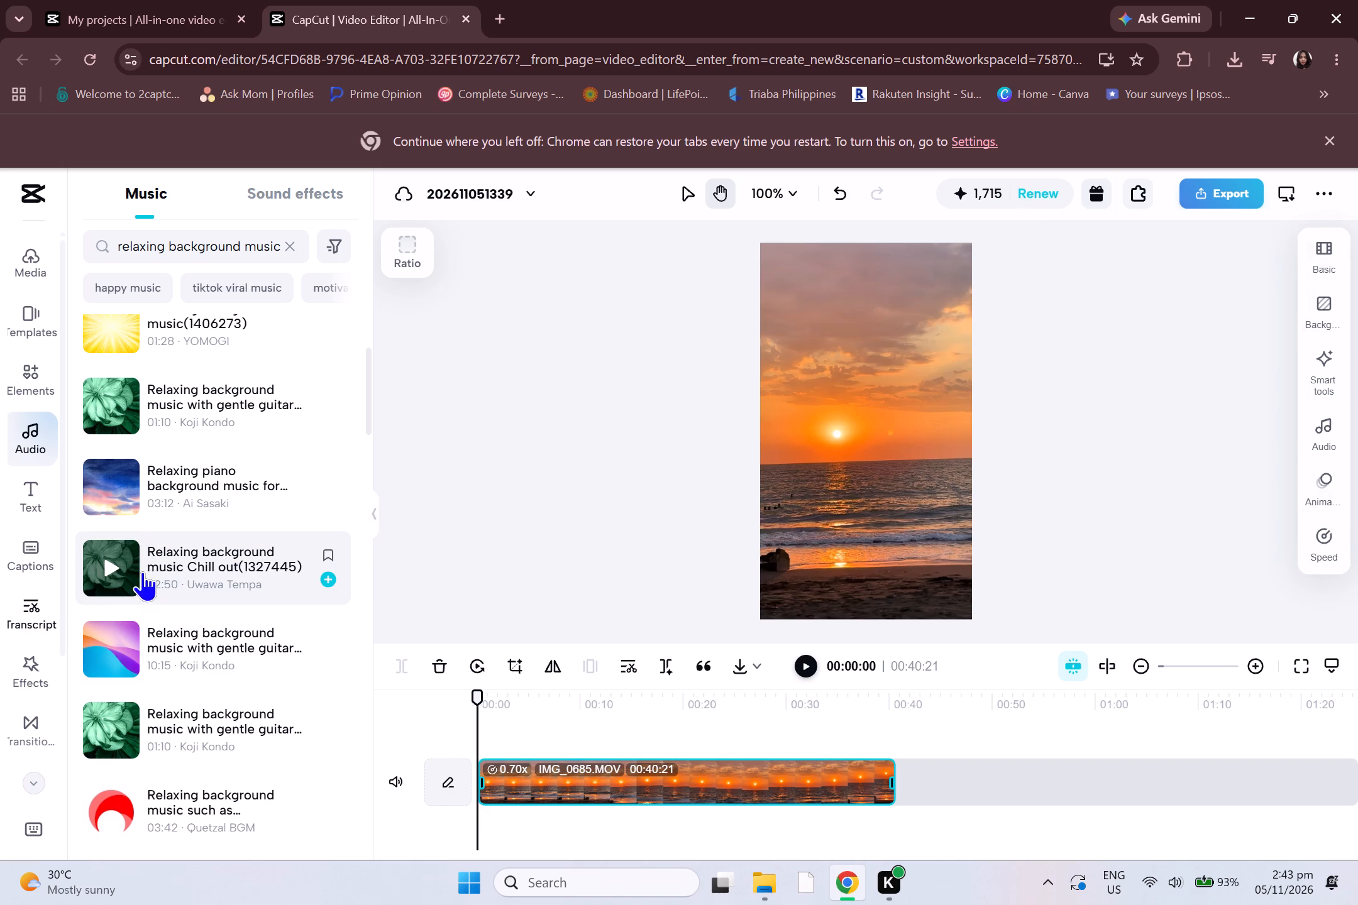
Listen to the Chill out, piano, gentle guitar, Quetzal BGM and erabu_works tracks among the relaxing background music to compare them.
left_click(133, 564)
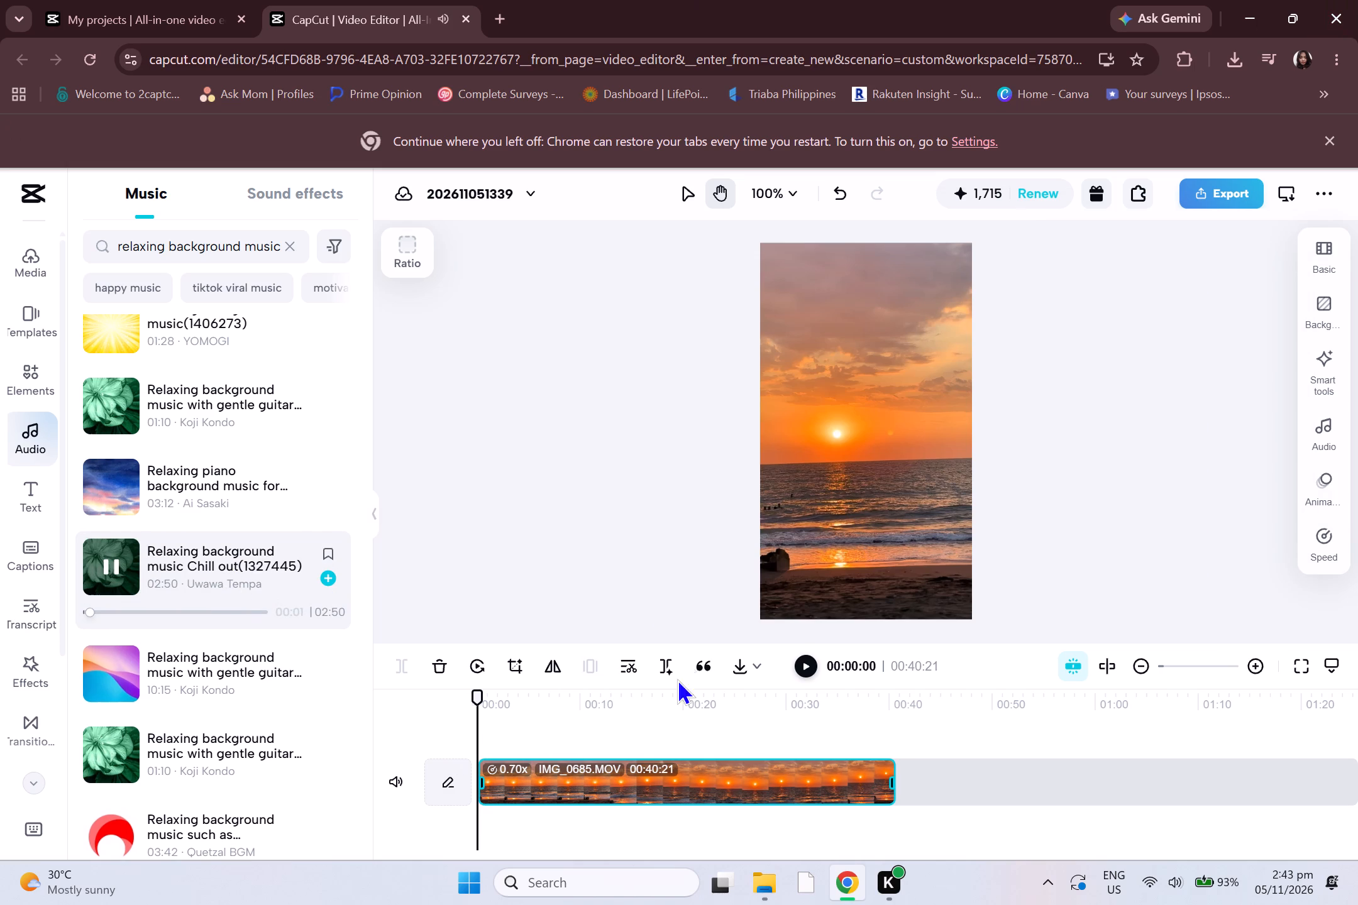
left_click(118, 492)
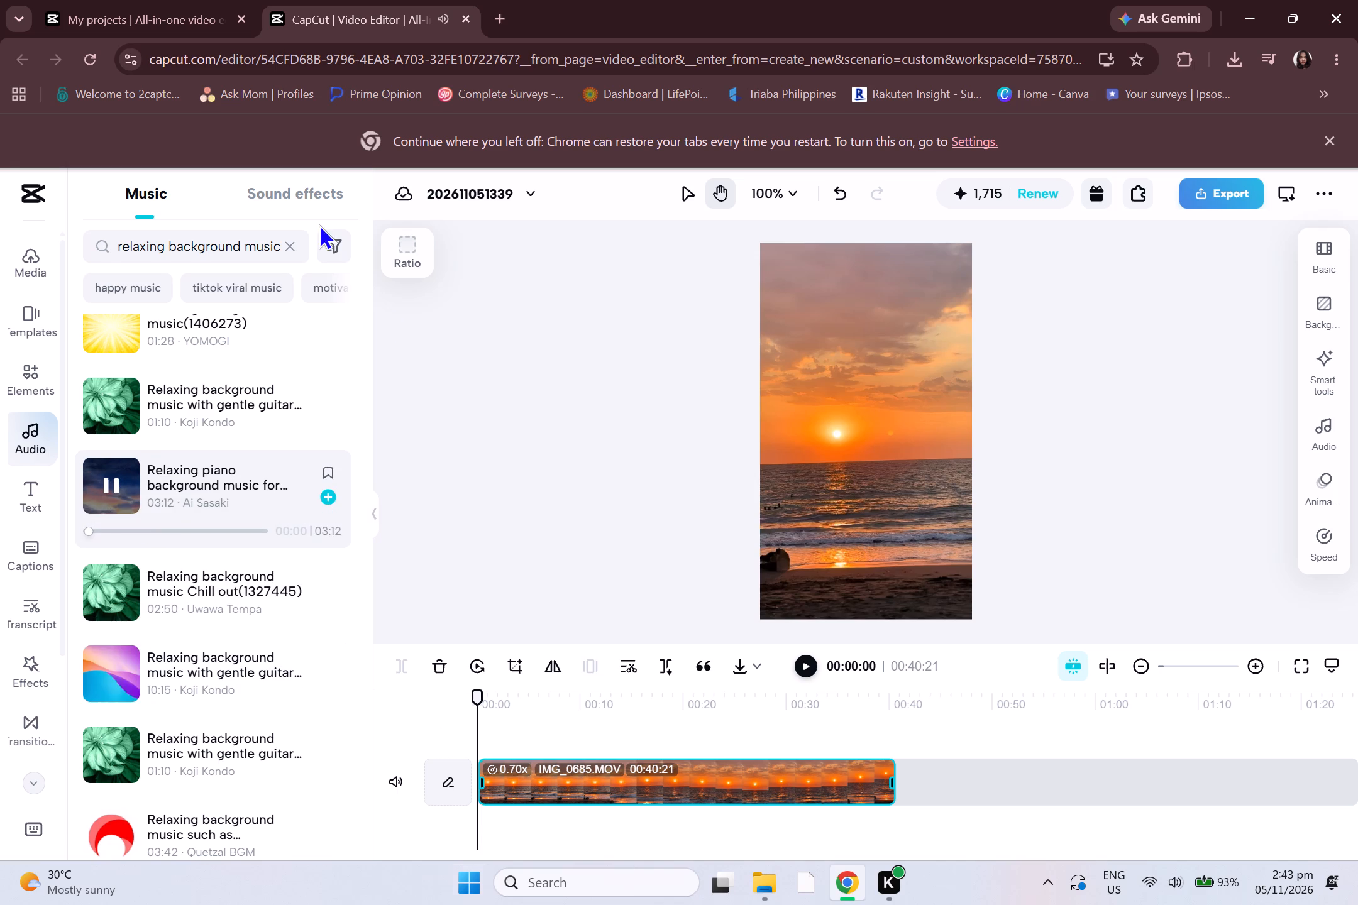
left_click(99, 677)
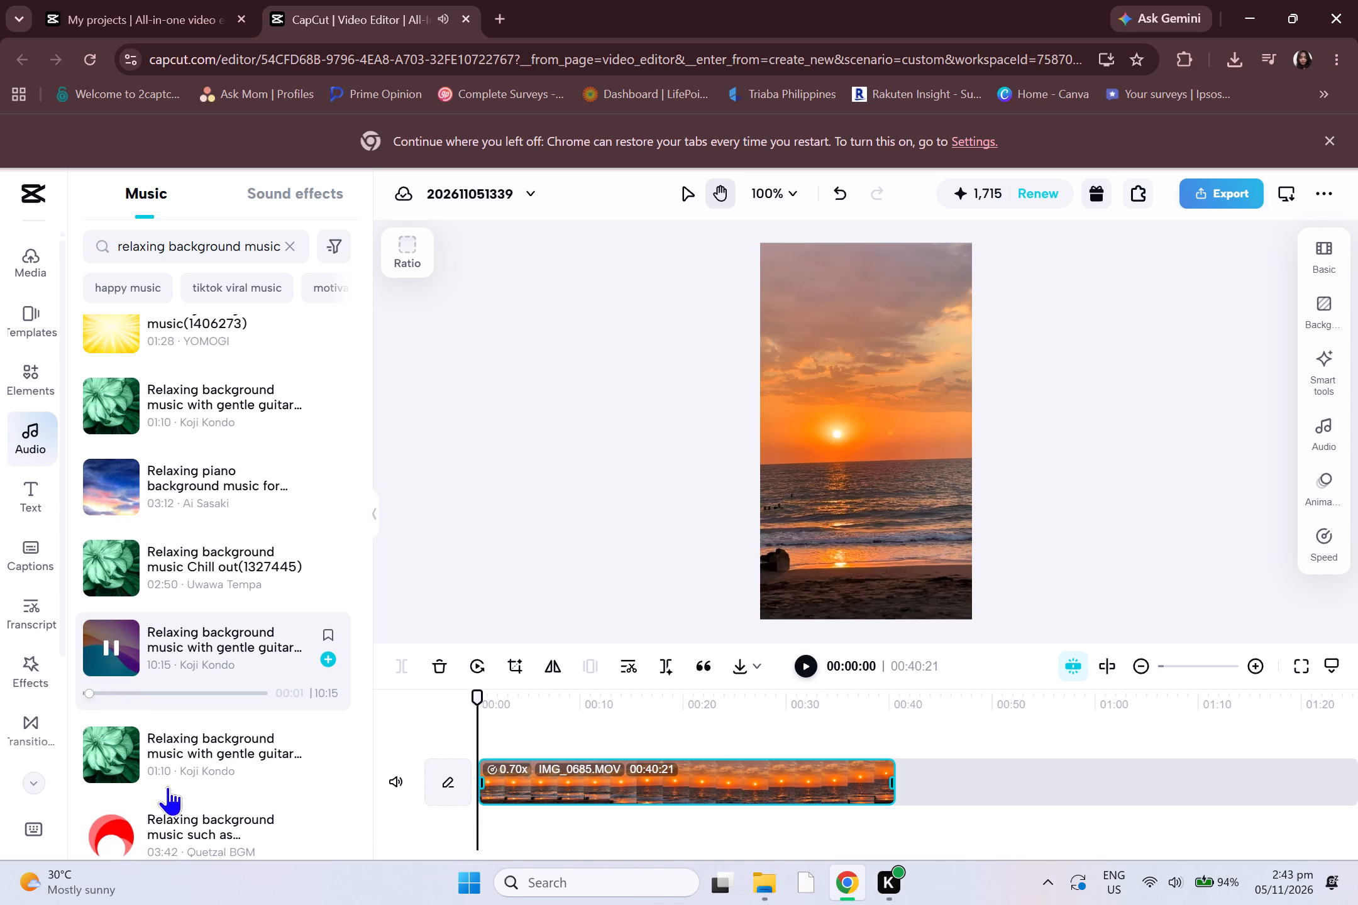
left_click(117, 752)
scroll(155, 686, "down", 1)
scroll(229, 671, "down", 1)
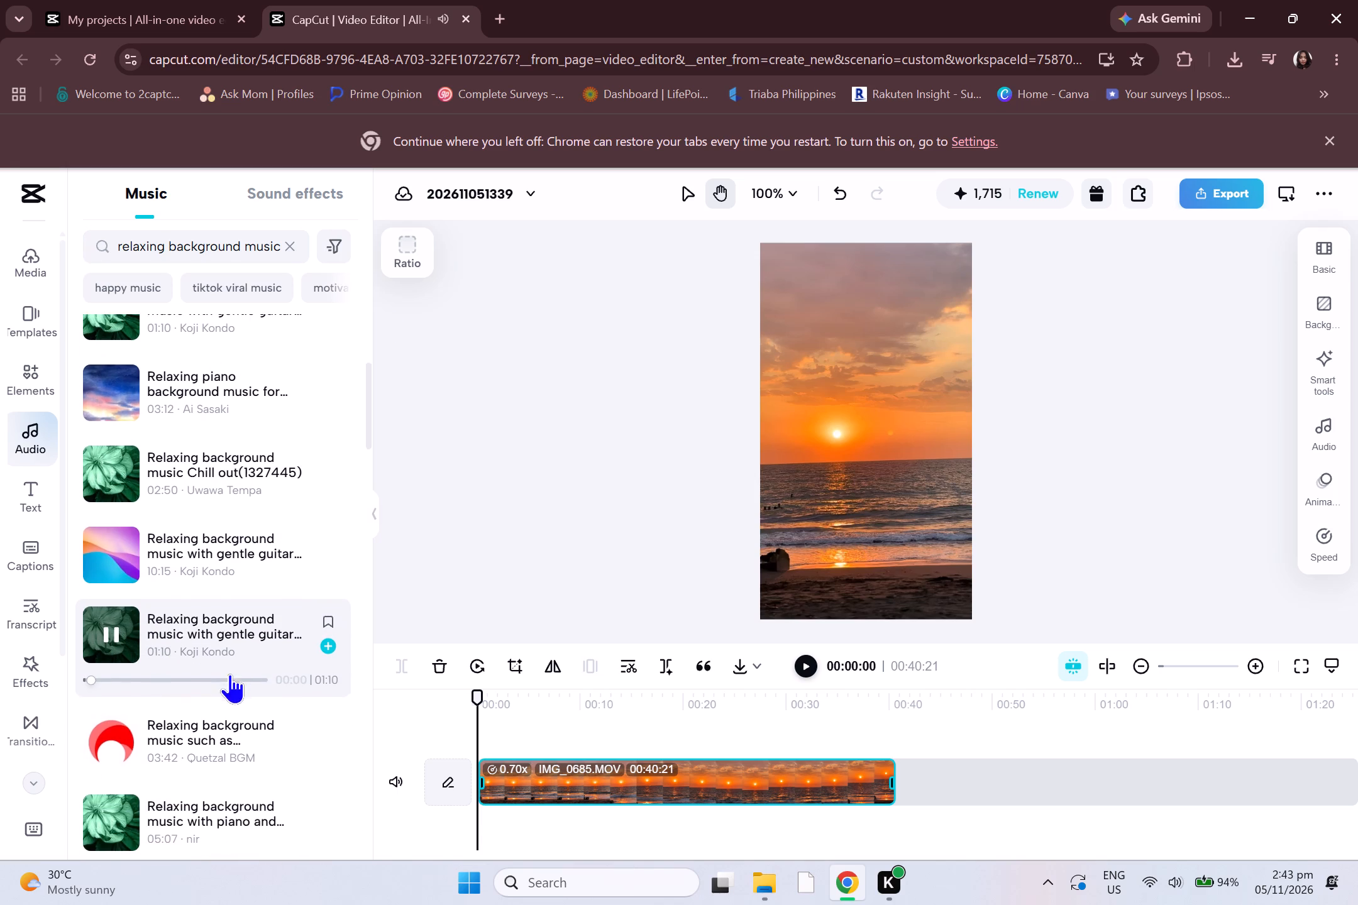
left_click(119, 649)
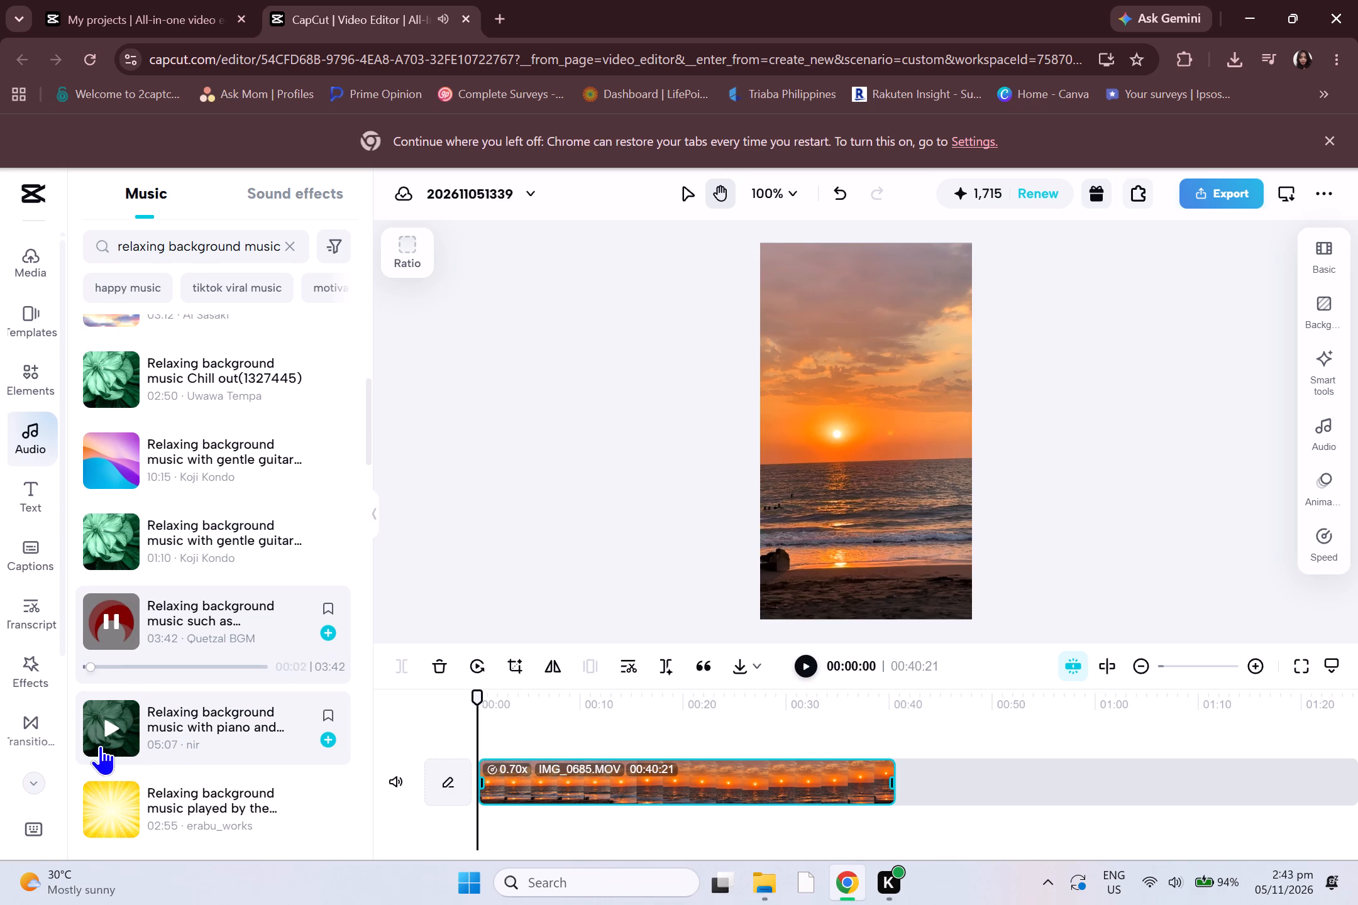
left_click(113, 729)
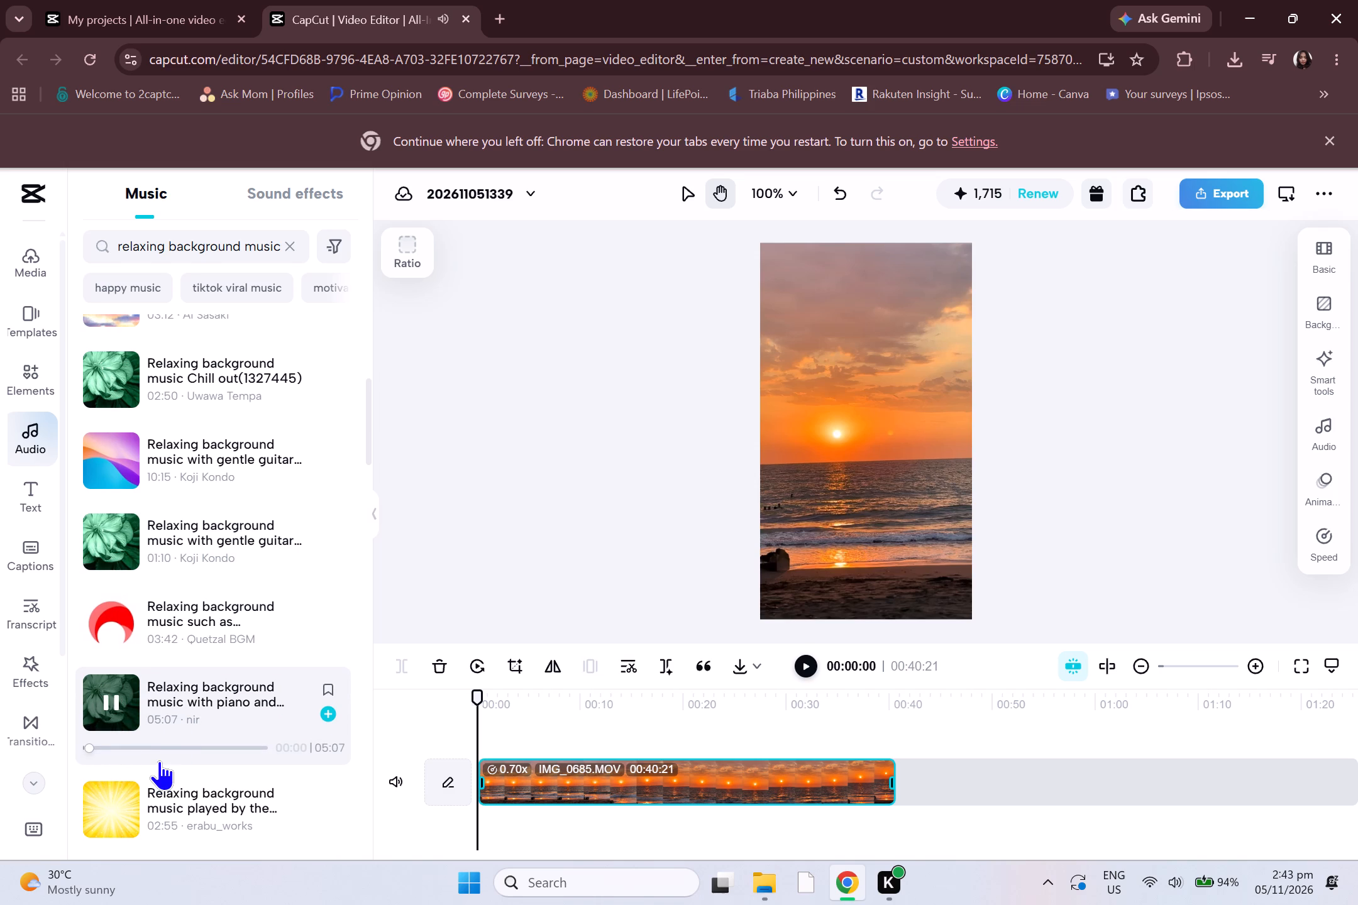
scroll(173, 740, "down", 1)
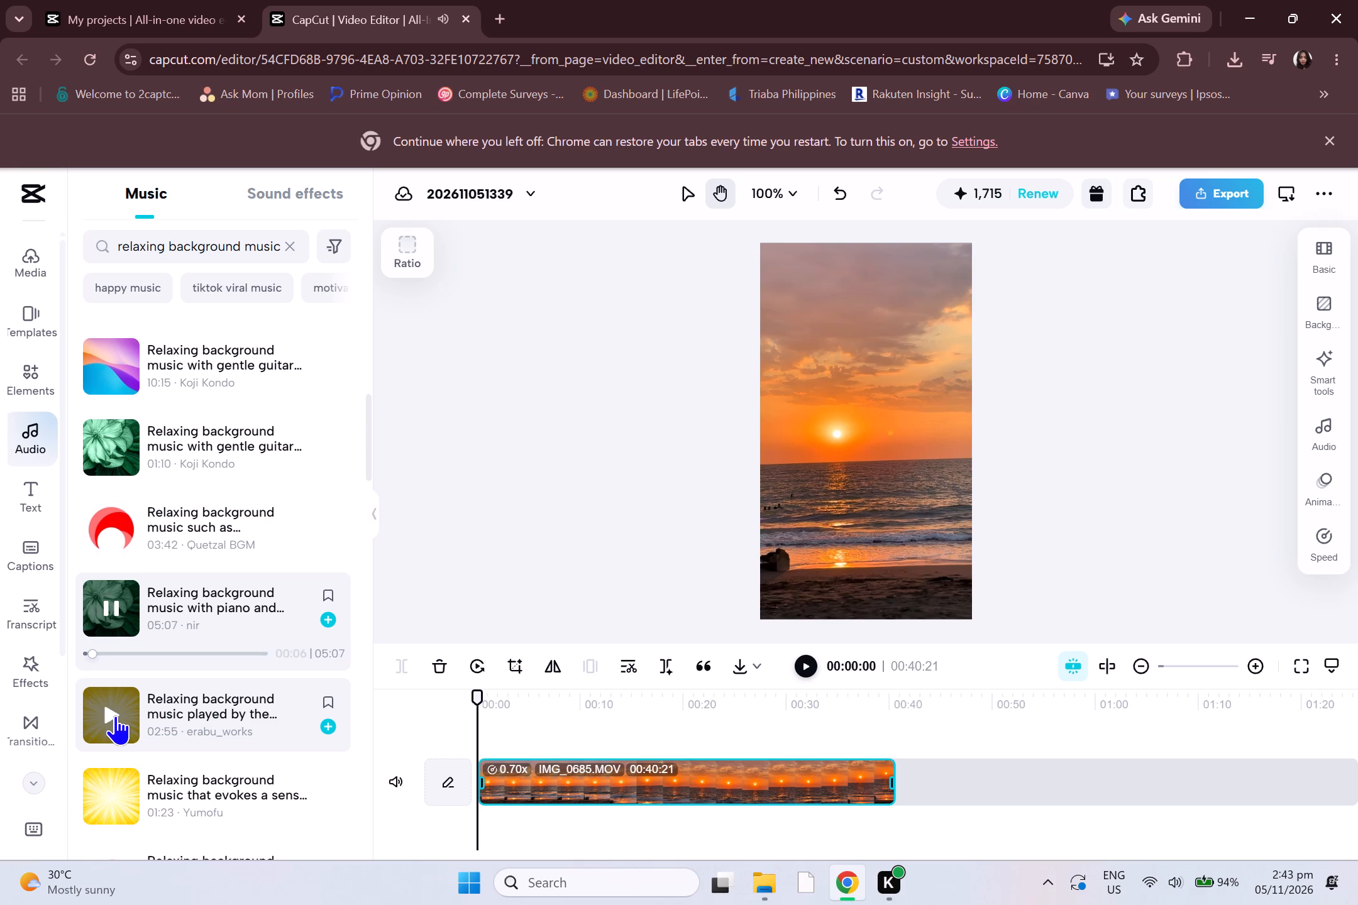
left_click(115, 715)
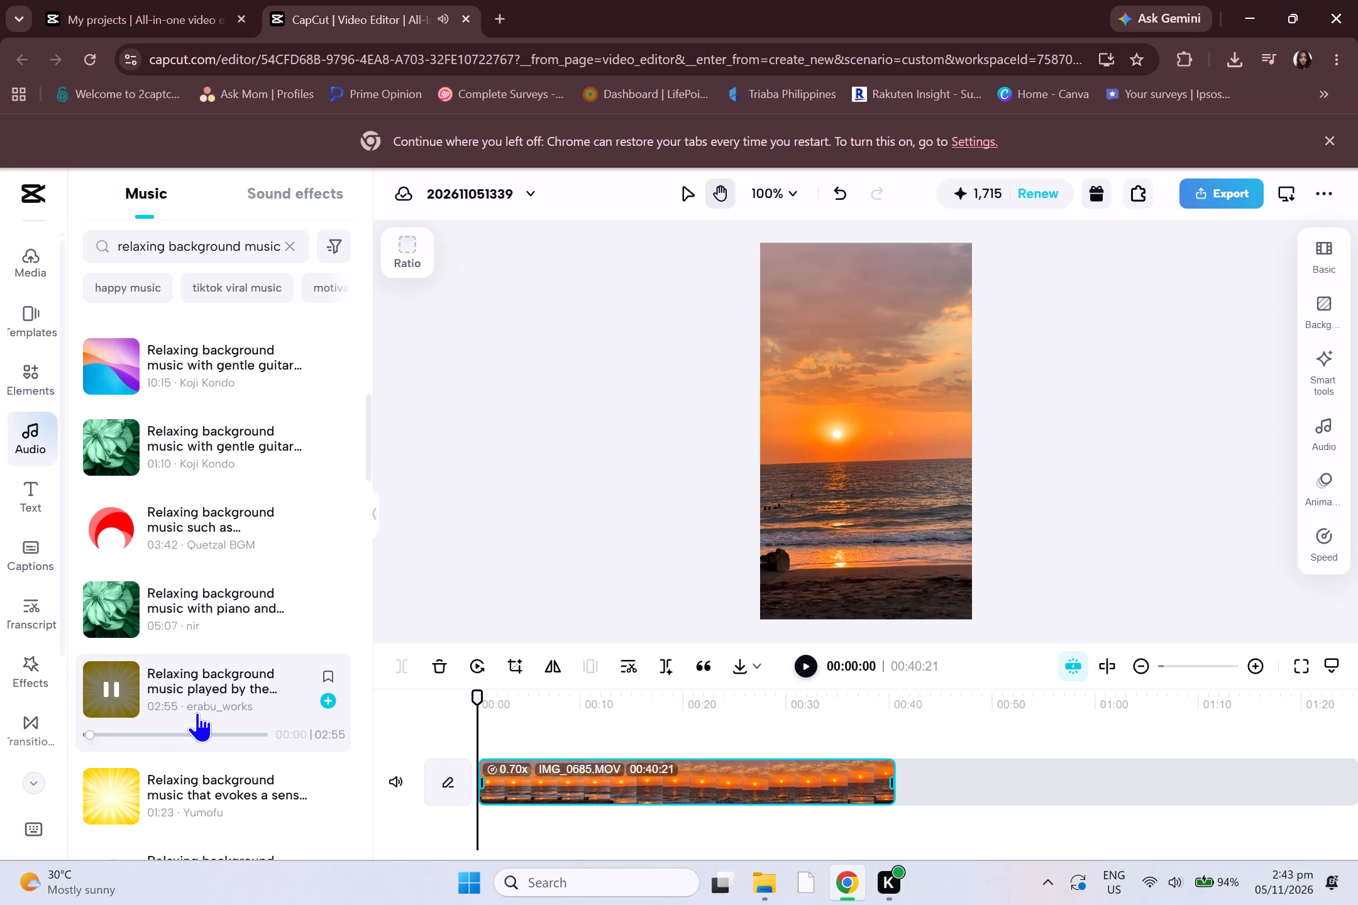
Listen to Relaxing background music 2 and the calm, stylish, guitar and other relaxing tracks further down the results.
scroll(197, 712, "down", 2)
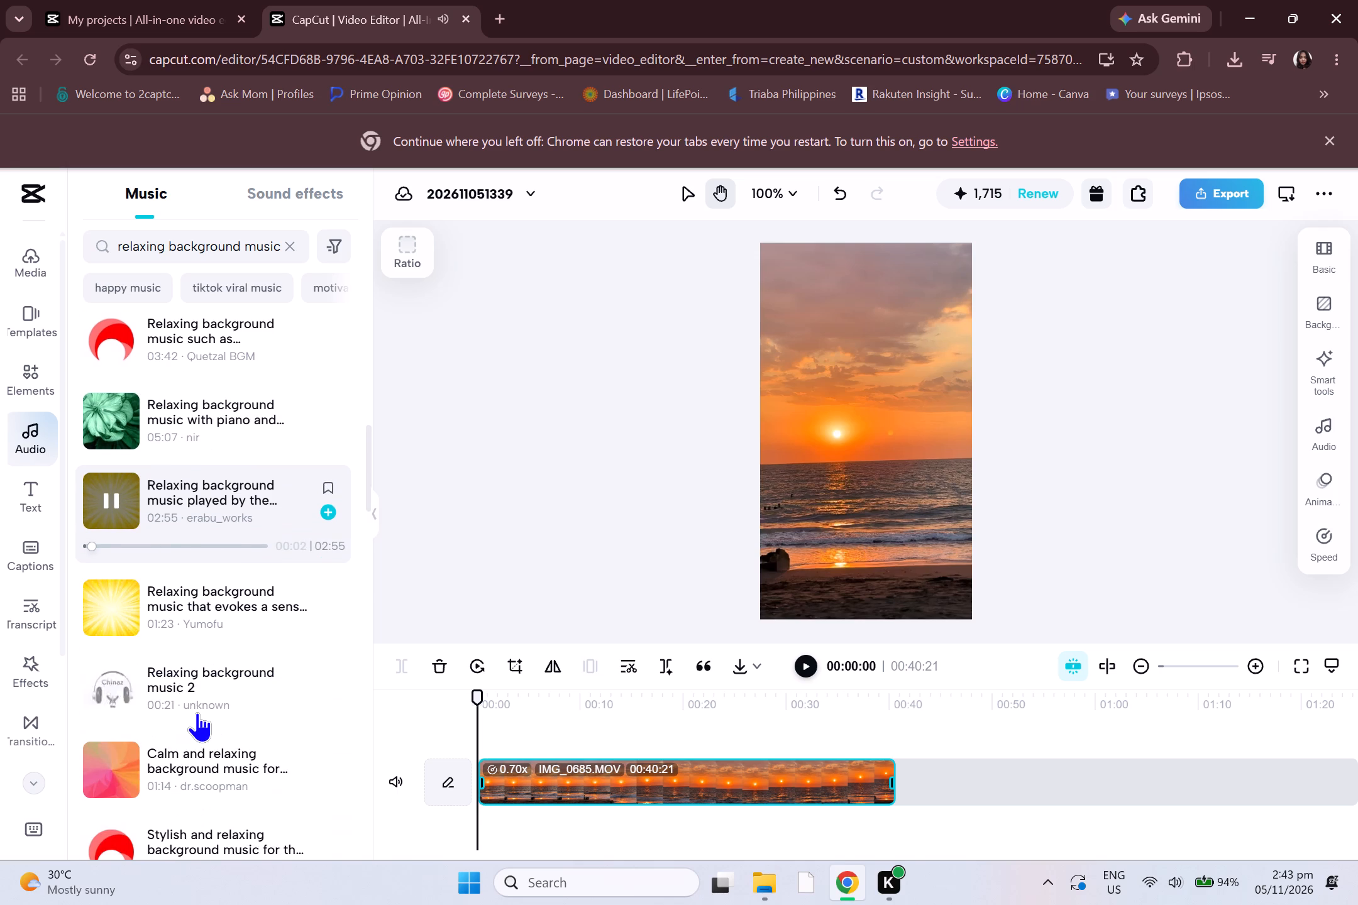
left_click(110, 598)
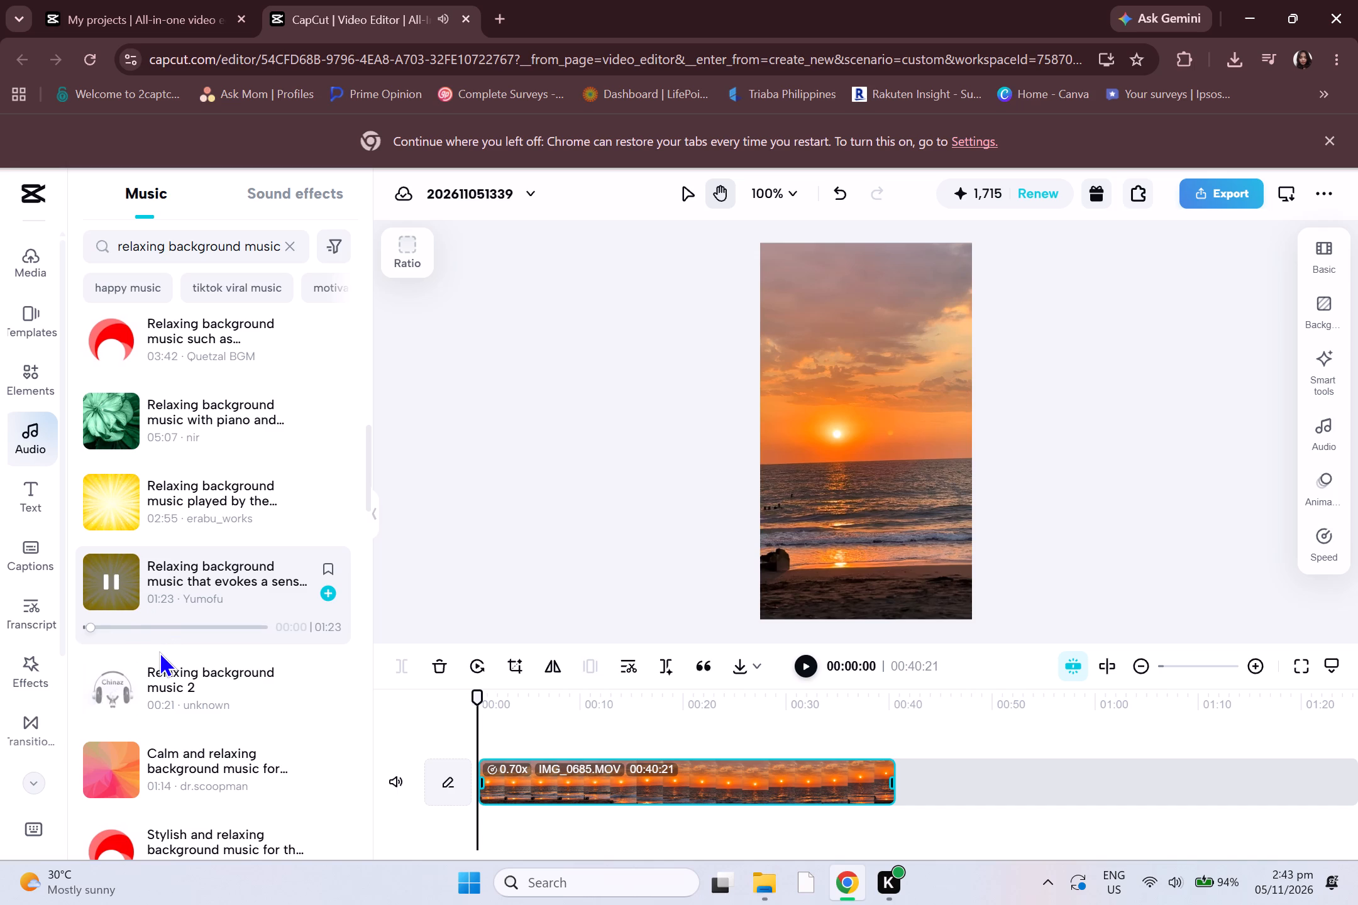
left_click(115, 686)
scroll(185, 622, "down", 1)
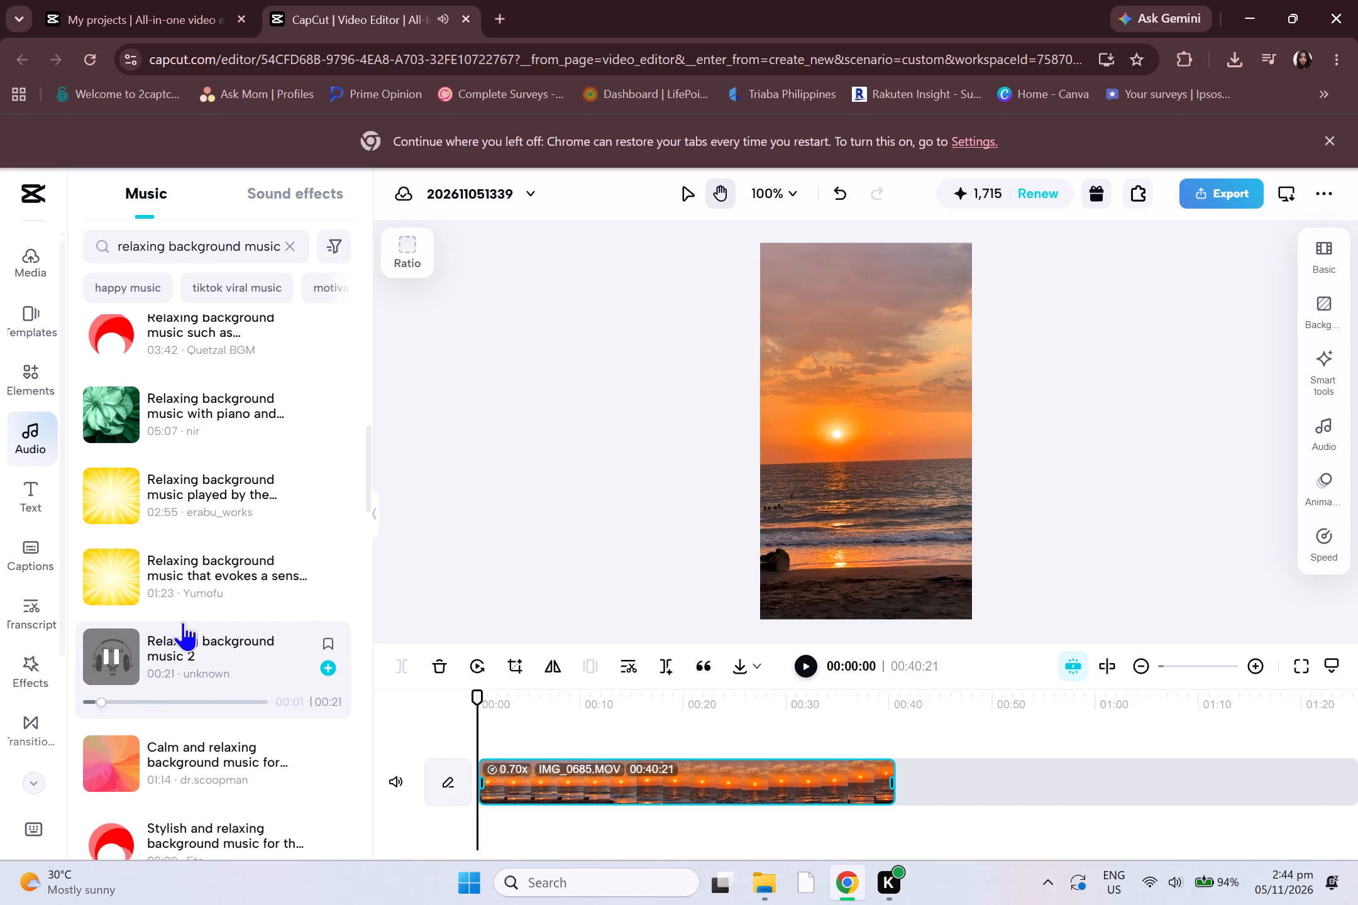
left_click(119, 676)
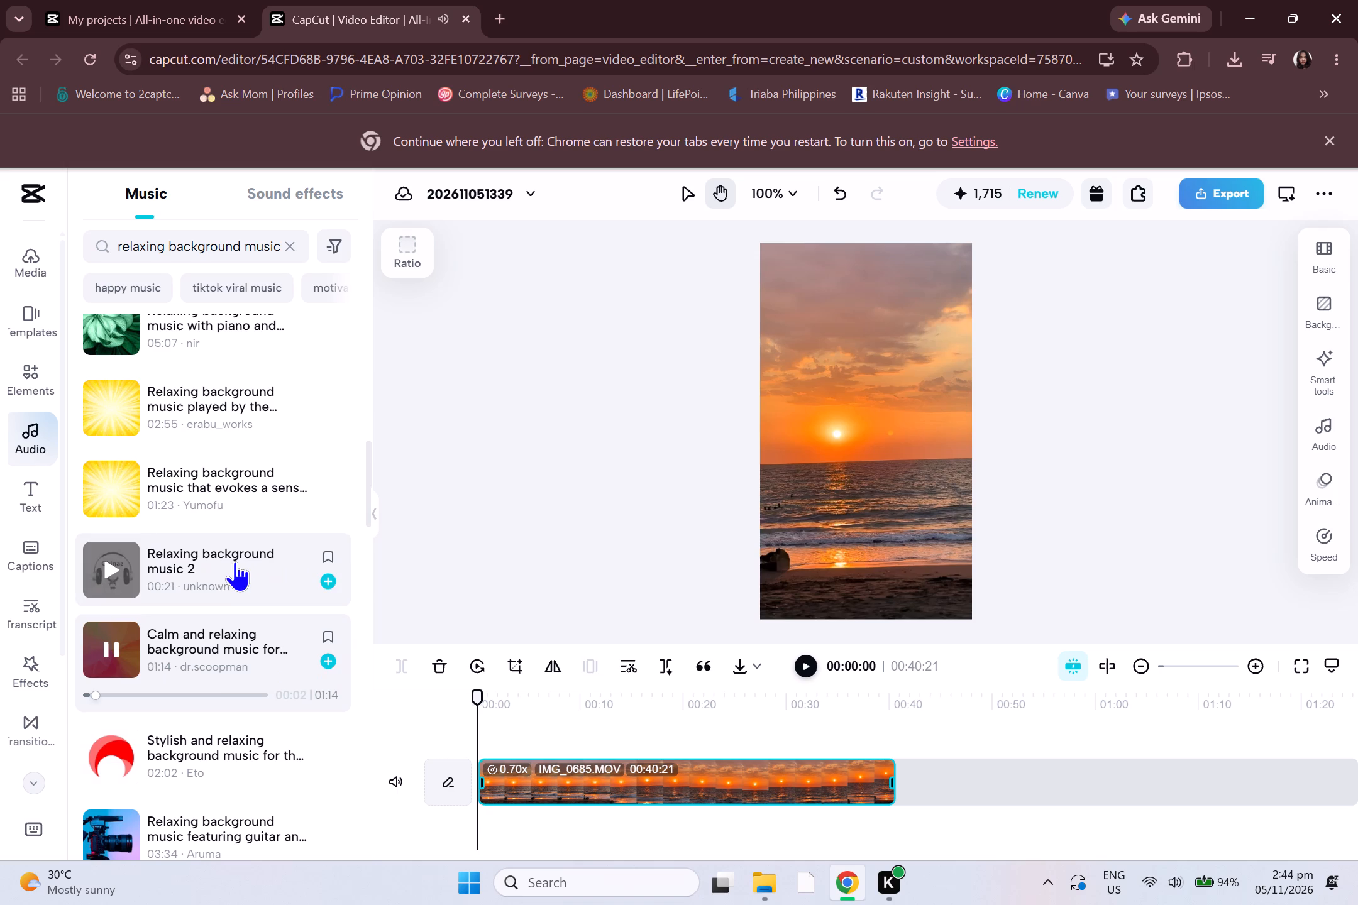
scroll(233, 682, "down", 1)
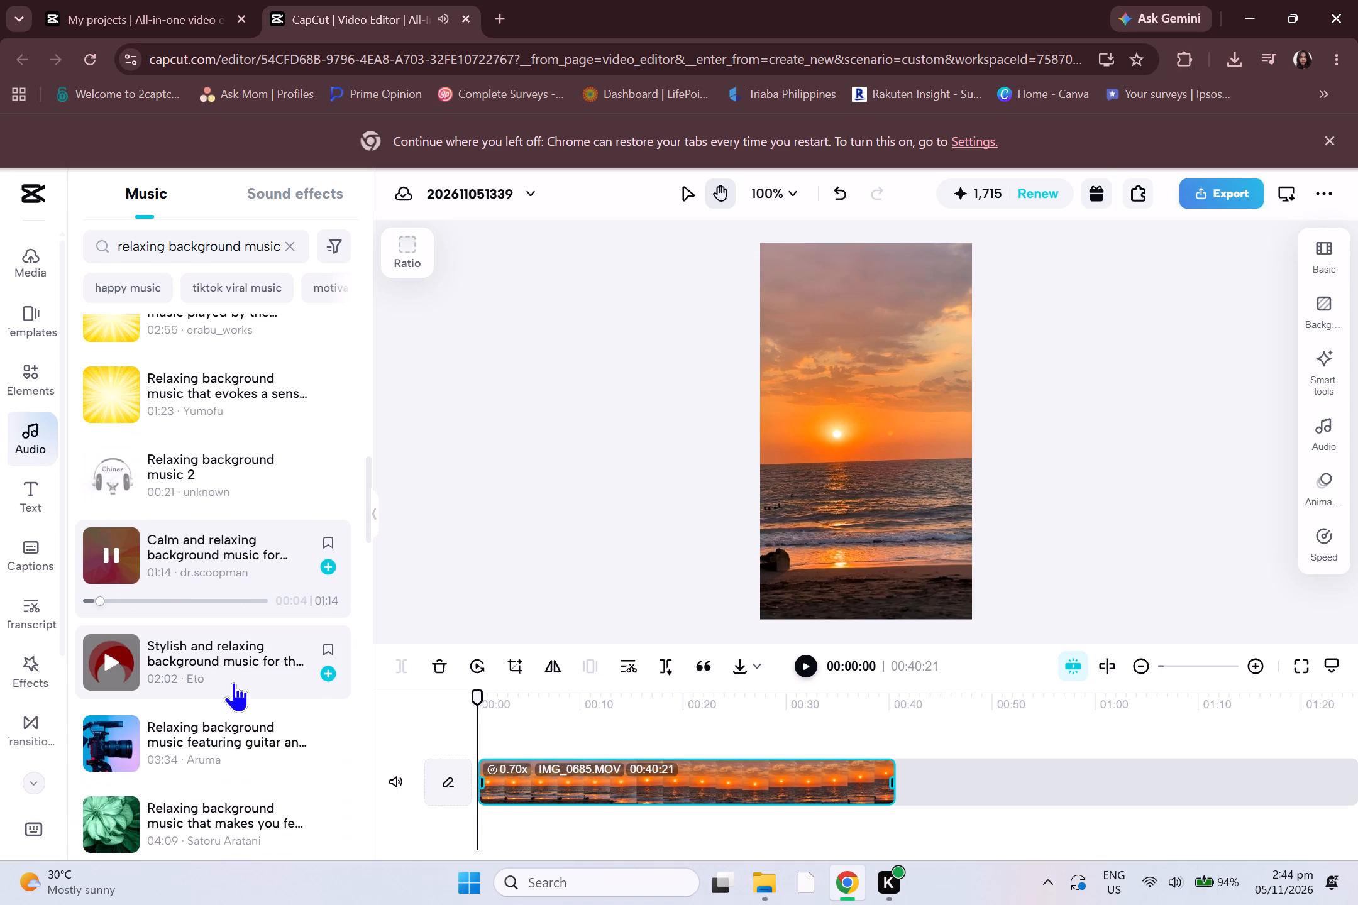
left_click(119, 662)
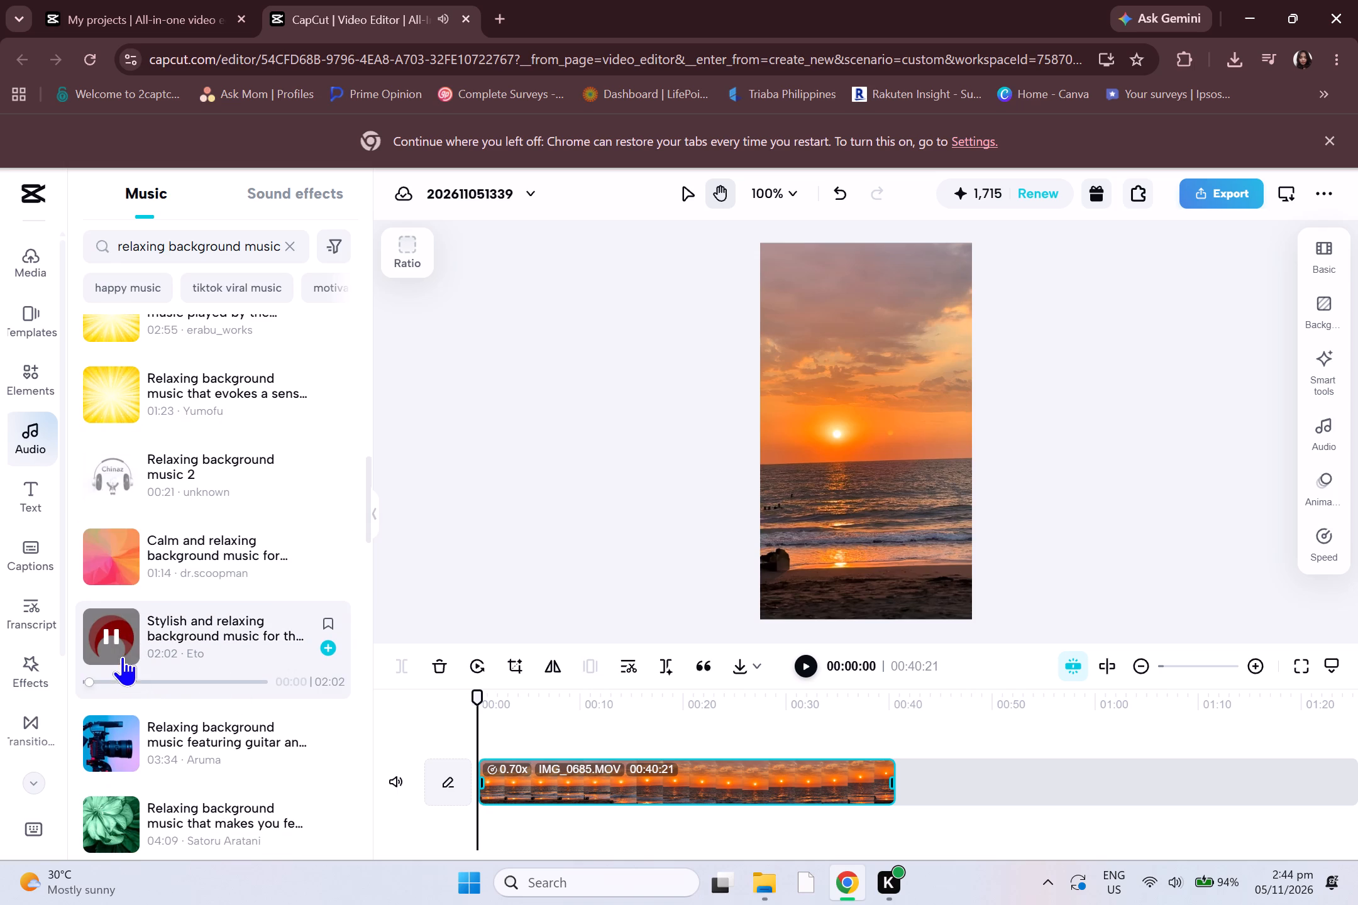
left_click(226, 601)
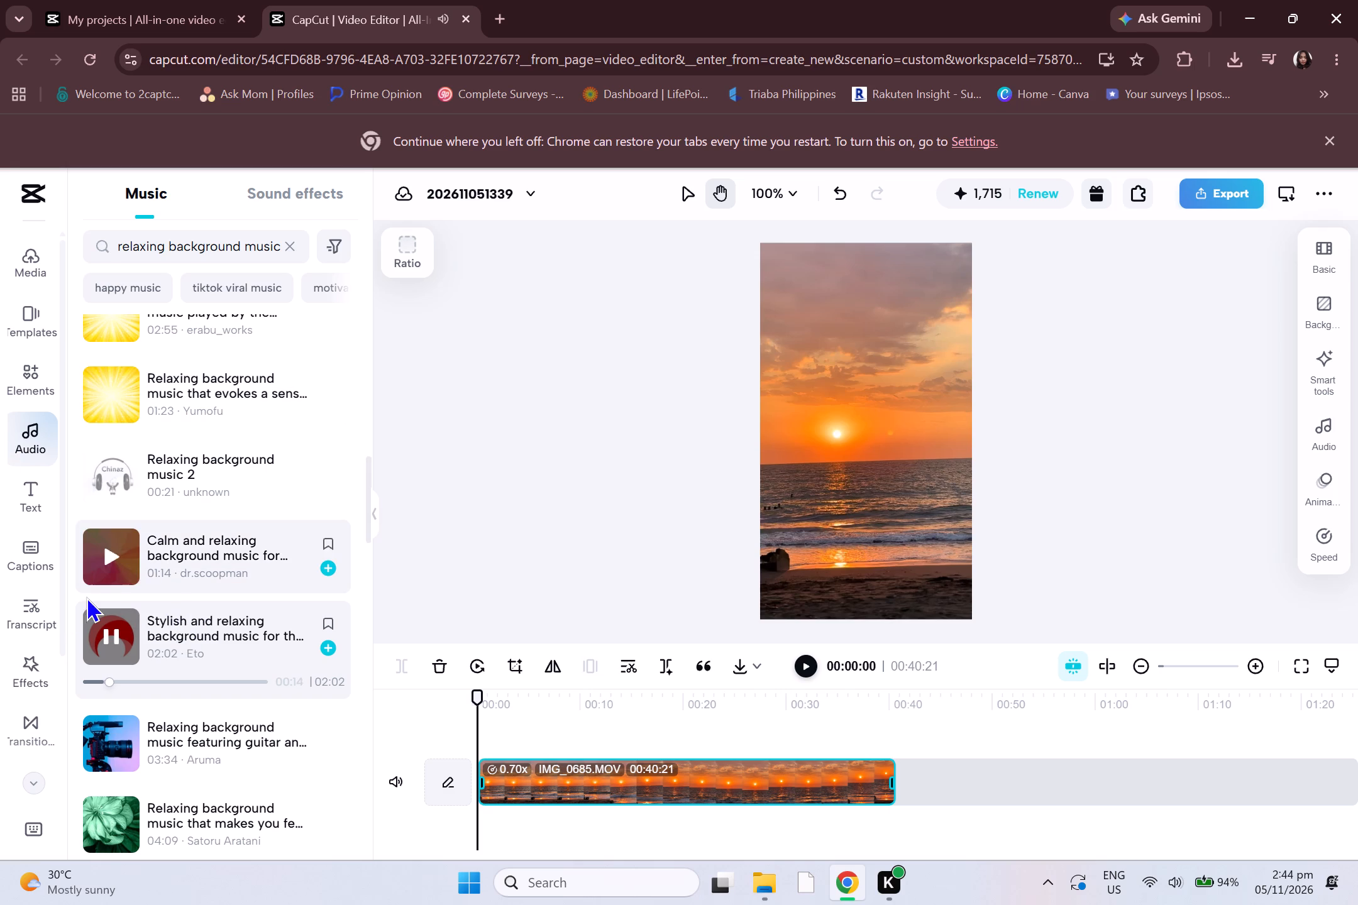
scroll(126, 600, "down", 1)
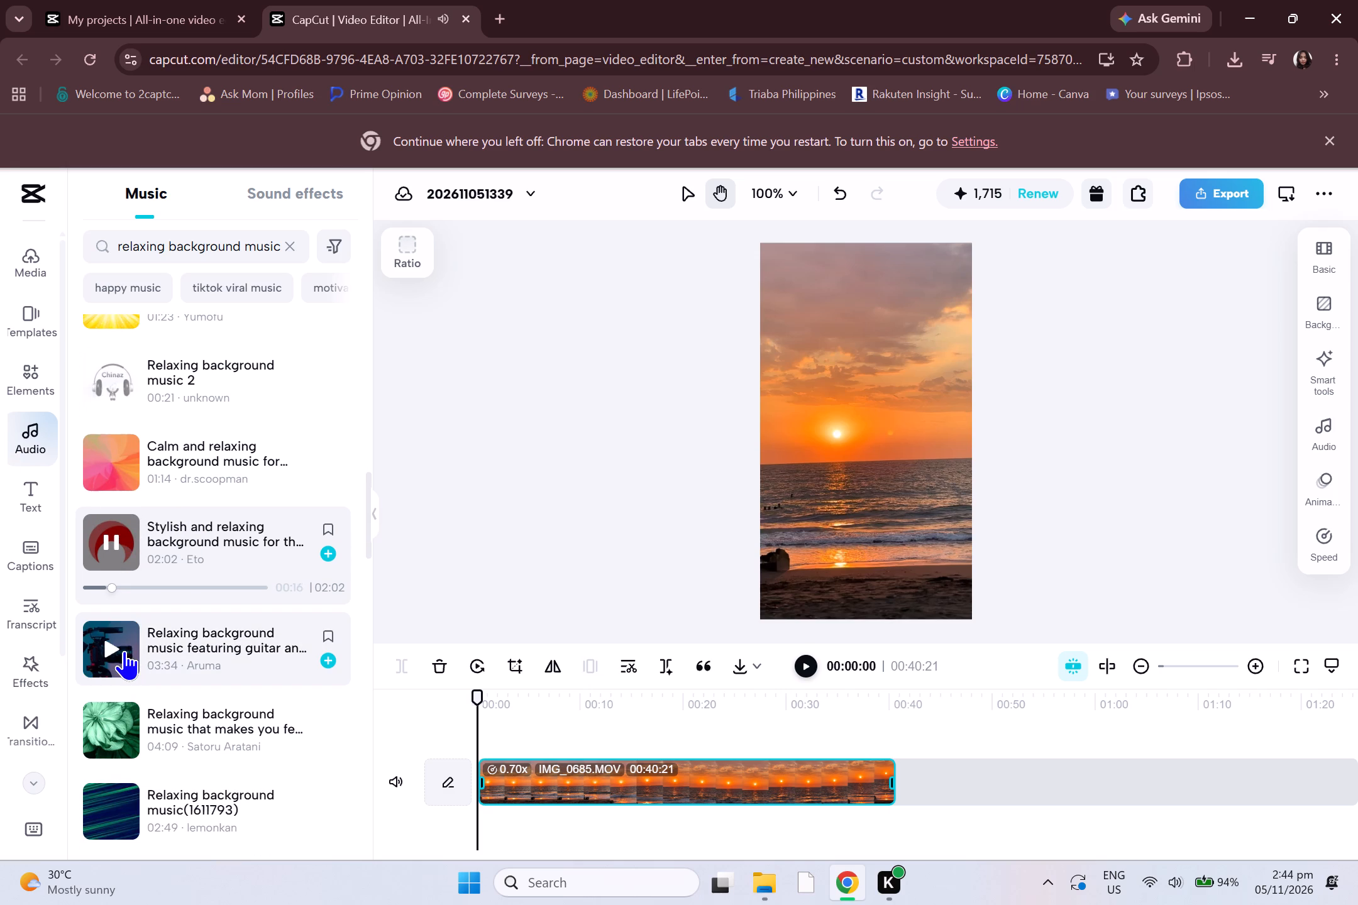
left_click(124, 650)
left_click(118, 732)
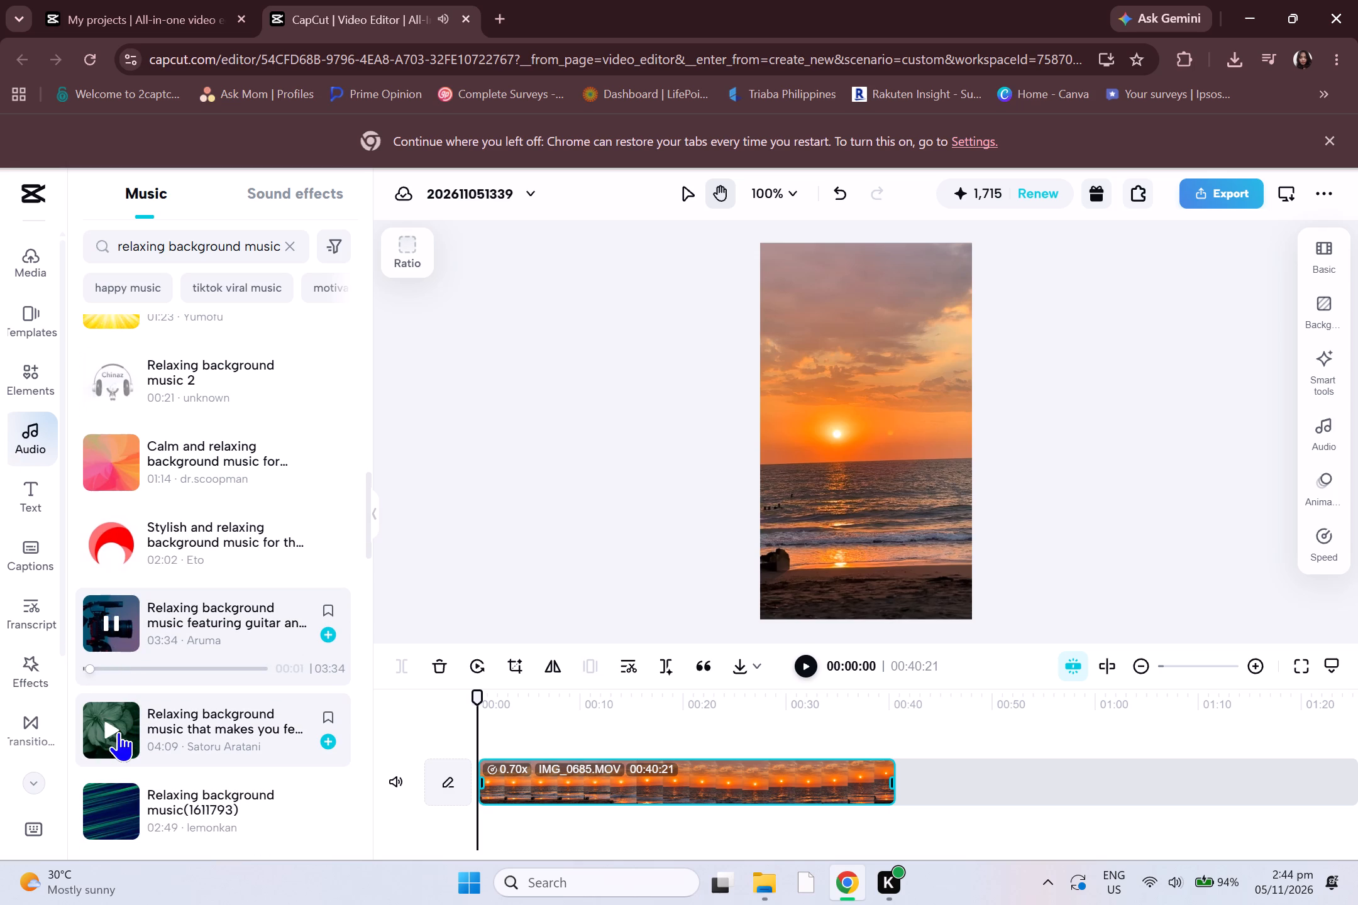
scroll(157, 645, "down", 1)
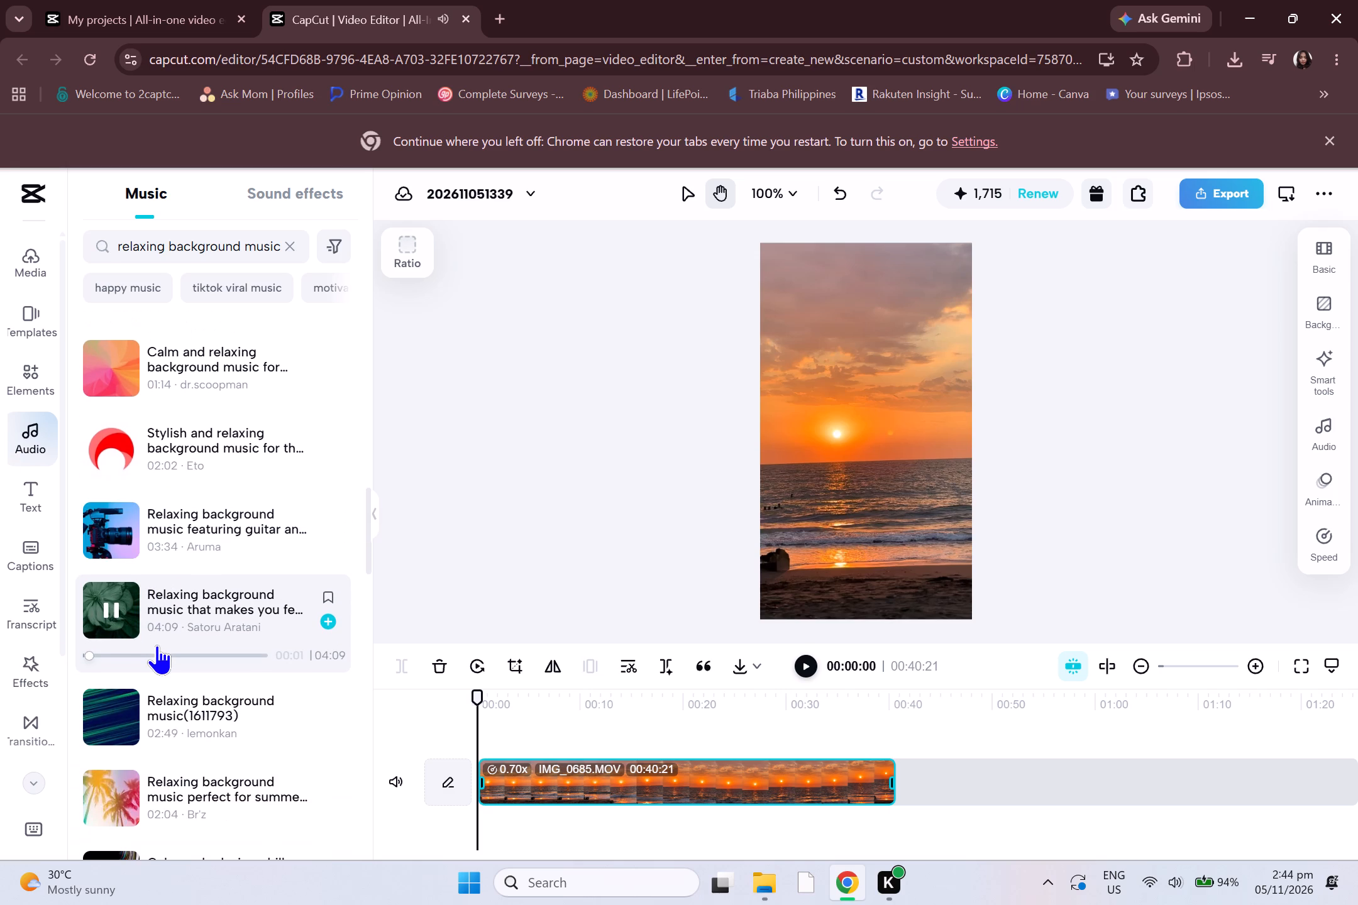
Preview the 03:12 relaxing piano background music for meditation, yoga, and stretching and add it to the timeline.
scroll(157, 645, "up", 14)
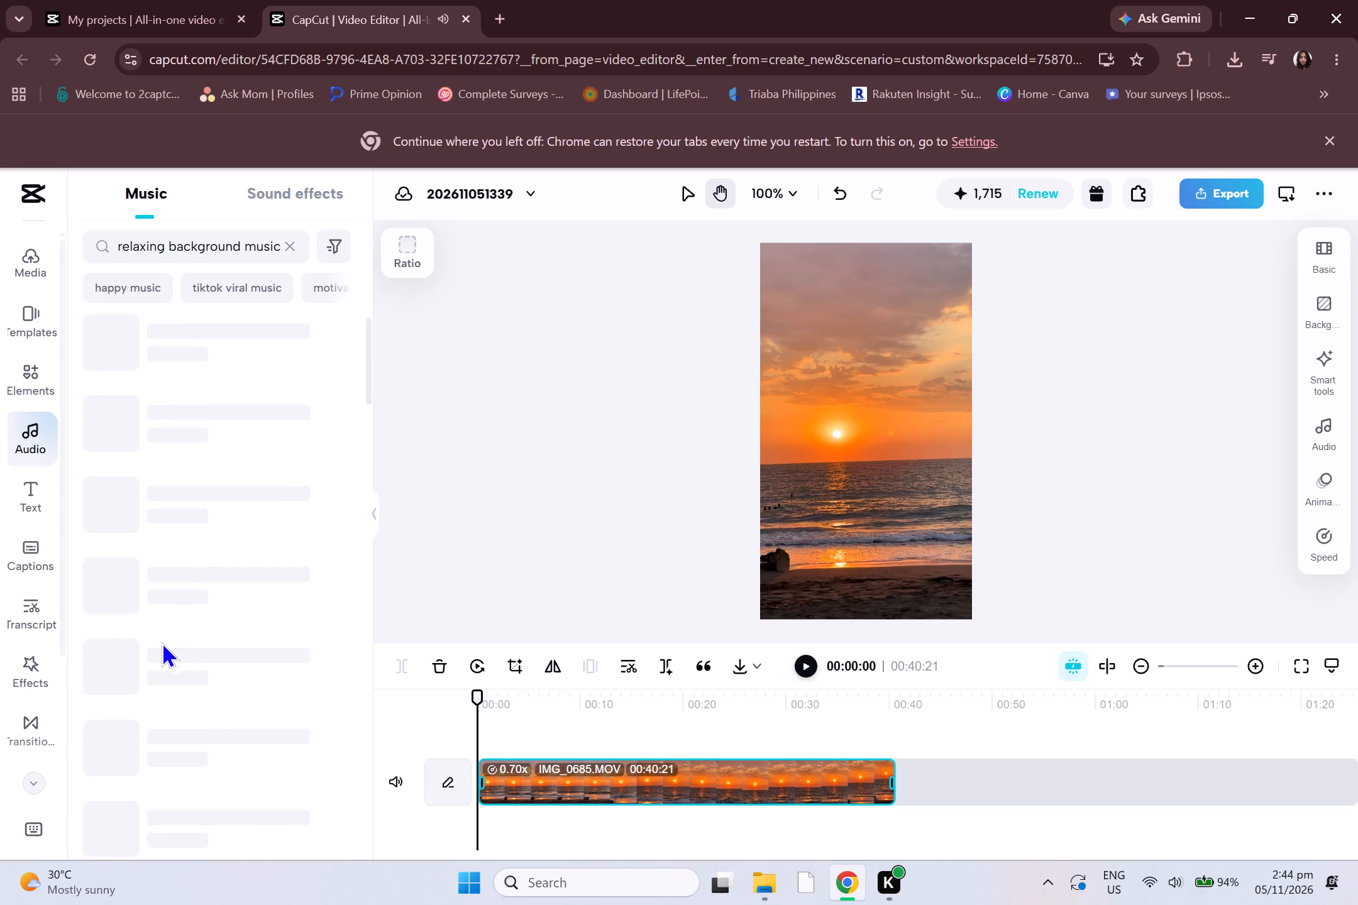
scroll(162, 642, "up", 8)
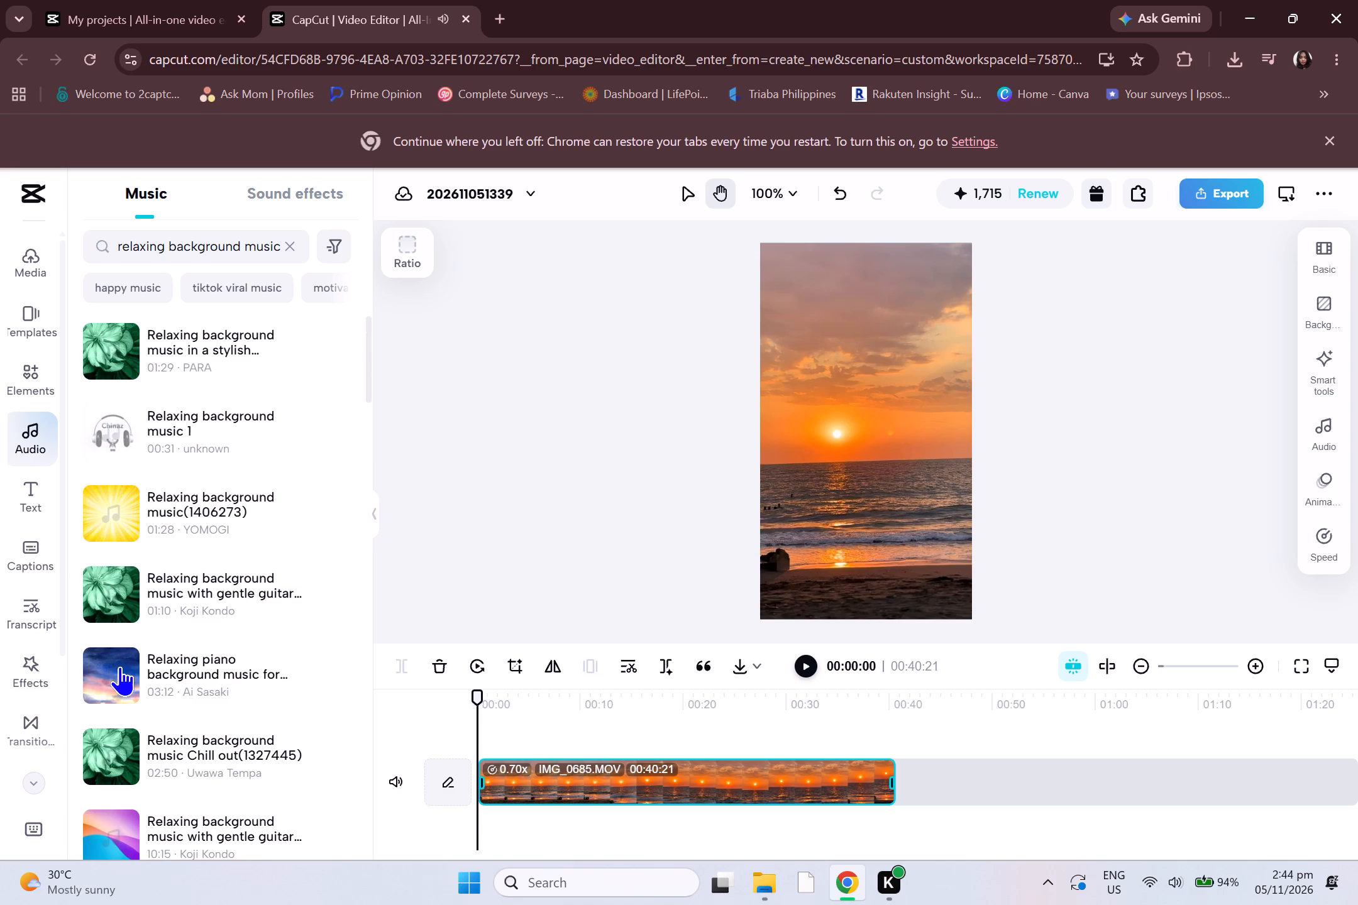
left_click(122, 674)
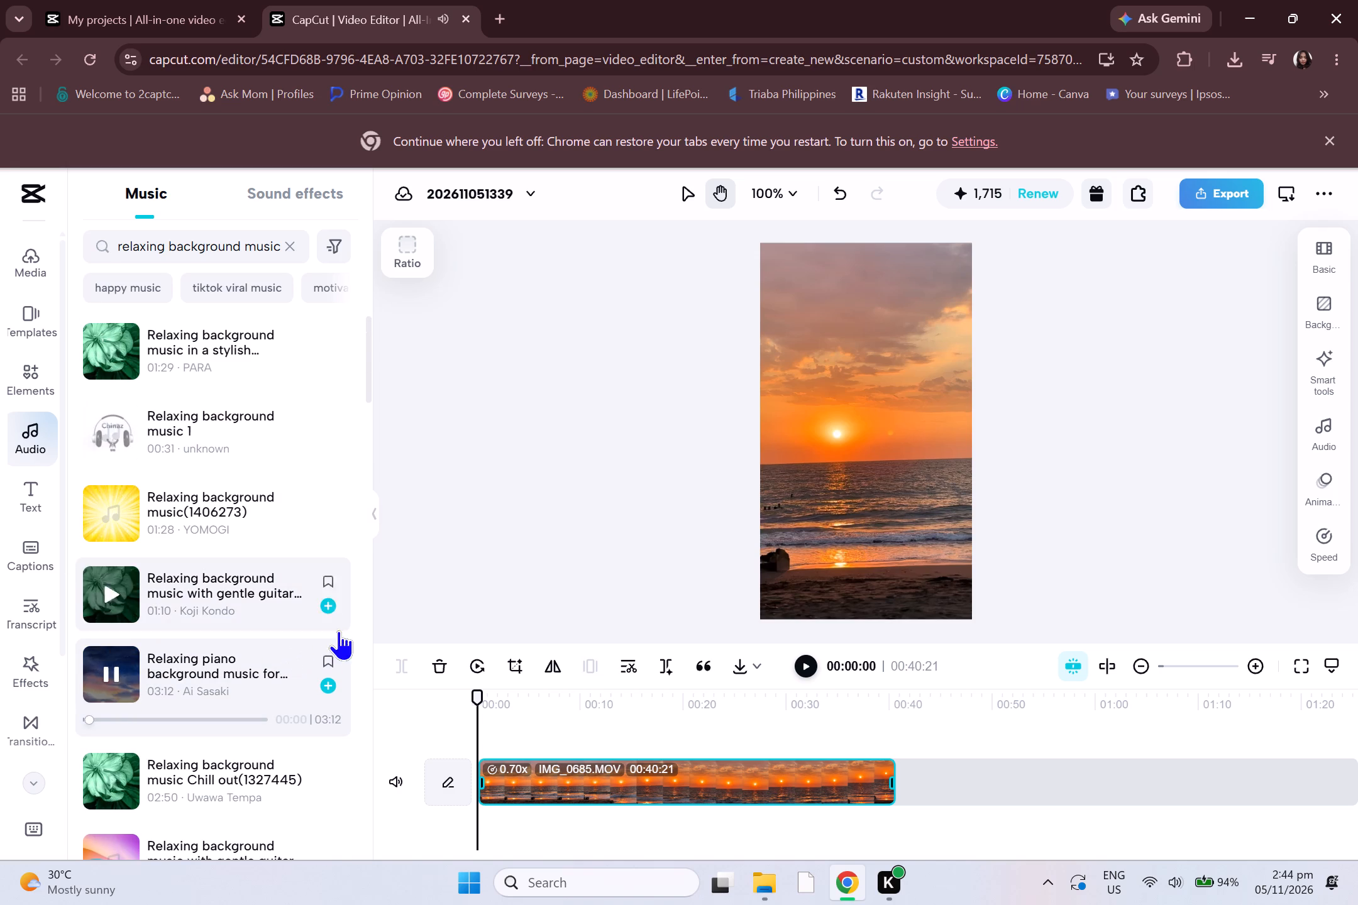
left_click(330, 683)
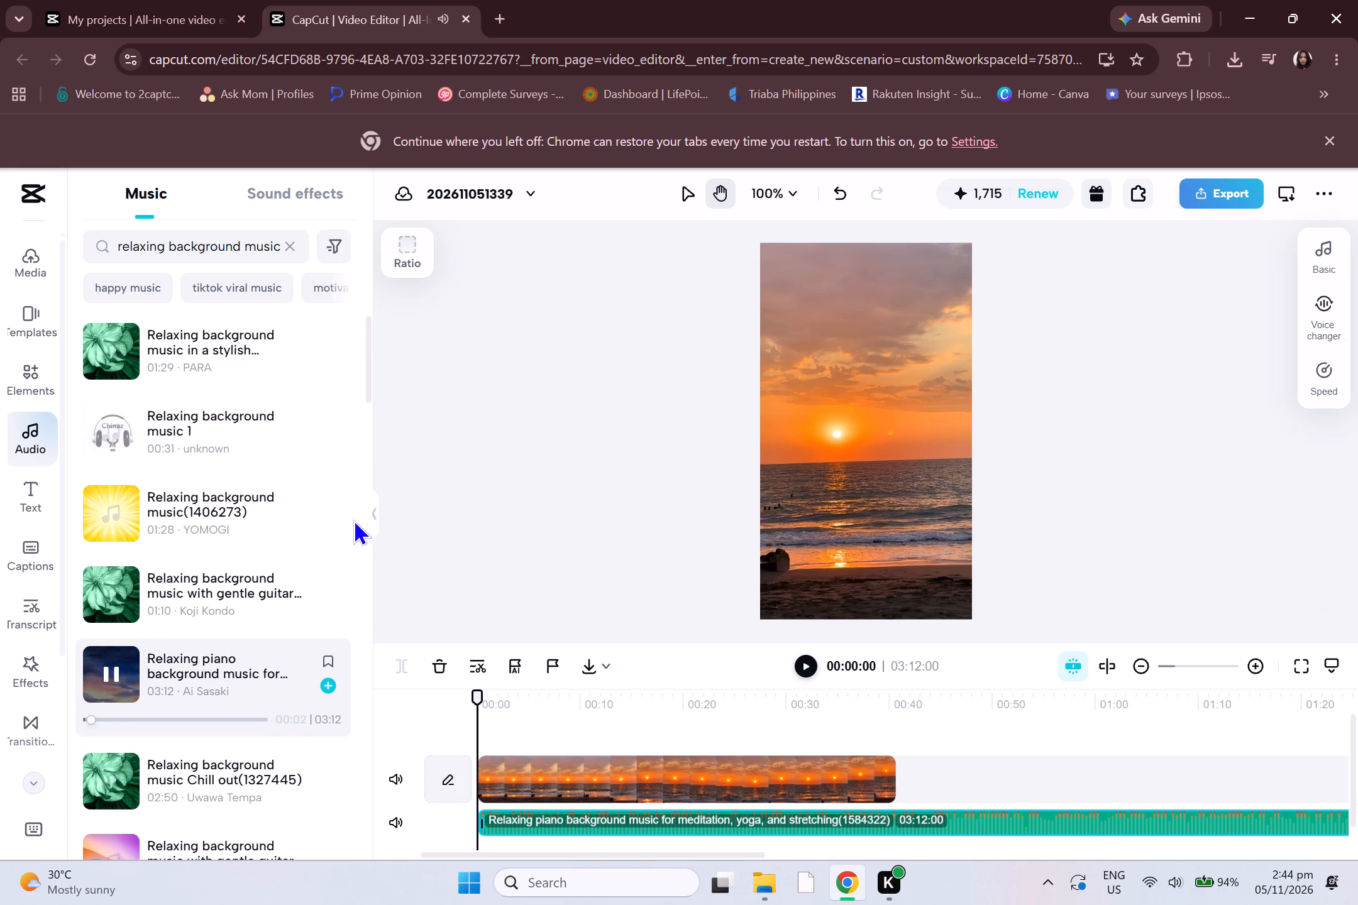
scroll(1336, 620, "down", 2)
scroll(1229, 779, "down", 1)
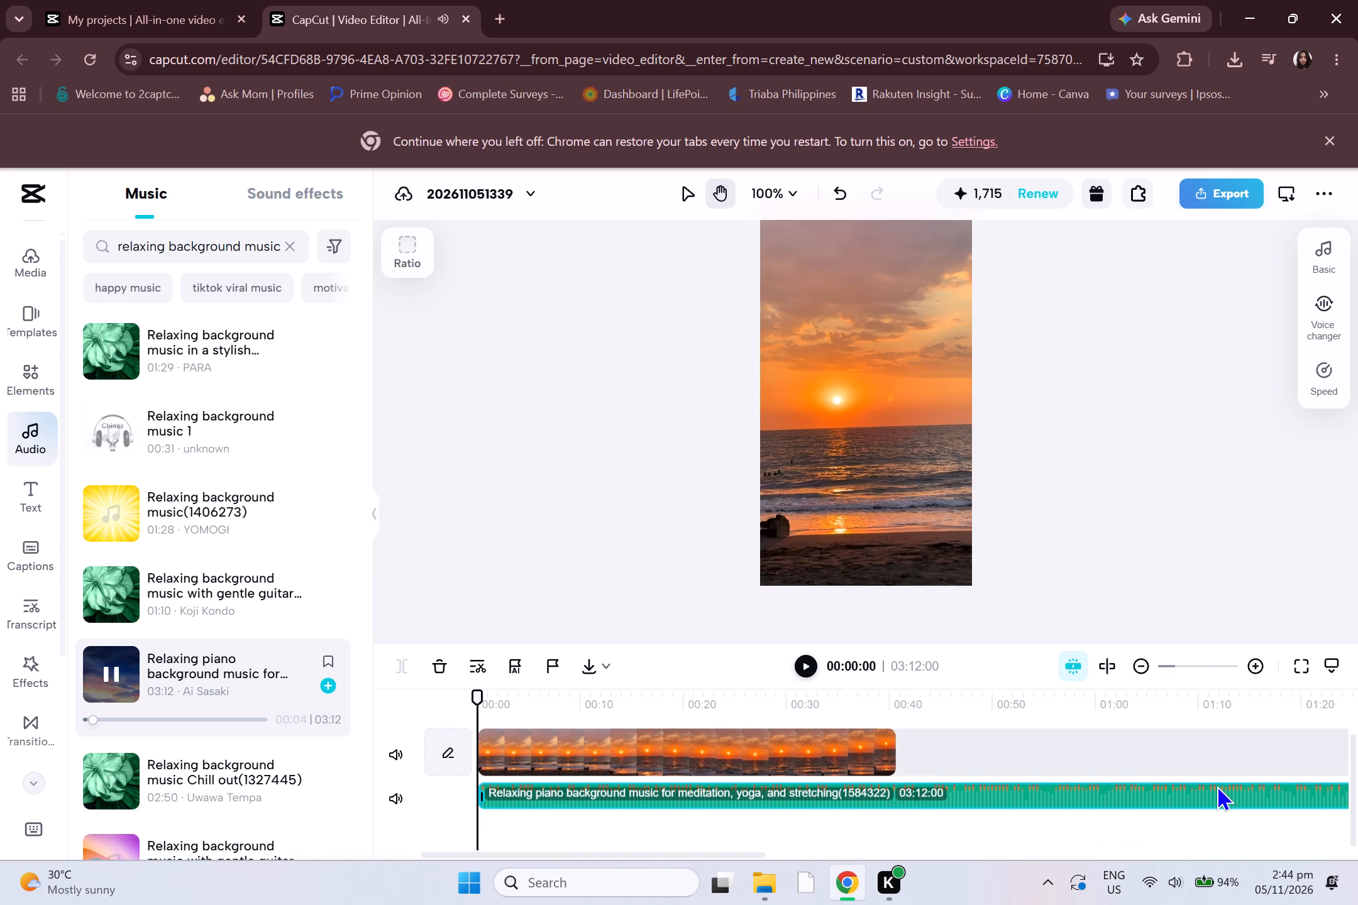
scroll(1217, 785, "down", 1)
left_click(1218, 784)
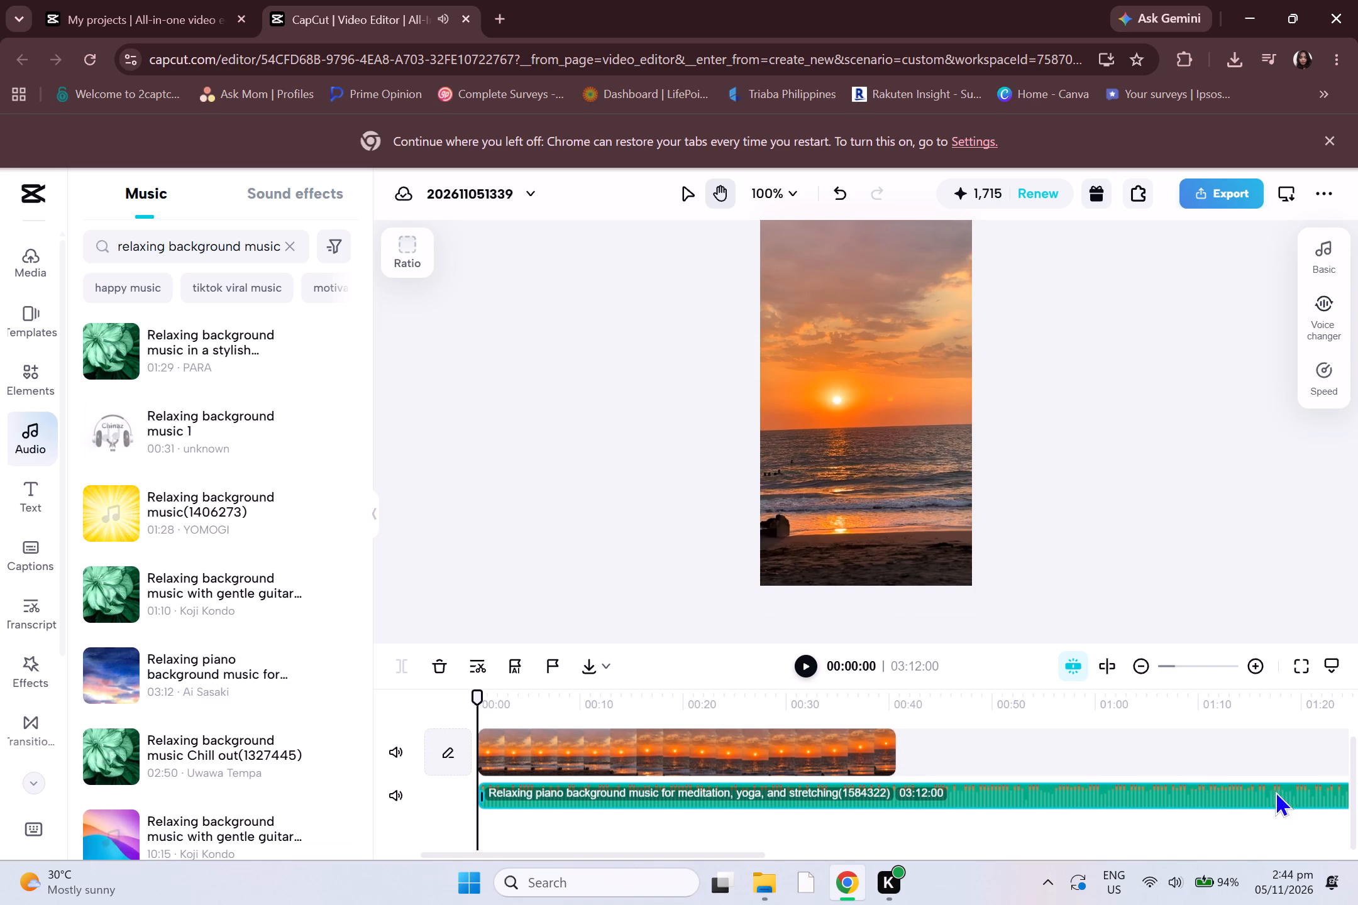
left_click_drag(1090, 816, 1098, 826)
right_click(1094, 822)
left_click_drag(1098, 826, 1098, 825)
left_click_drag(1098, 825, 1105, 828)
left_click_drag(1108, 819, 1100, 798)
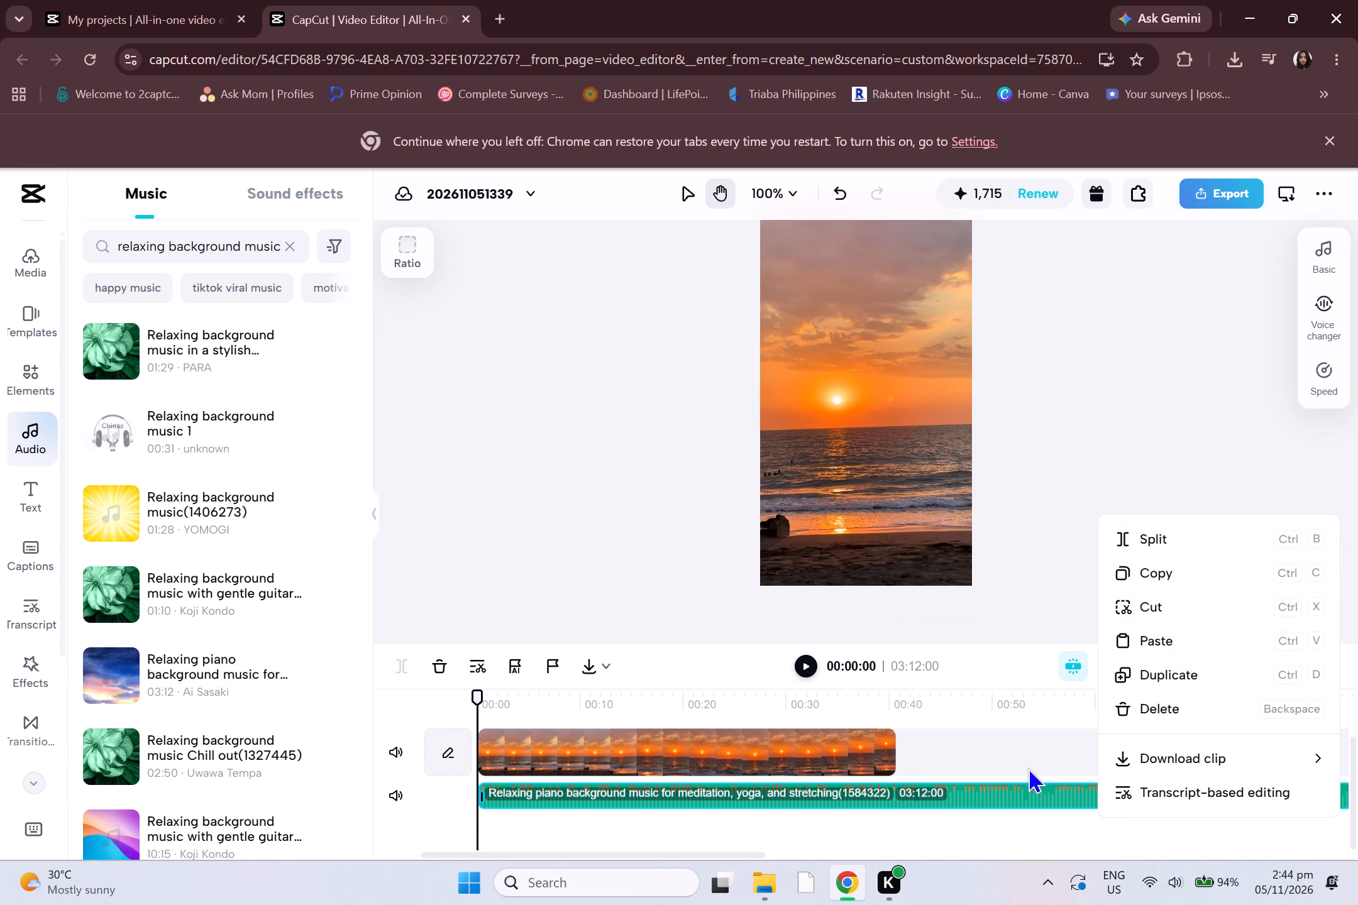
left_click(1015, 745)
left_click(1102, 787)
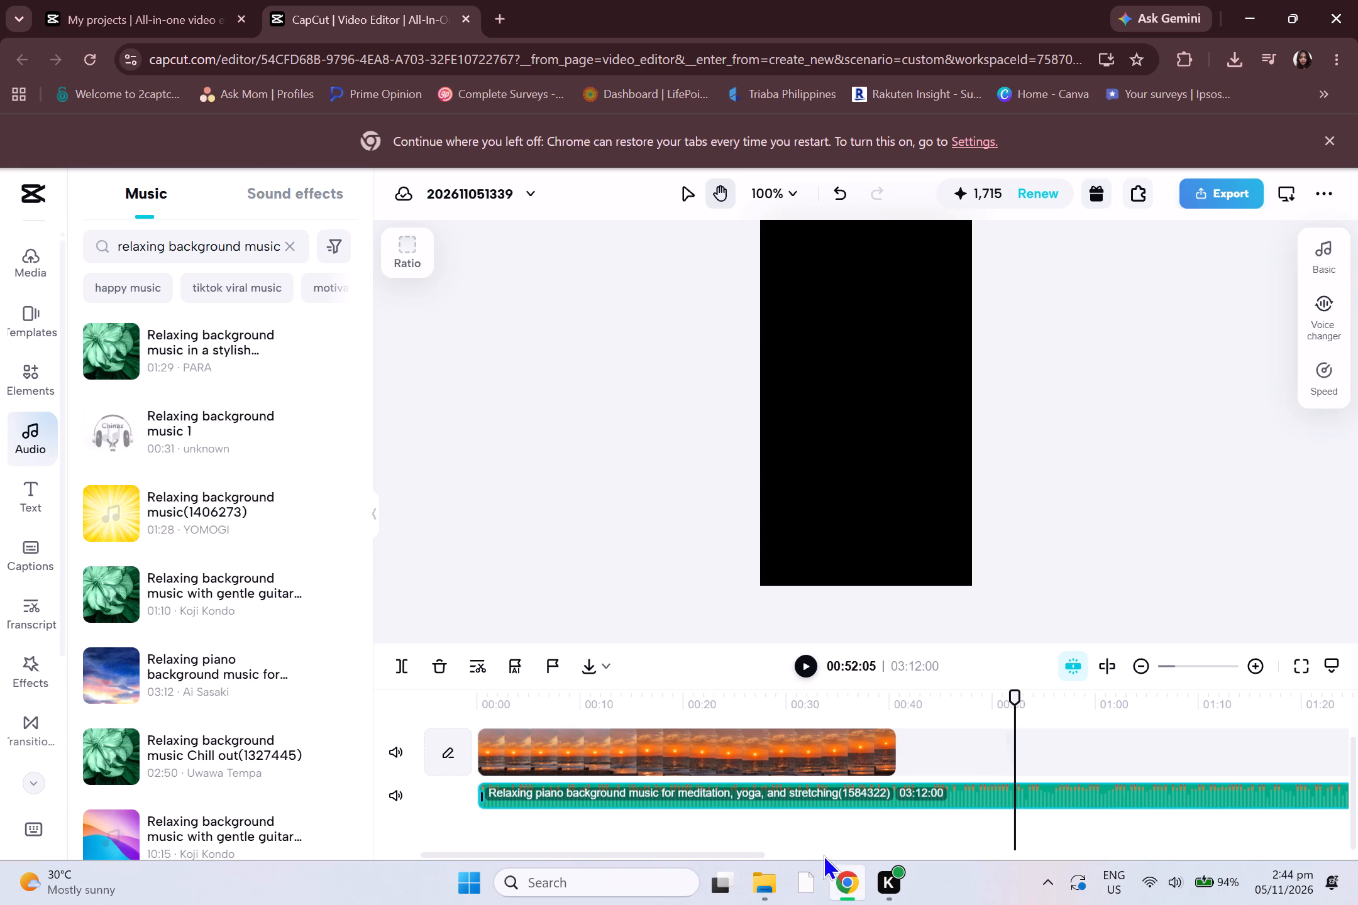
Trim the end of the piano background music to 00:40:21, level with the end of the sunset clip.
left_click_drag(741, 853, 1268, 820)
left_click(850, 791)
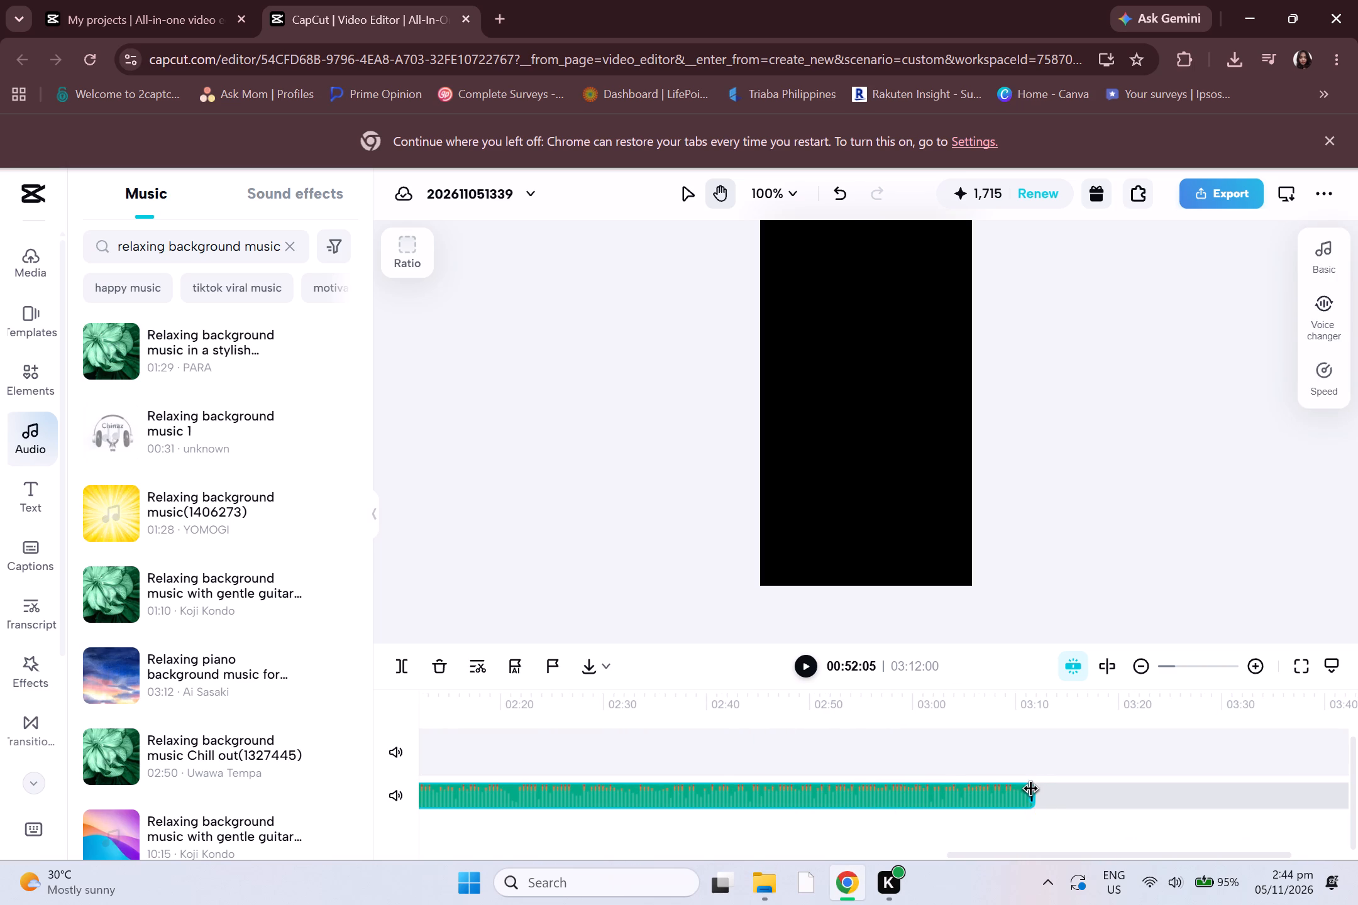
left_click_drag(1031, 791, 503, 808)
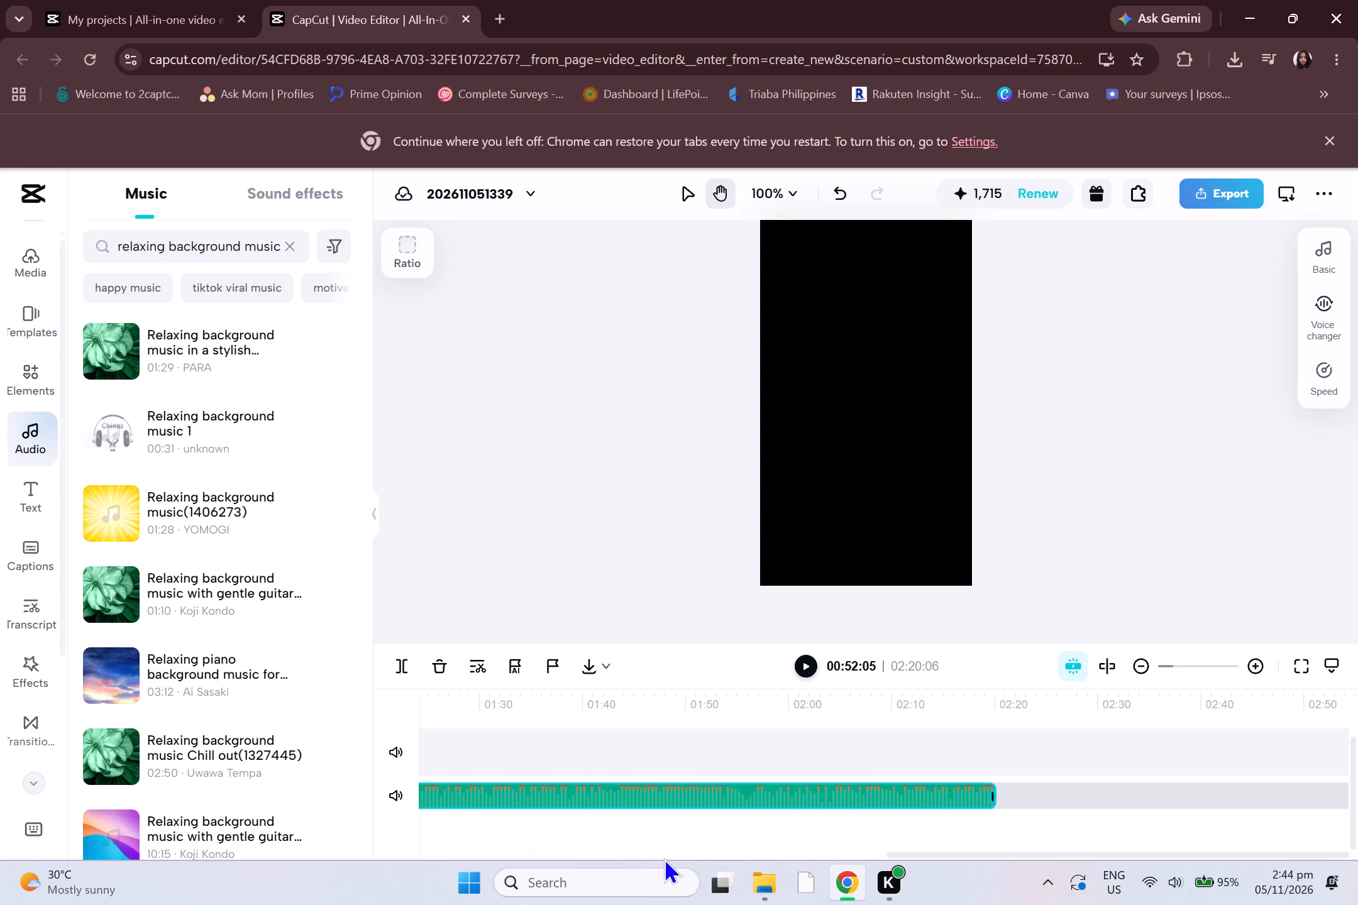
left_click_drag(1008, 850, 920, 861)
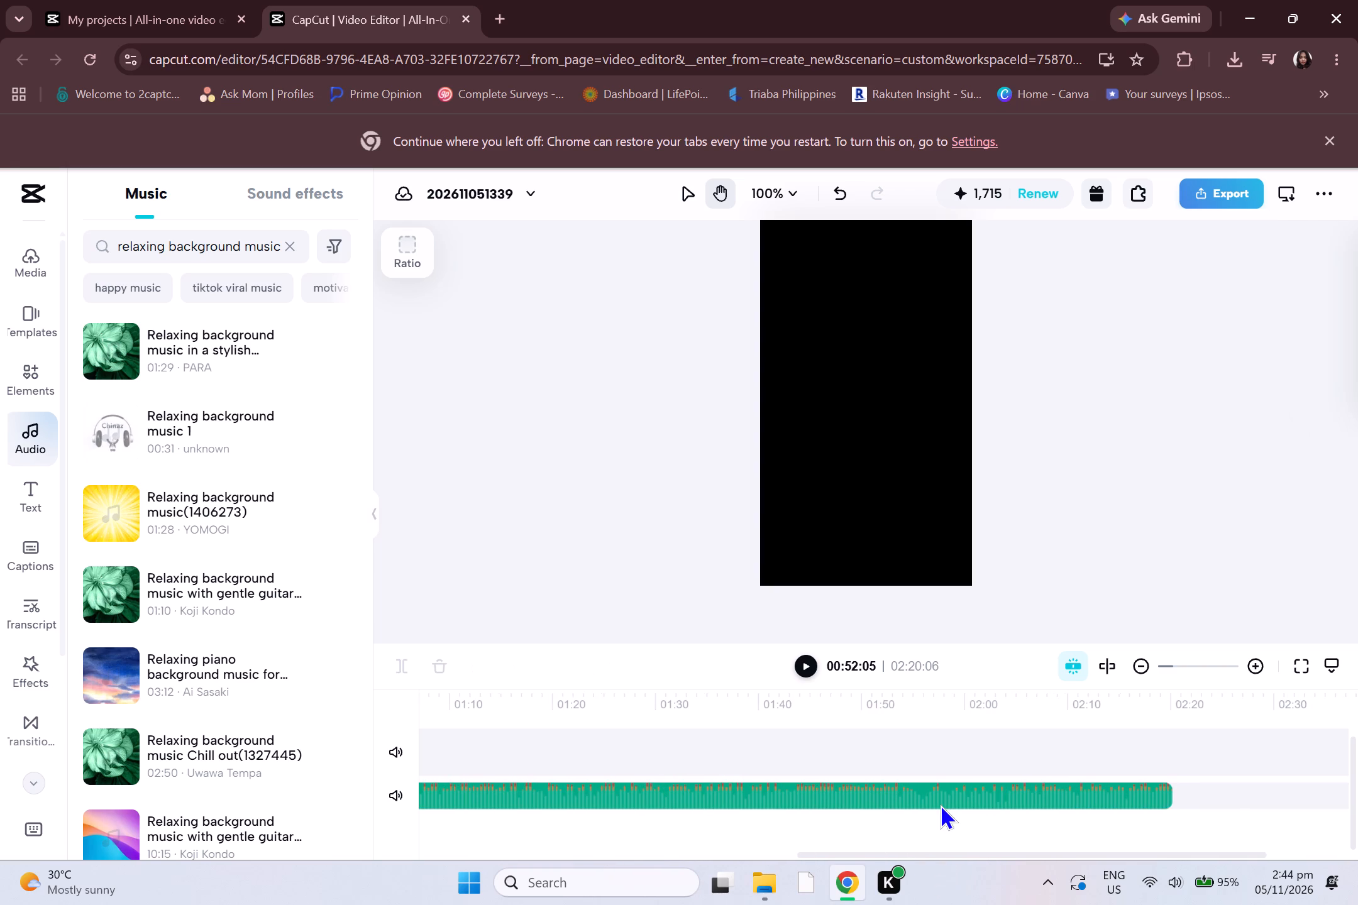
left_click(946, 789)
left_click_drag(1166, 797, 989, 799)
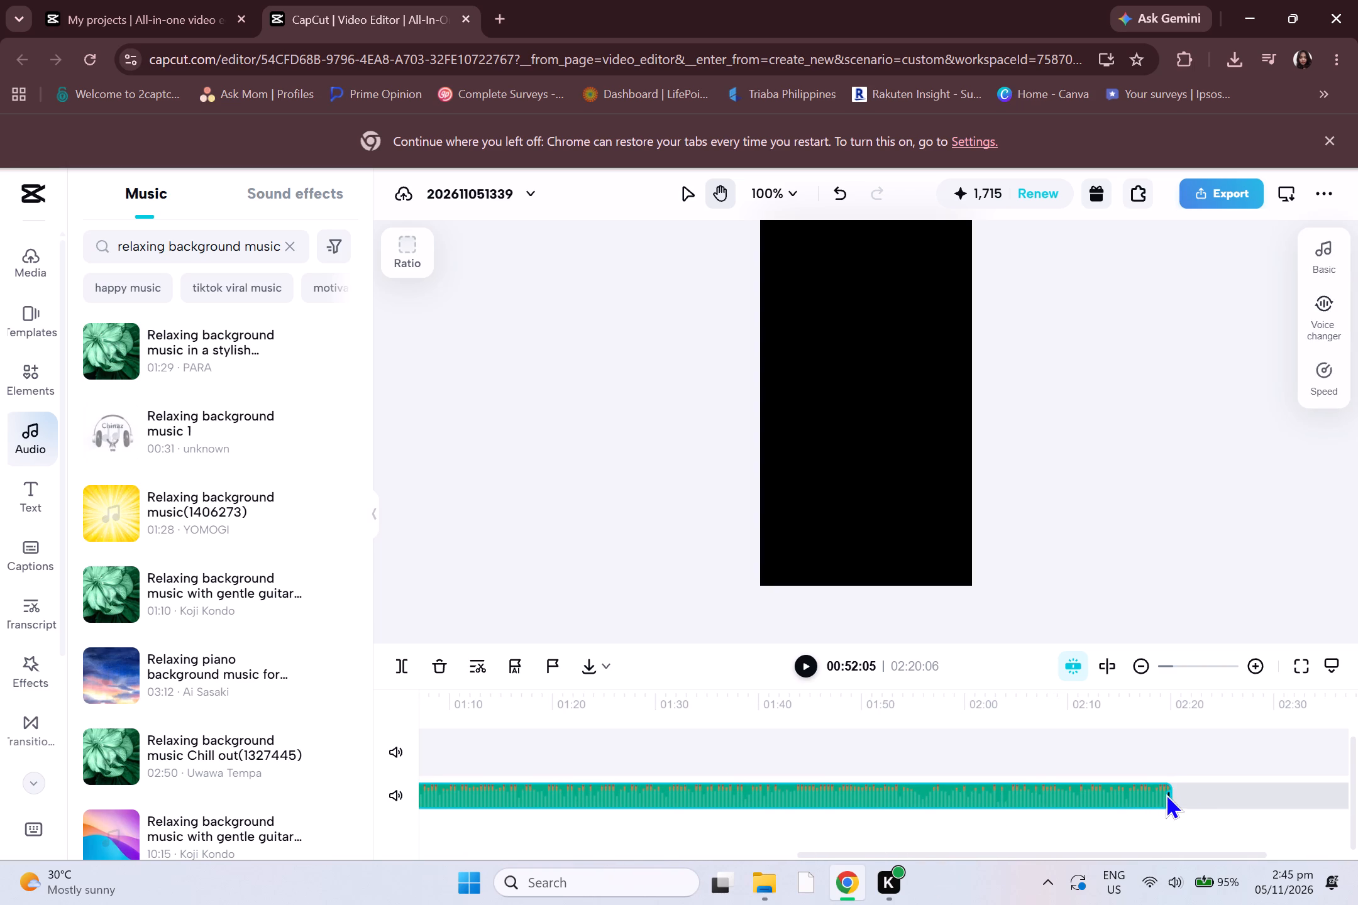
left_click_drag(1168, 789, 519, 809)
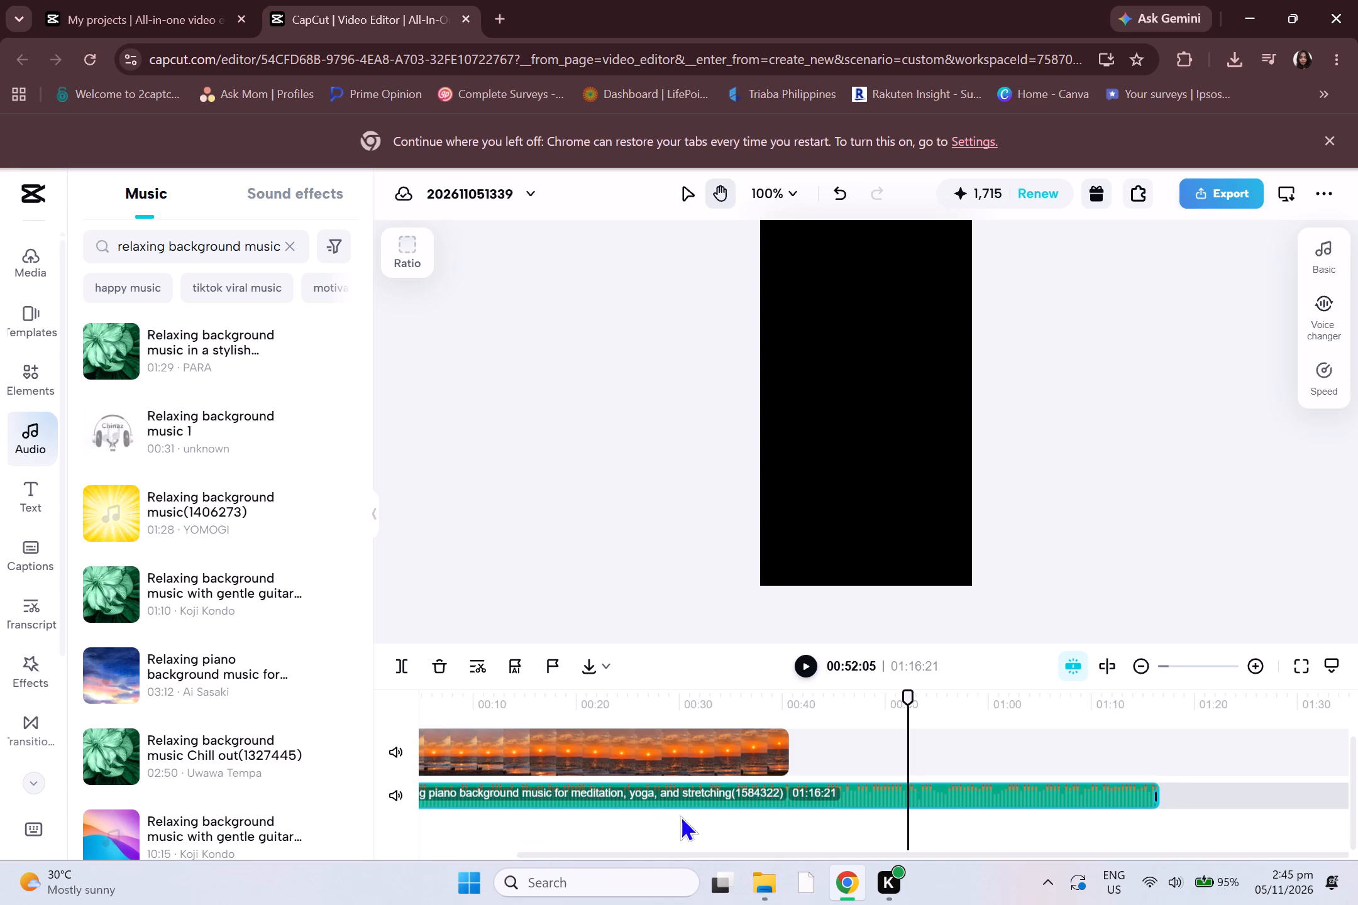
left_click(1158, 789)
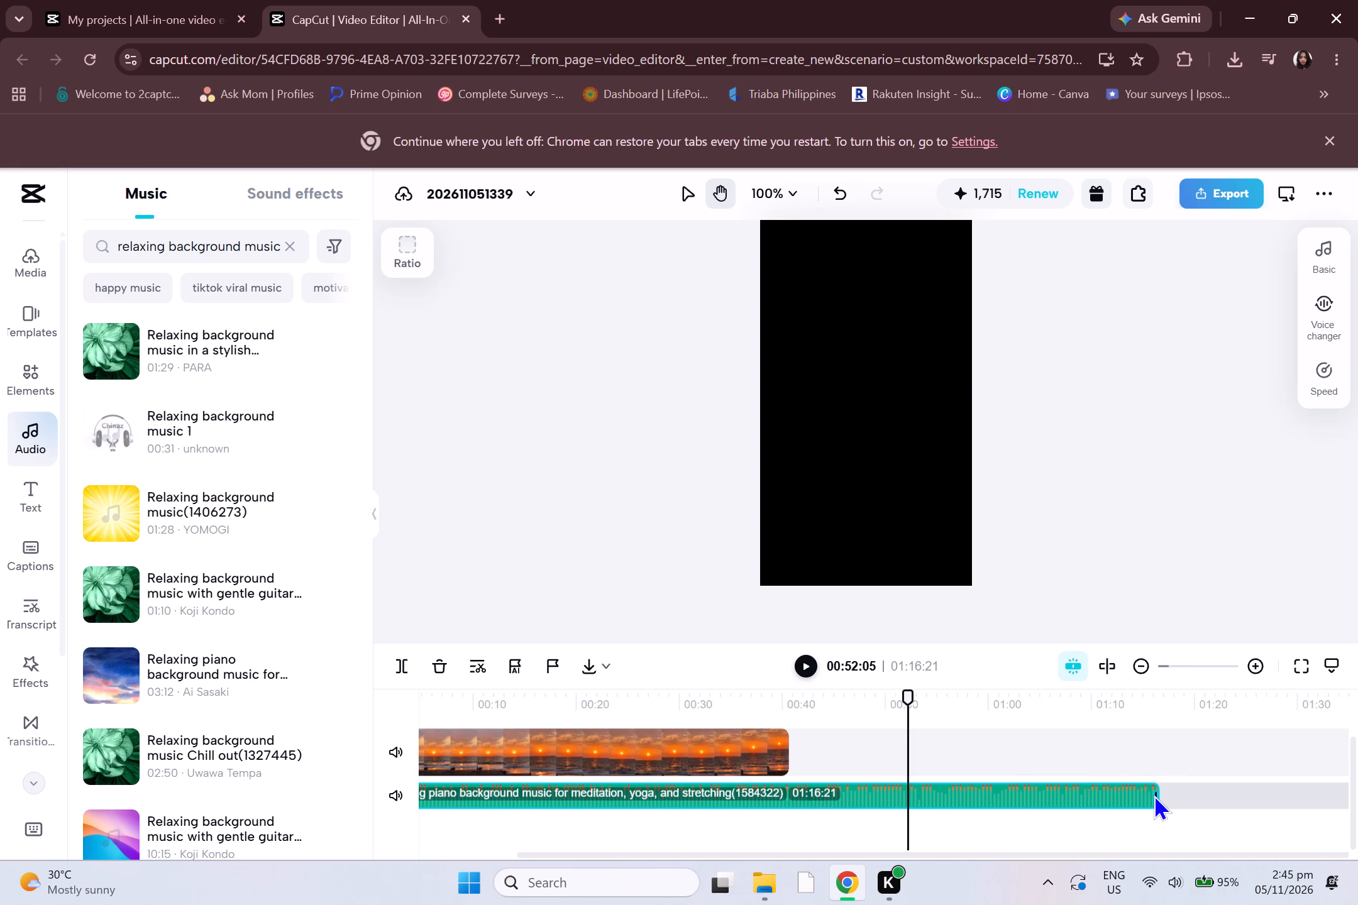
left_click(1154, 794)
left_click(1088, 793)
left_click_drag(1157, 801, 836, 819)
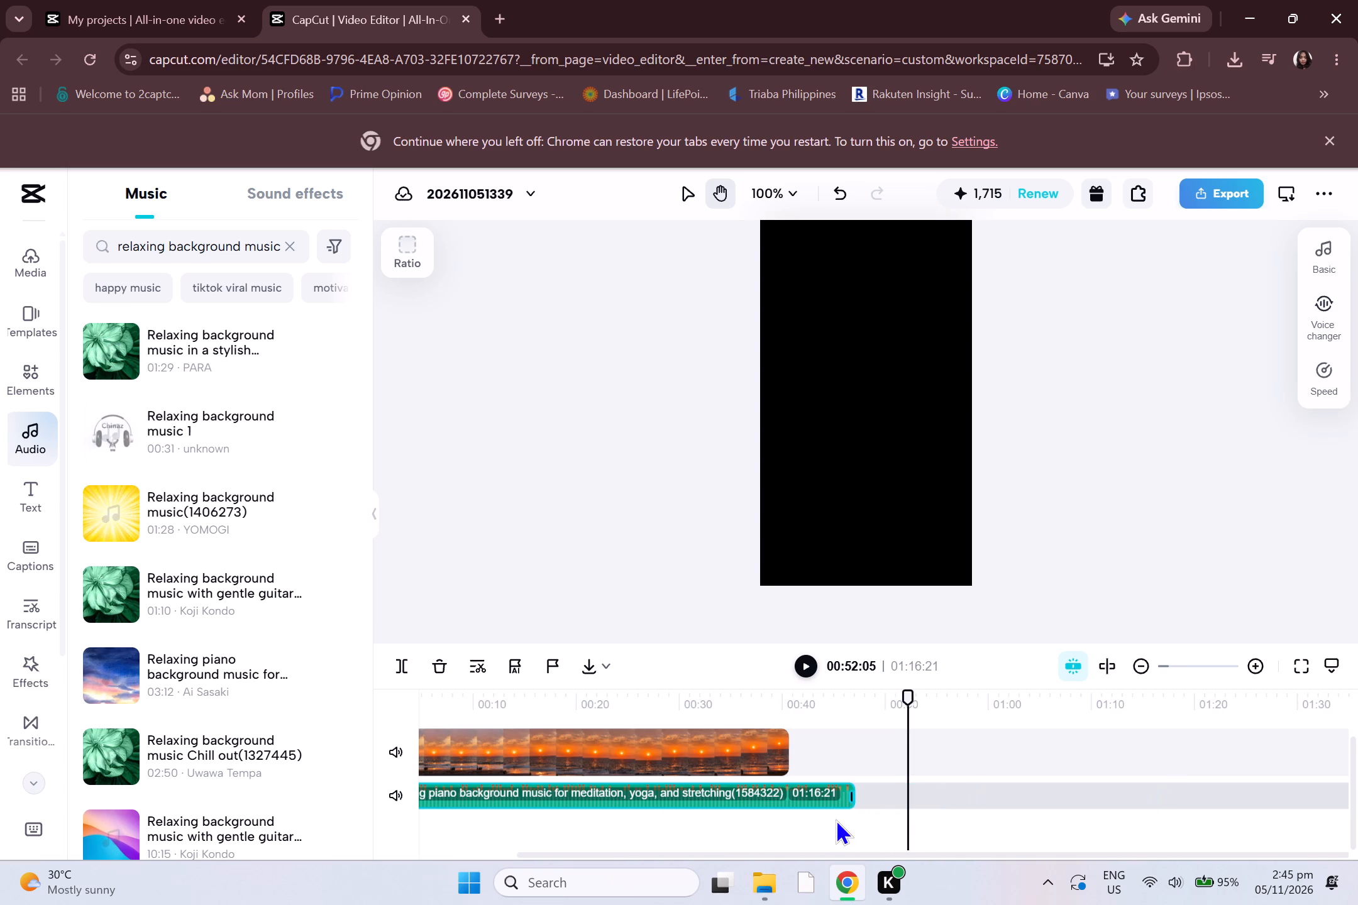
left_click_drag(836, 819, 790, 822)
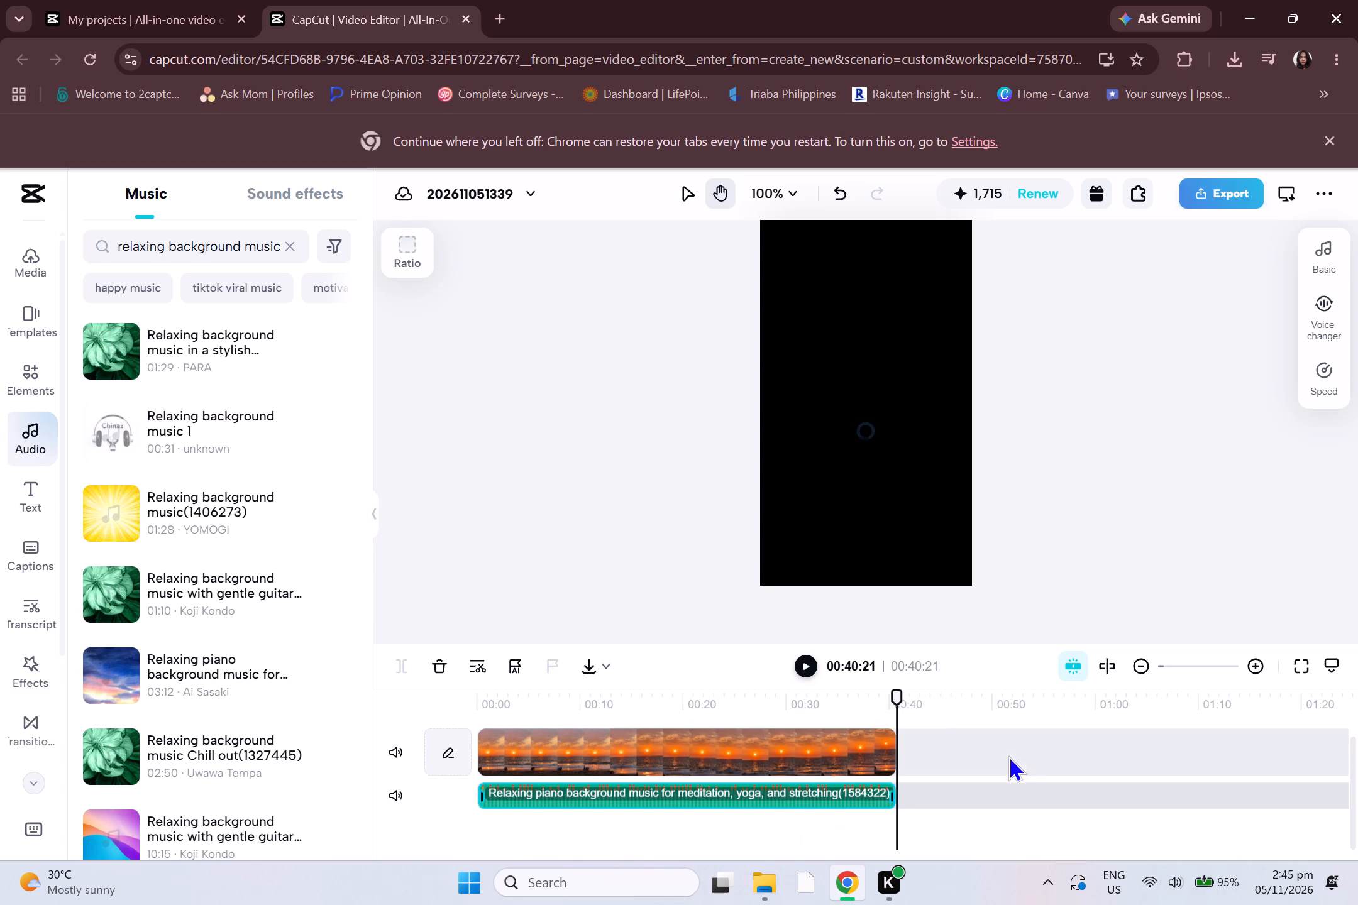
Play the video with its music from the start, including in full screen, to review the whole edit.
left_click_drag(898, 706, 383, 786)
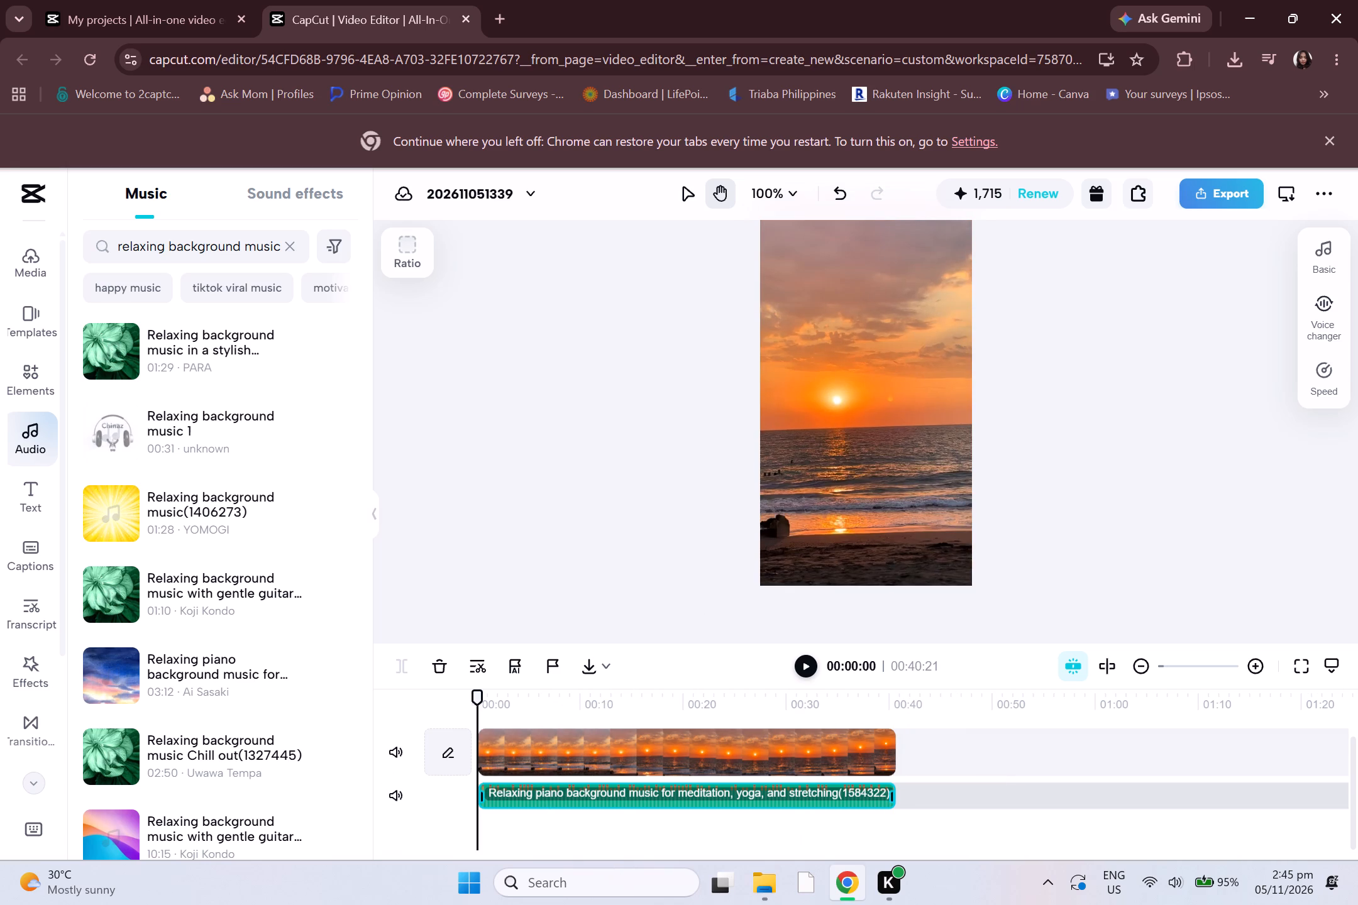
left_click(802, 664)
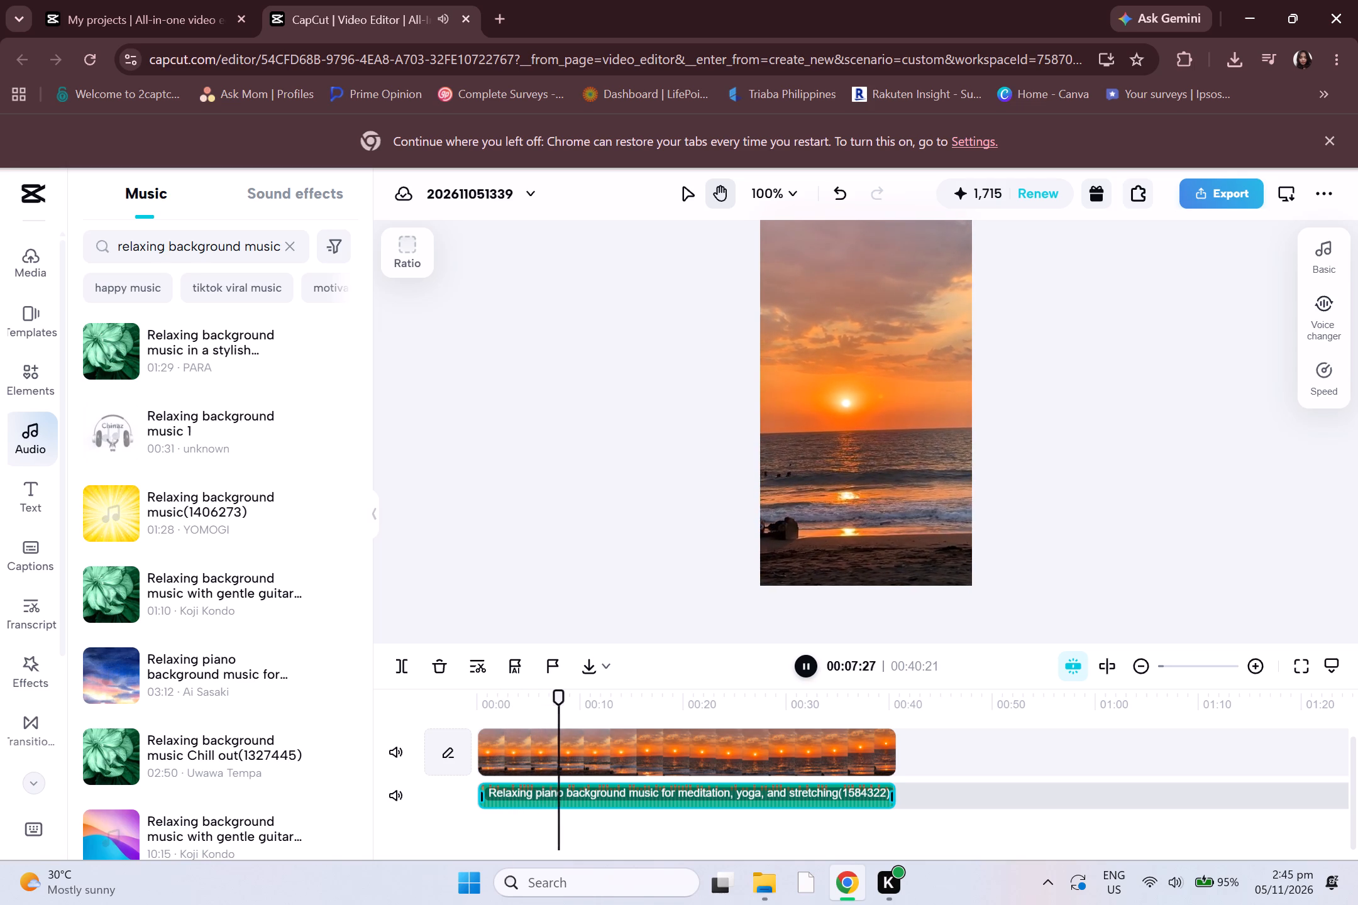
scroll(923, 503, "up", 1)
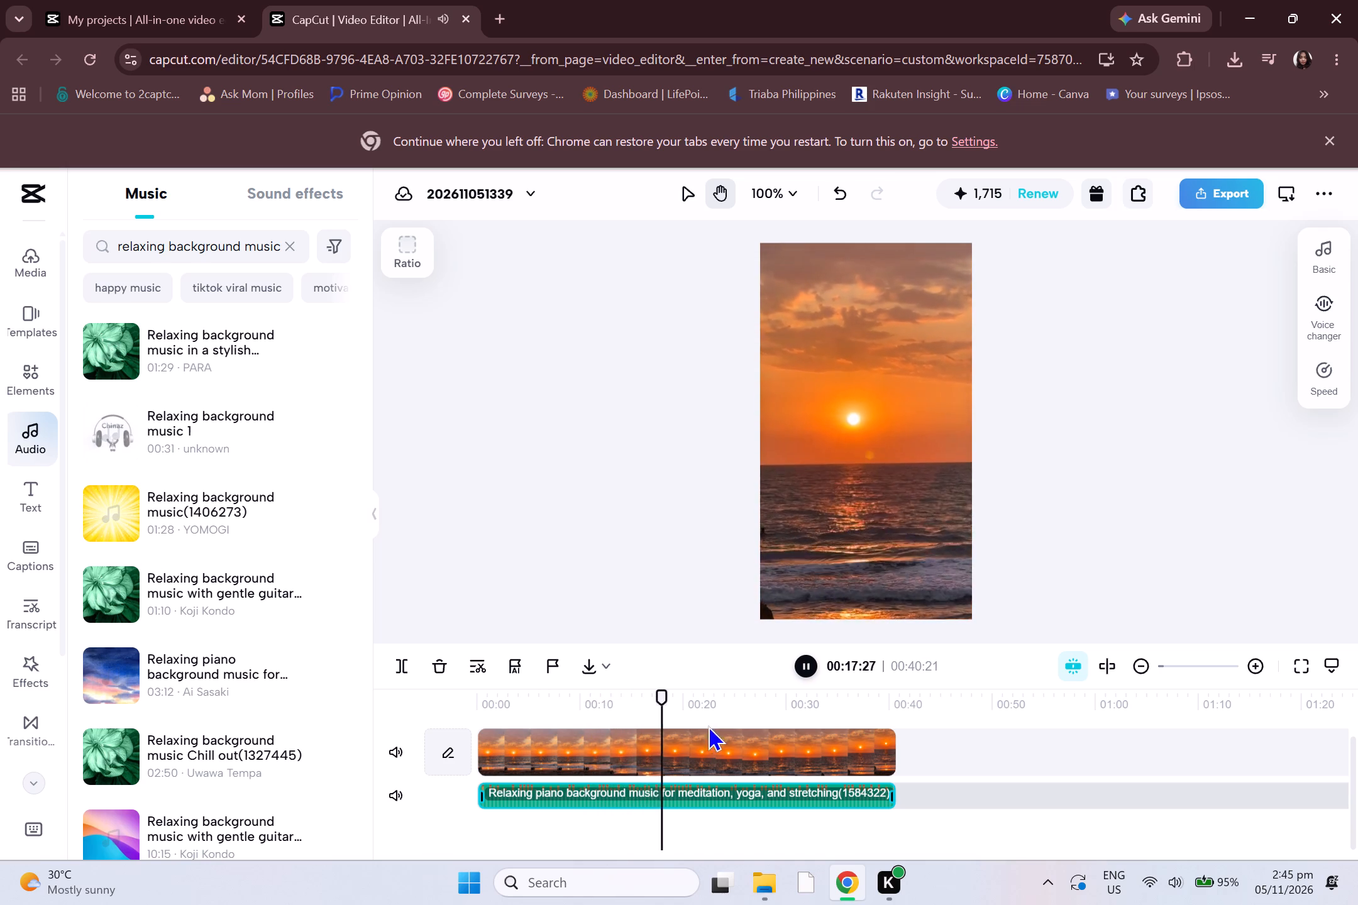
left_click_drag(670, 694, 416, 709)
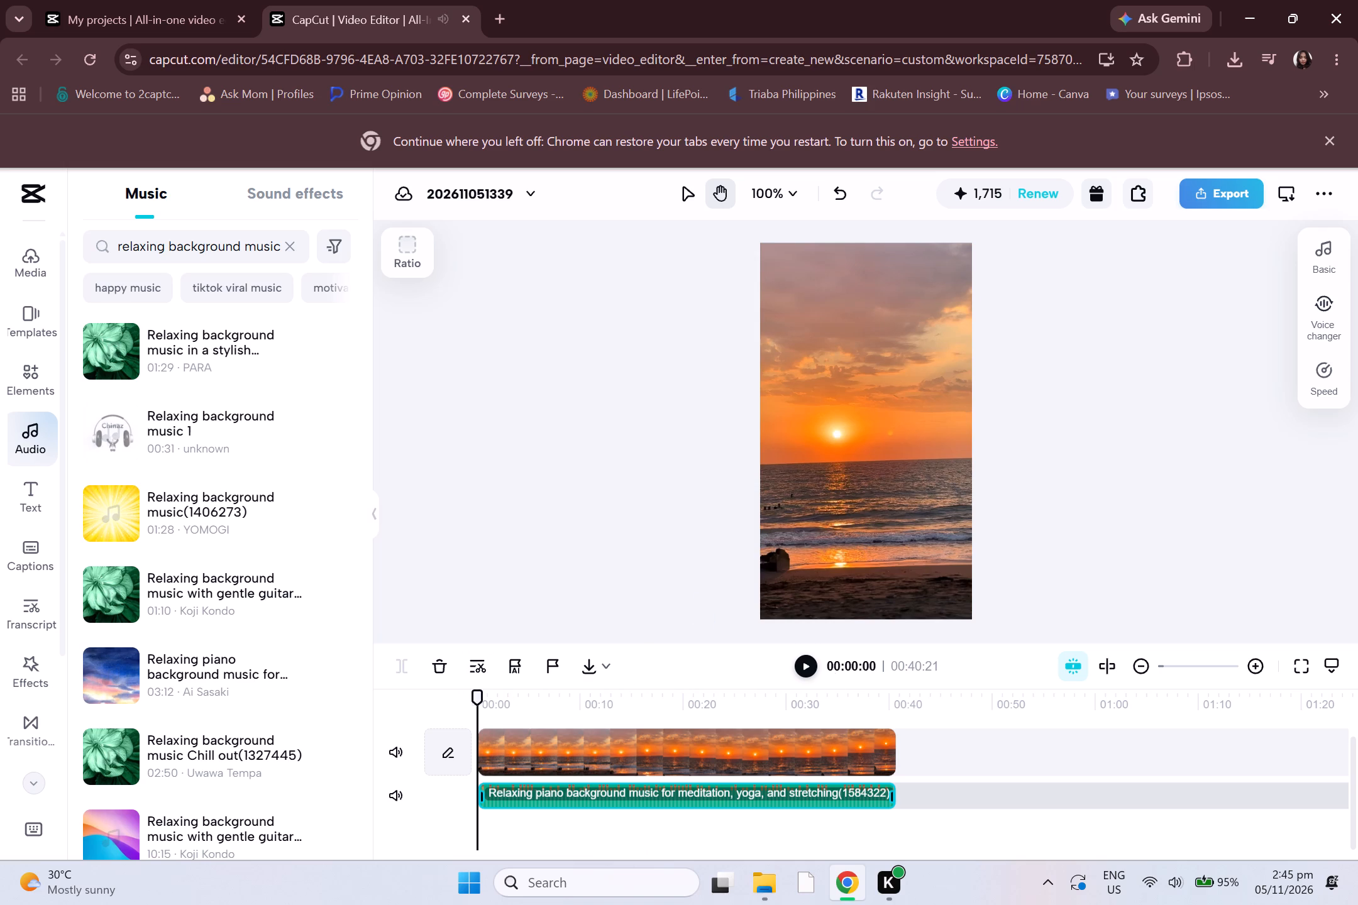
left_click(803, 667)
left_click(1306, 667)
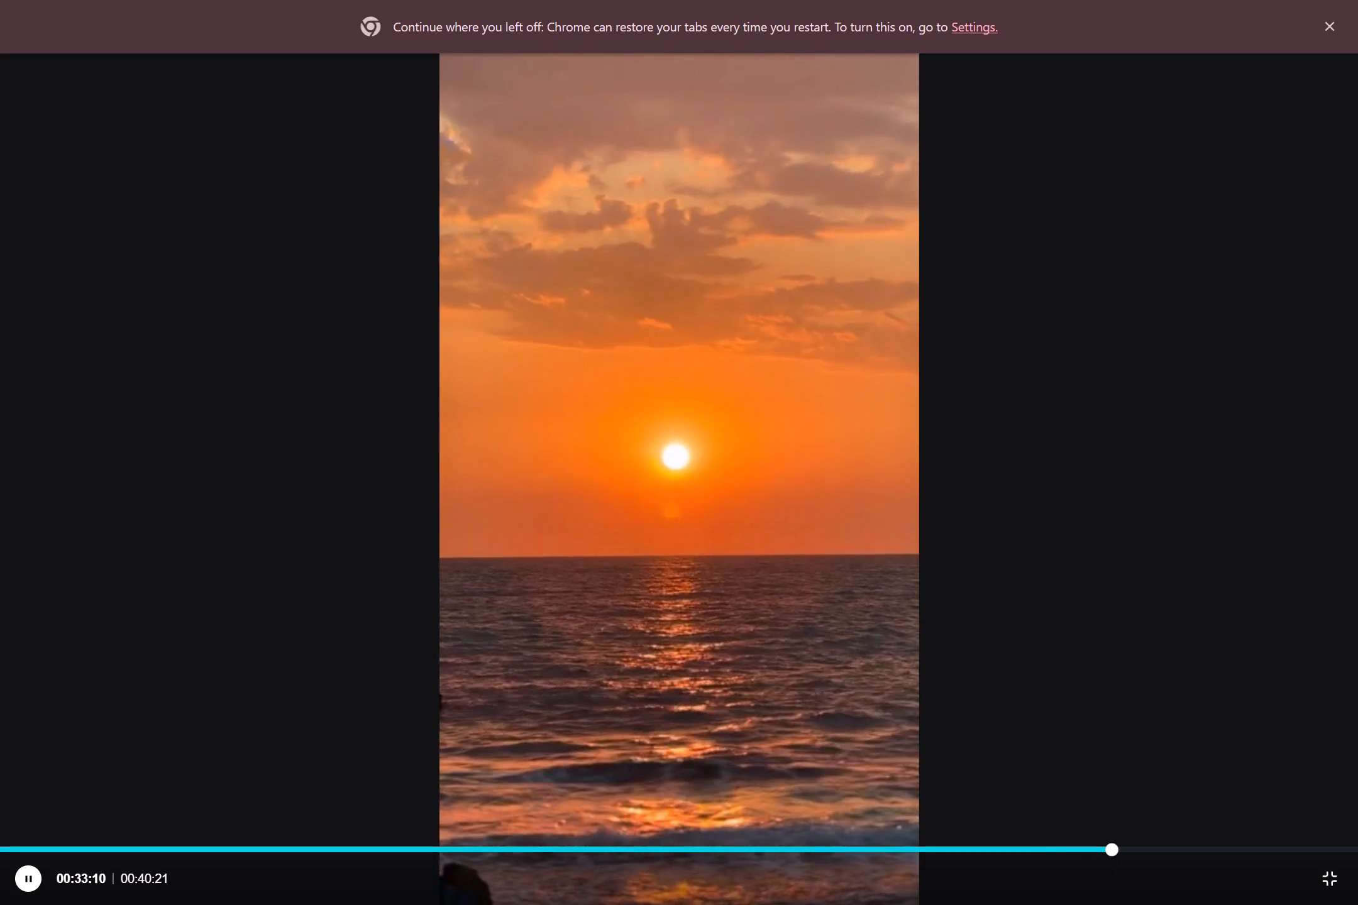
left_click_drag(1156, 859, 889, 865)
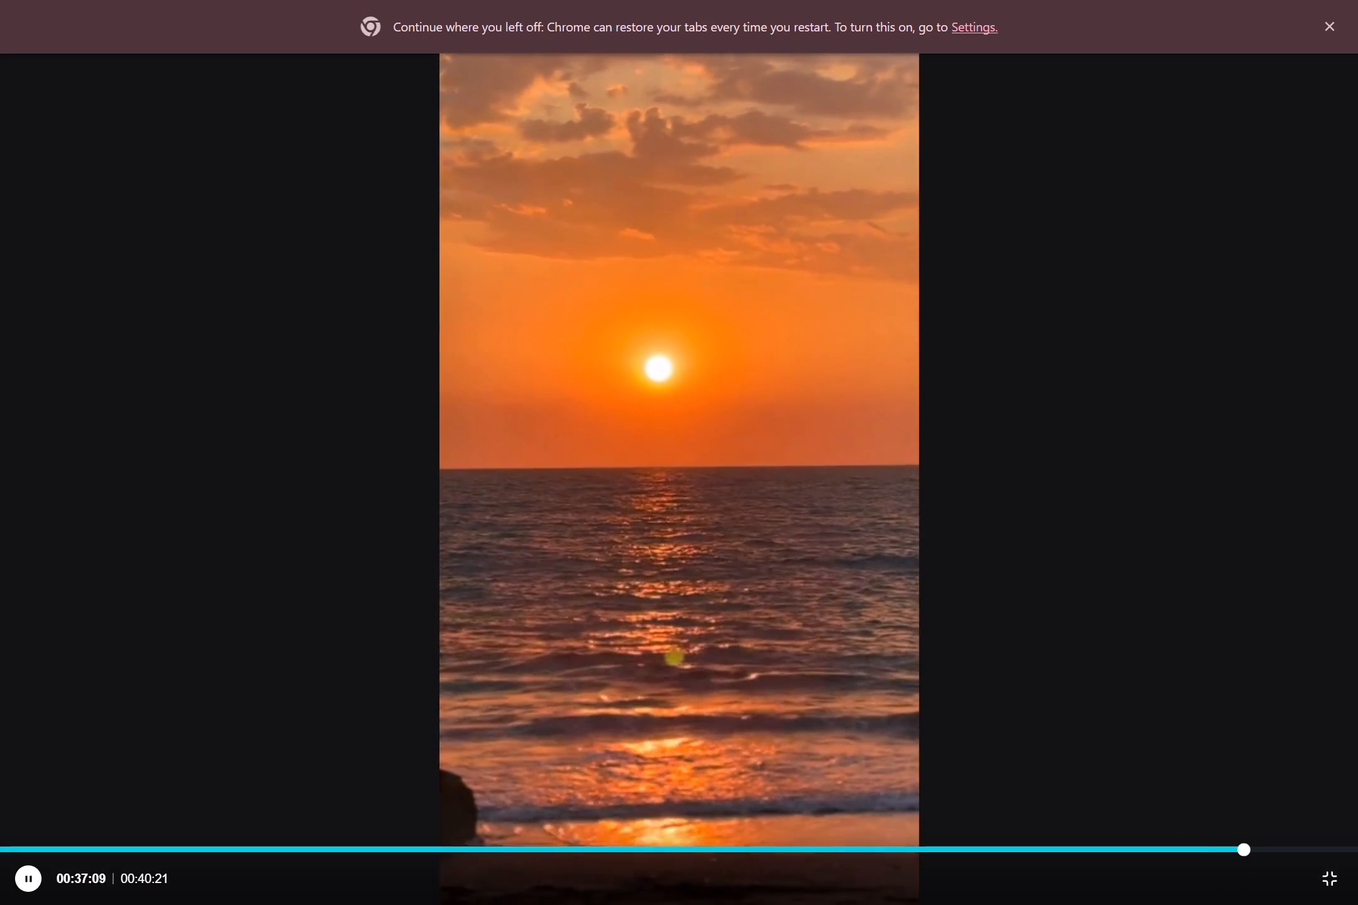
left_click_drag(1266, 893, 1357, 860)
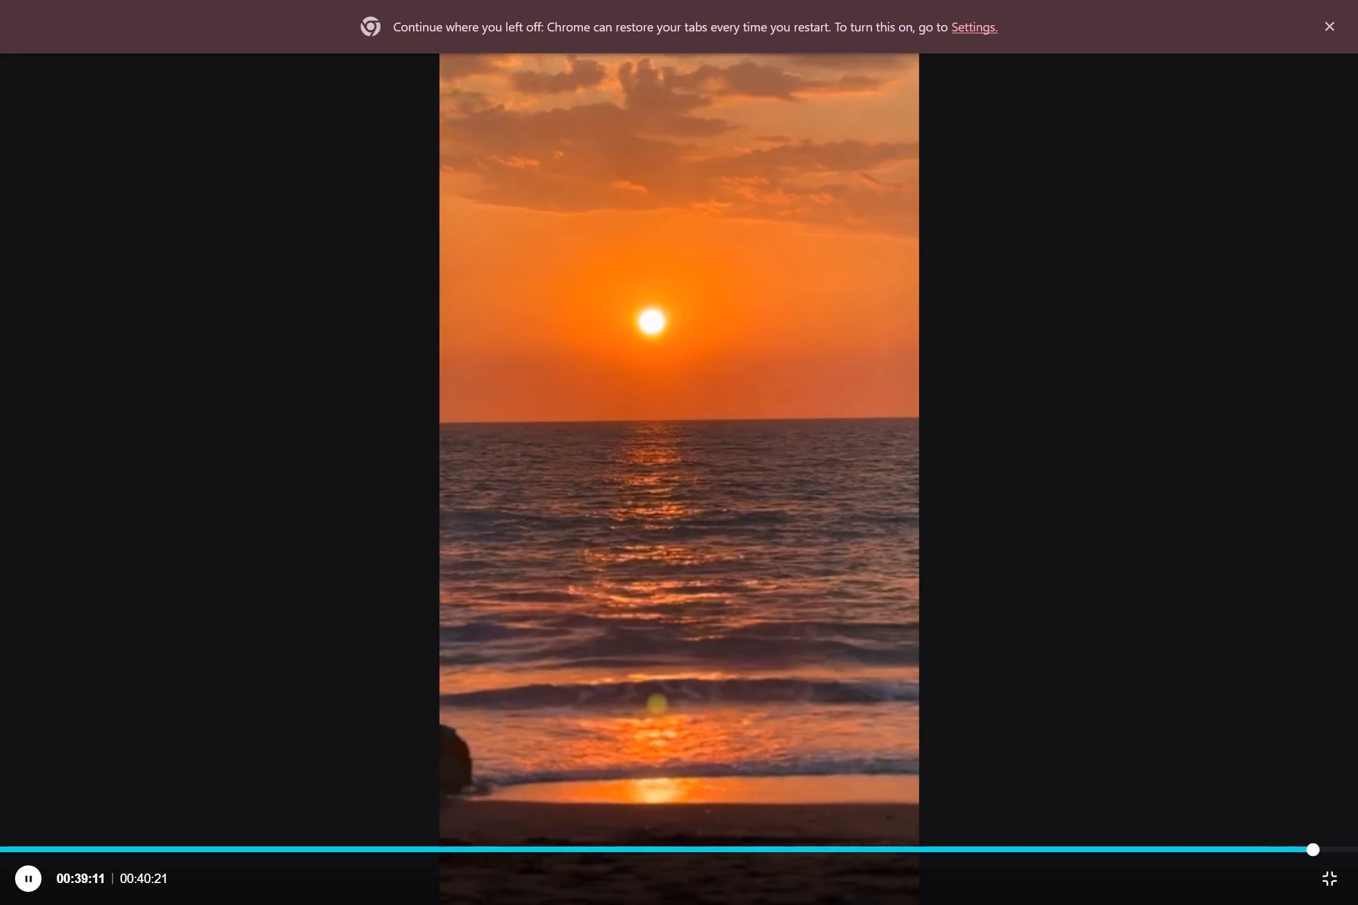
left_click(1333, 897)
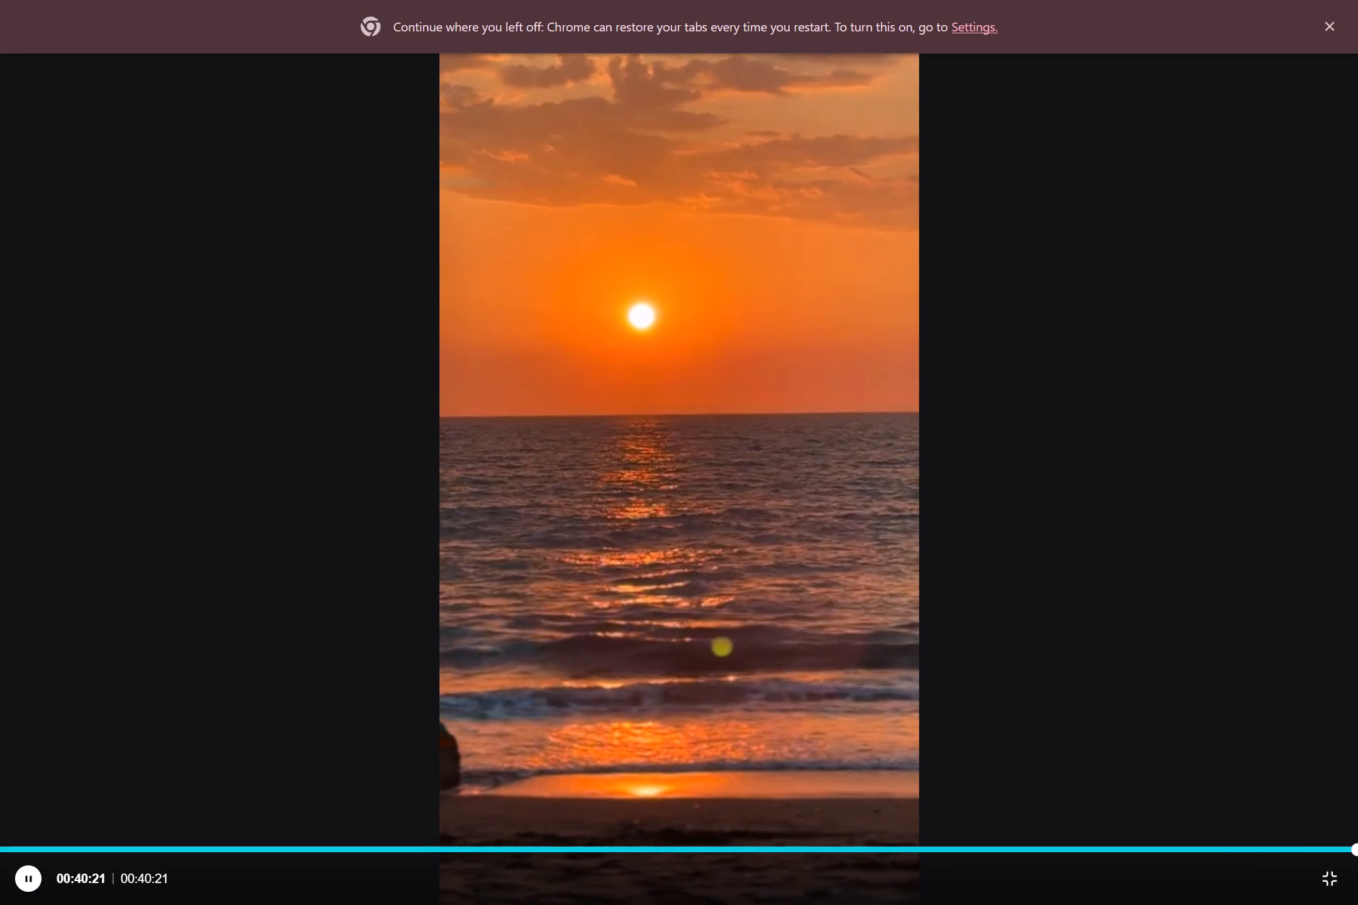
left_click(1335, 880)
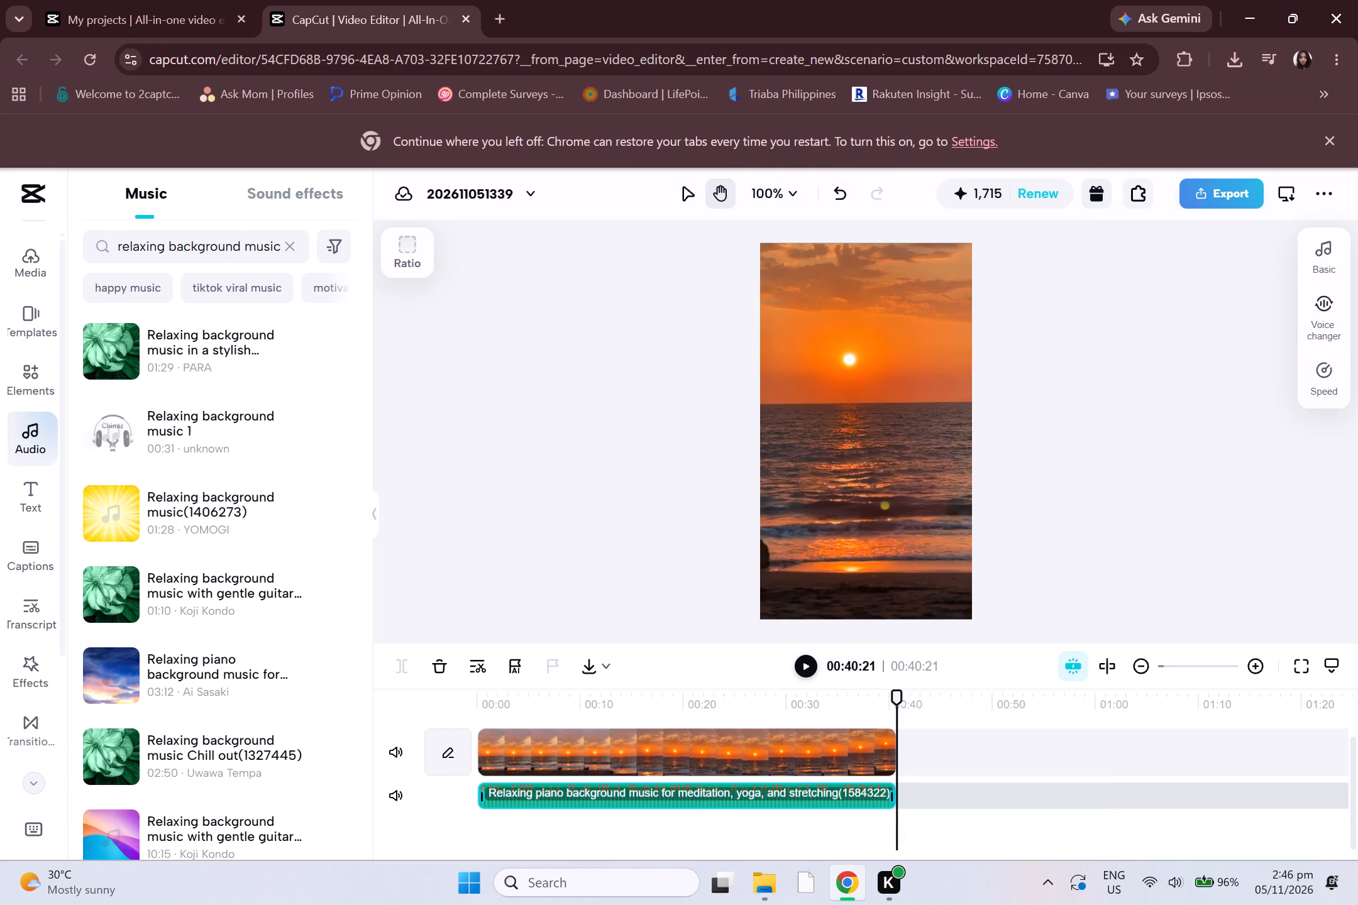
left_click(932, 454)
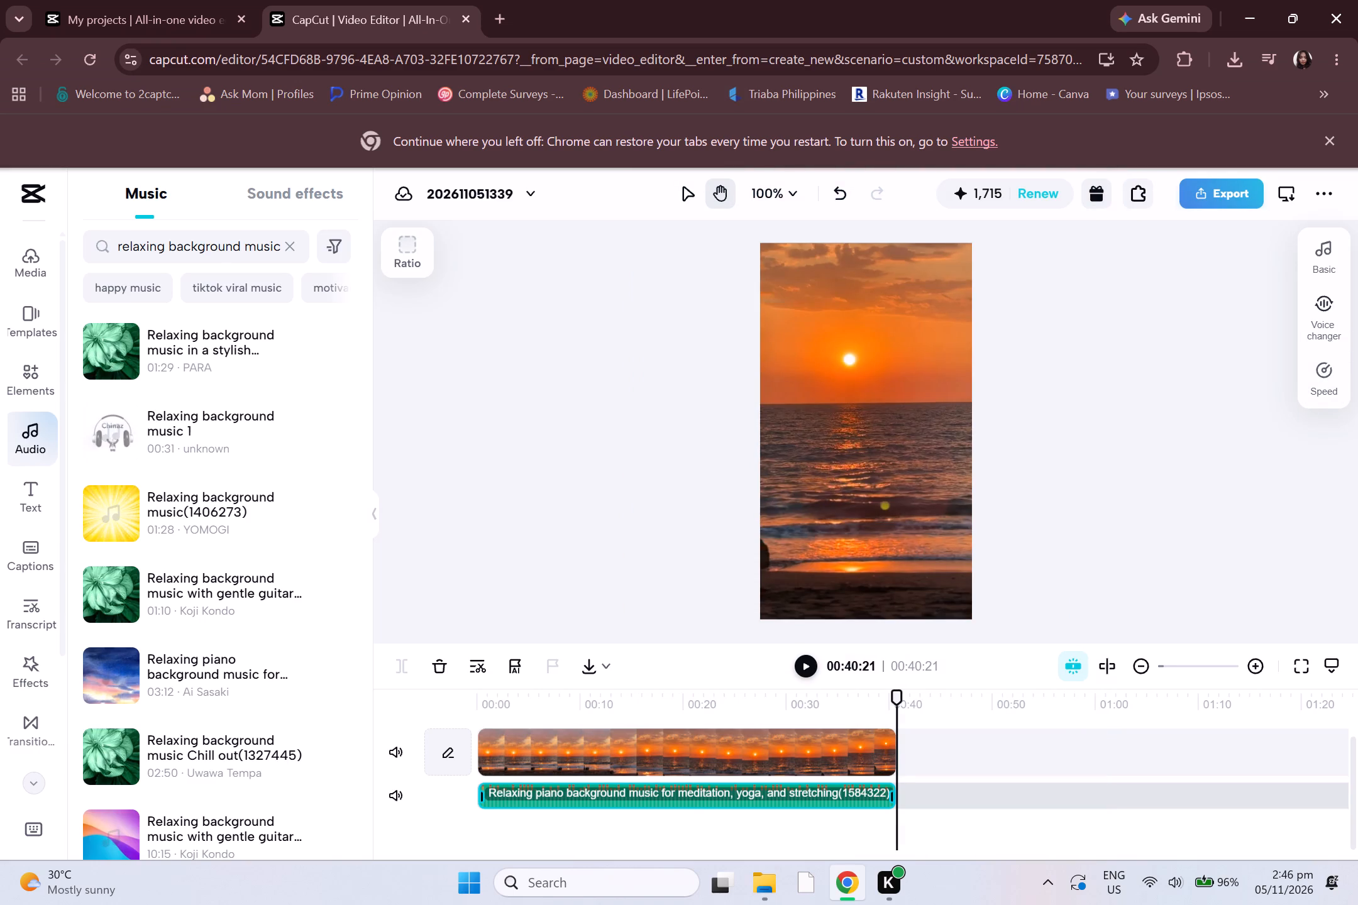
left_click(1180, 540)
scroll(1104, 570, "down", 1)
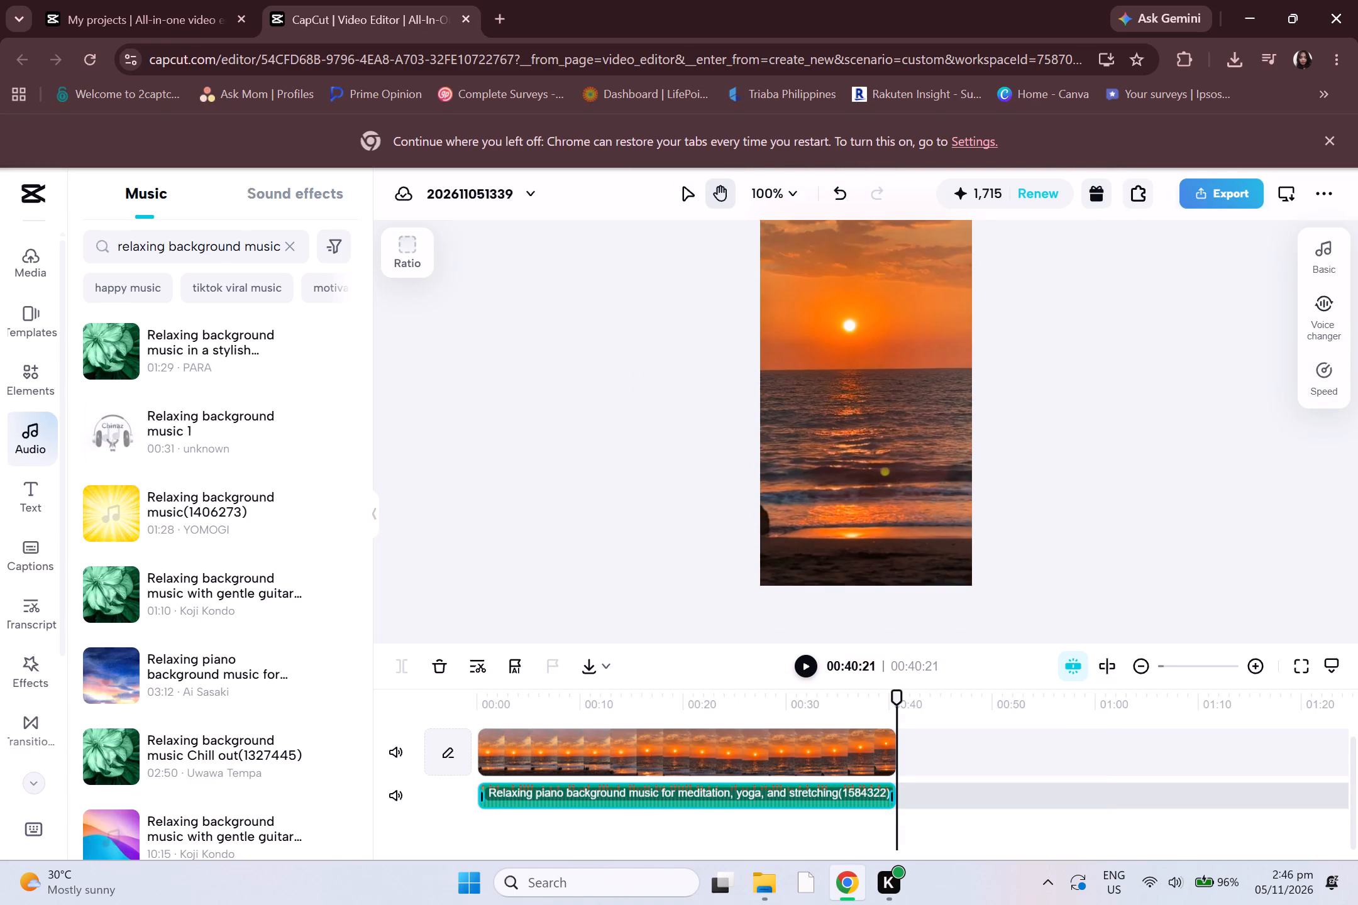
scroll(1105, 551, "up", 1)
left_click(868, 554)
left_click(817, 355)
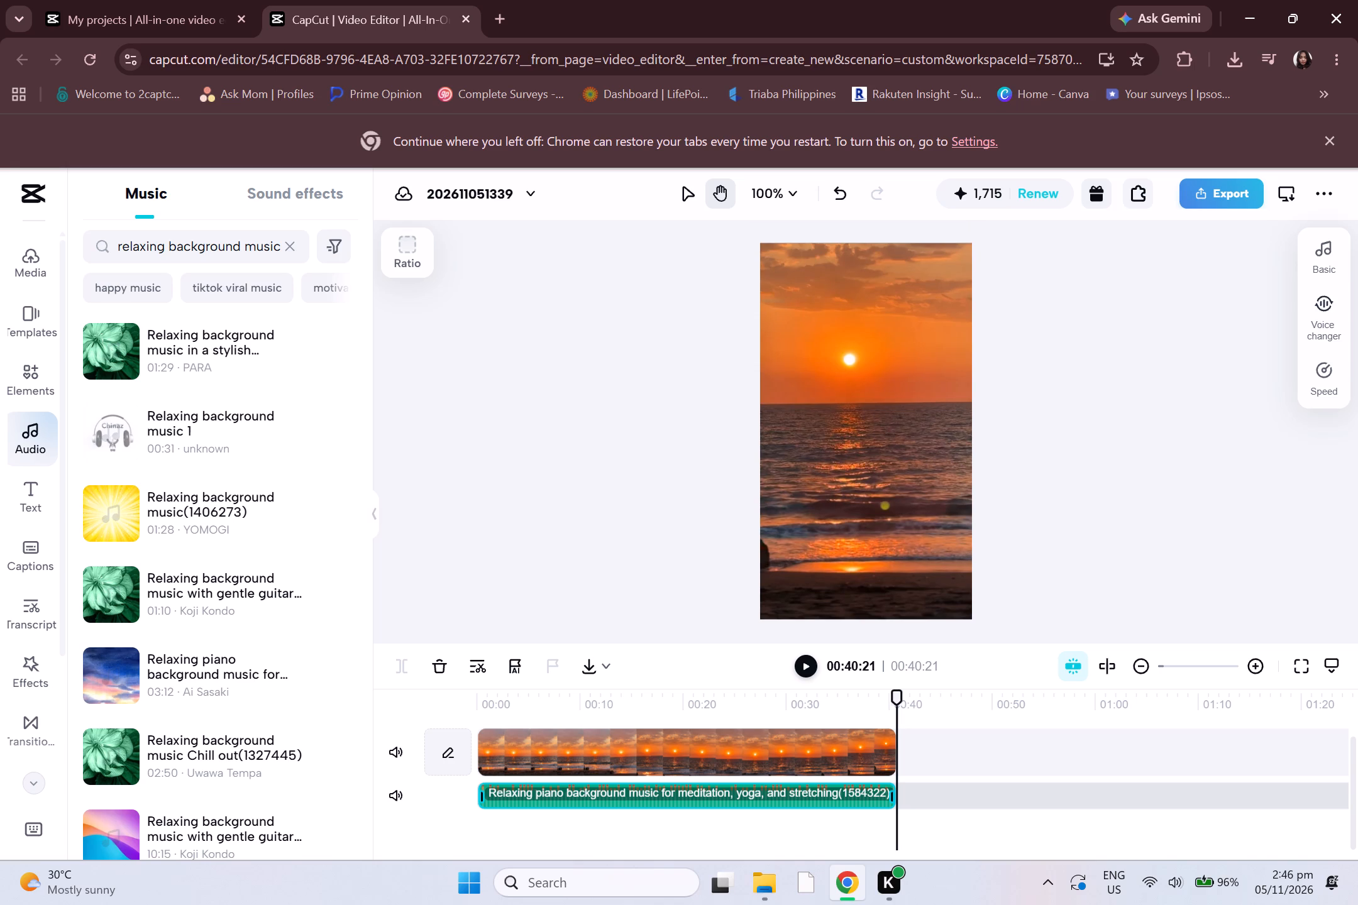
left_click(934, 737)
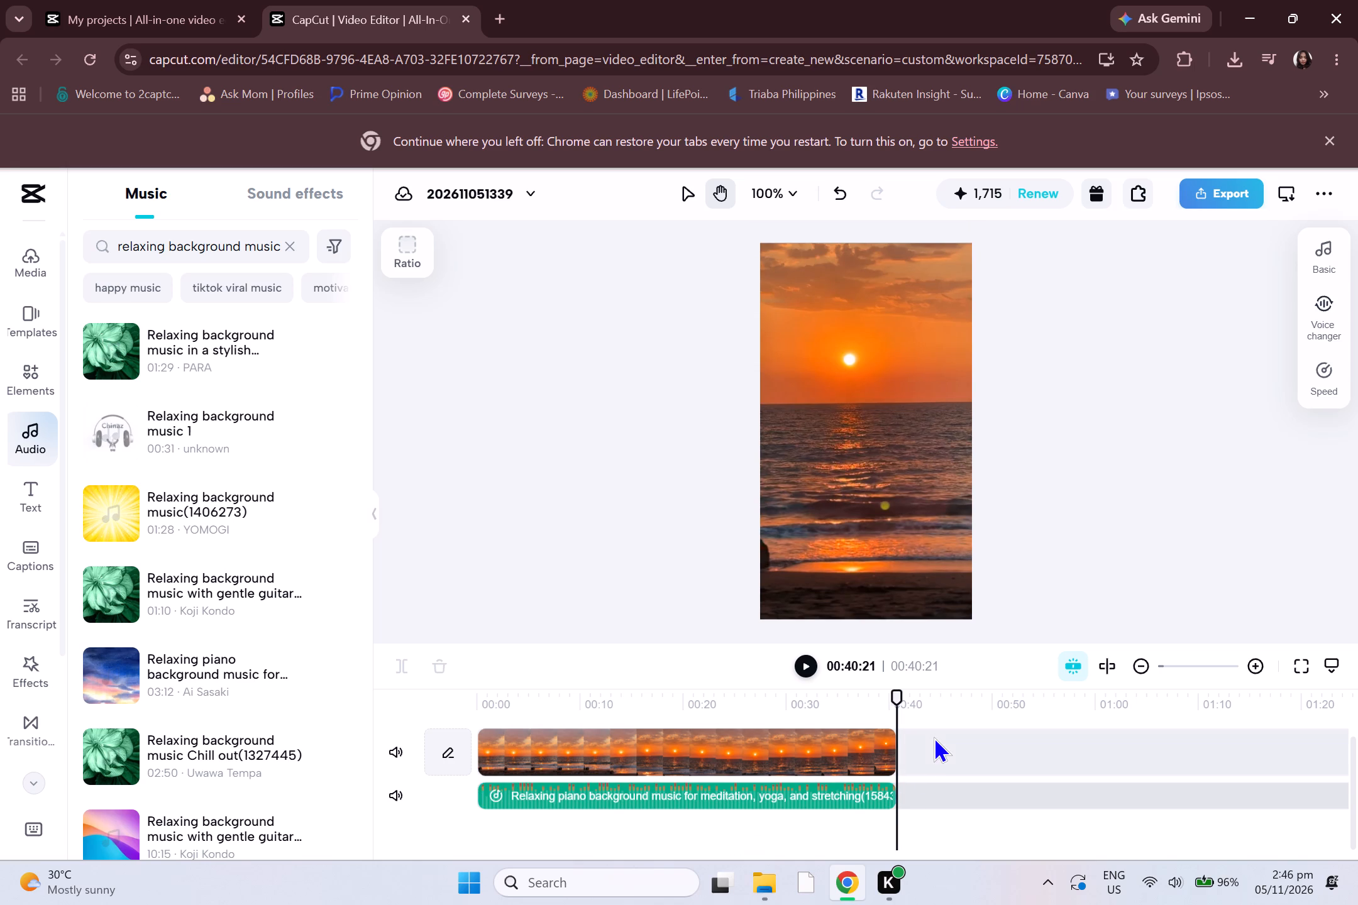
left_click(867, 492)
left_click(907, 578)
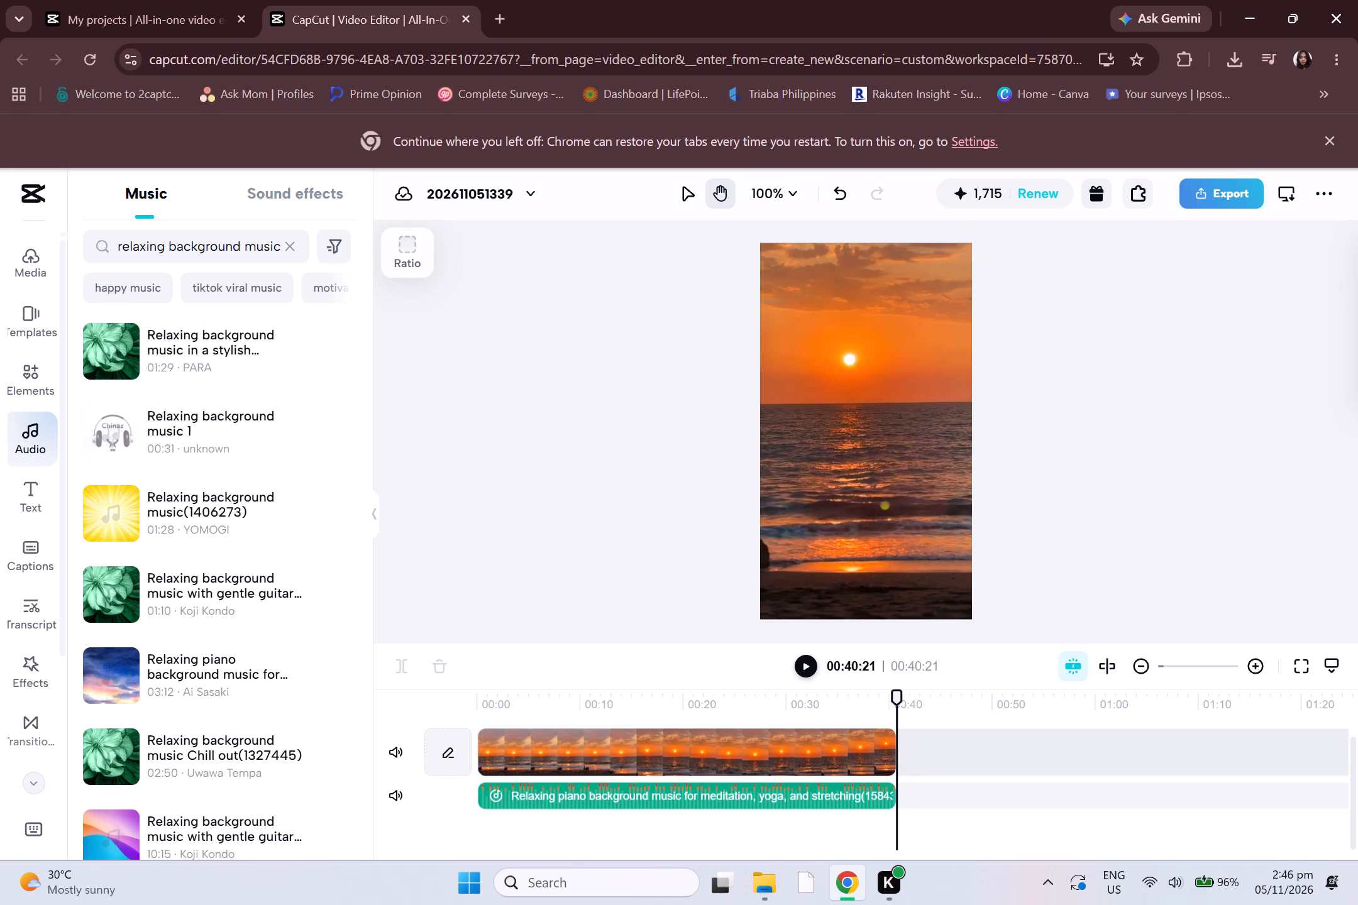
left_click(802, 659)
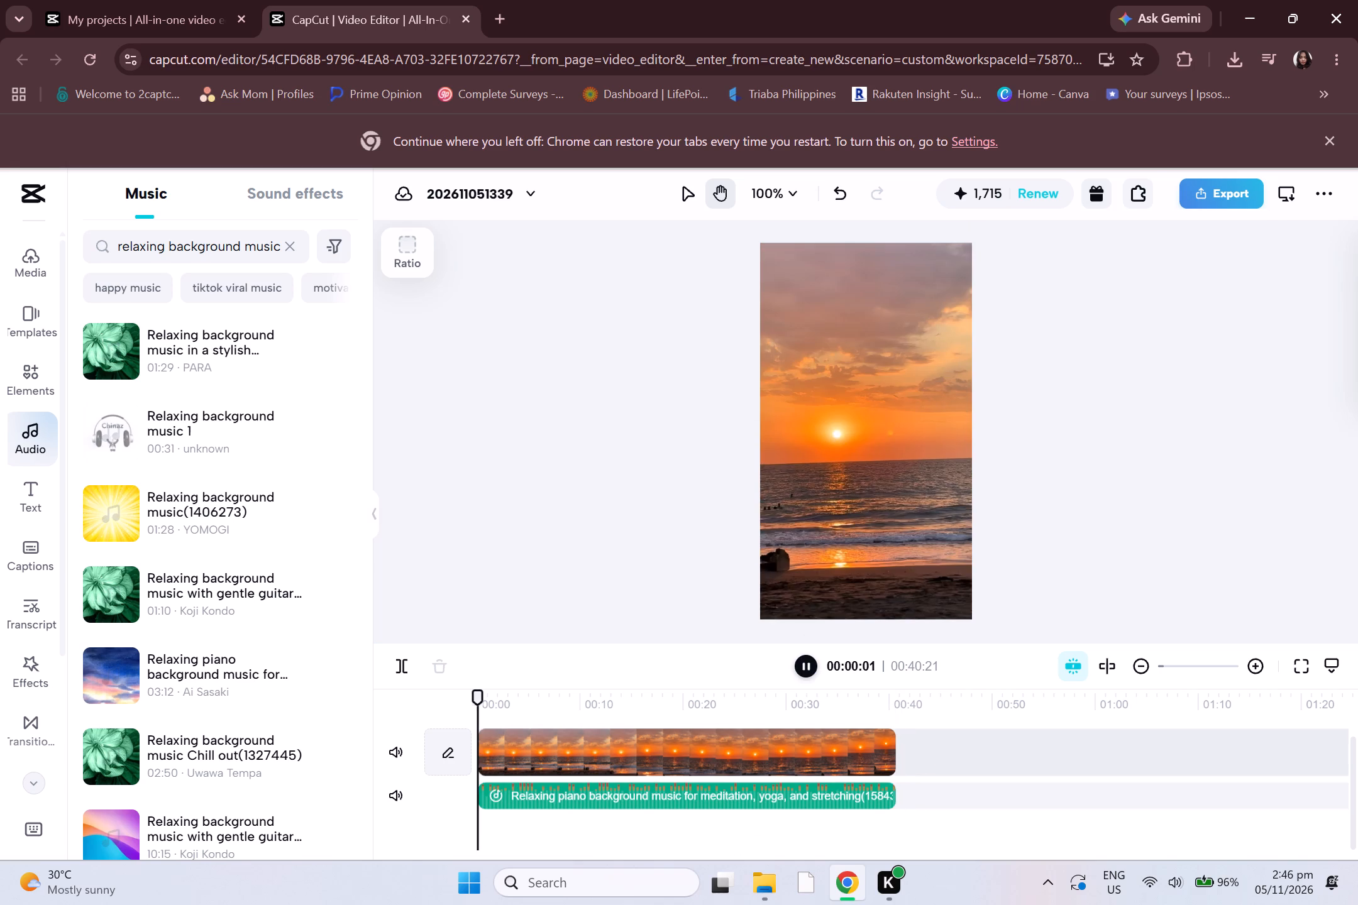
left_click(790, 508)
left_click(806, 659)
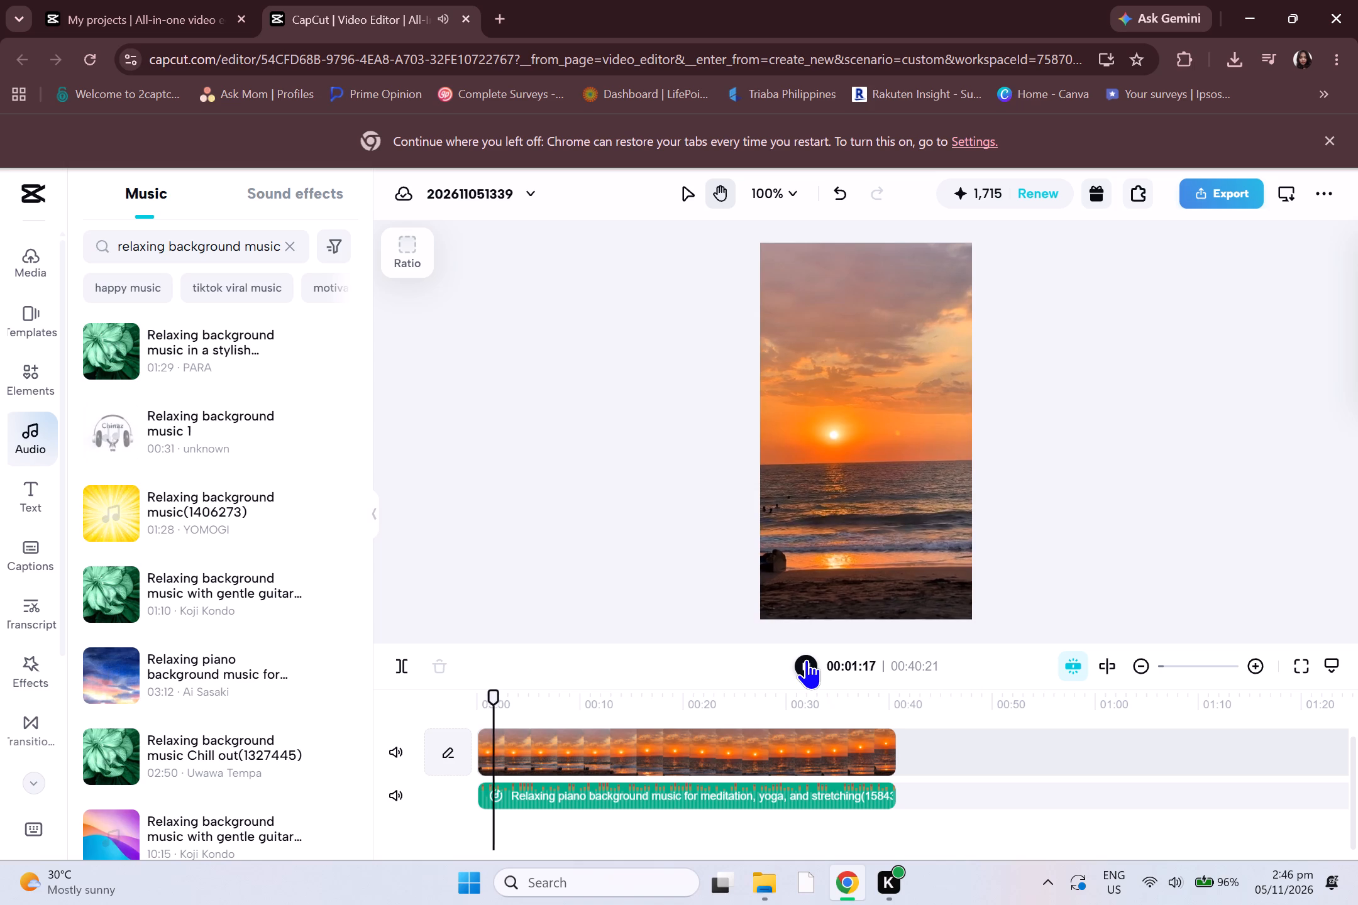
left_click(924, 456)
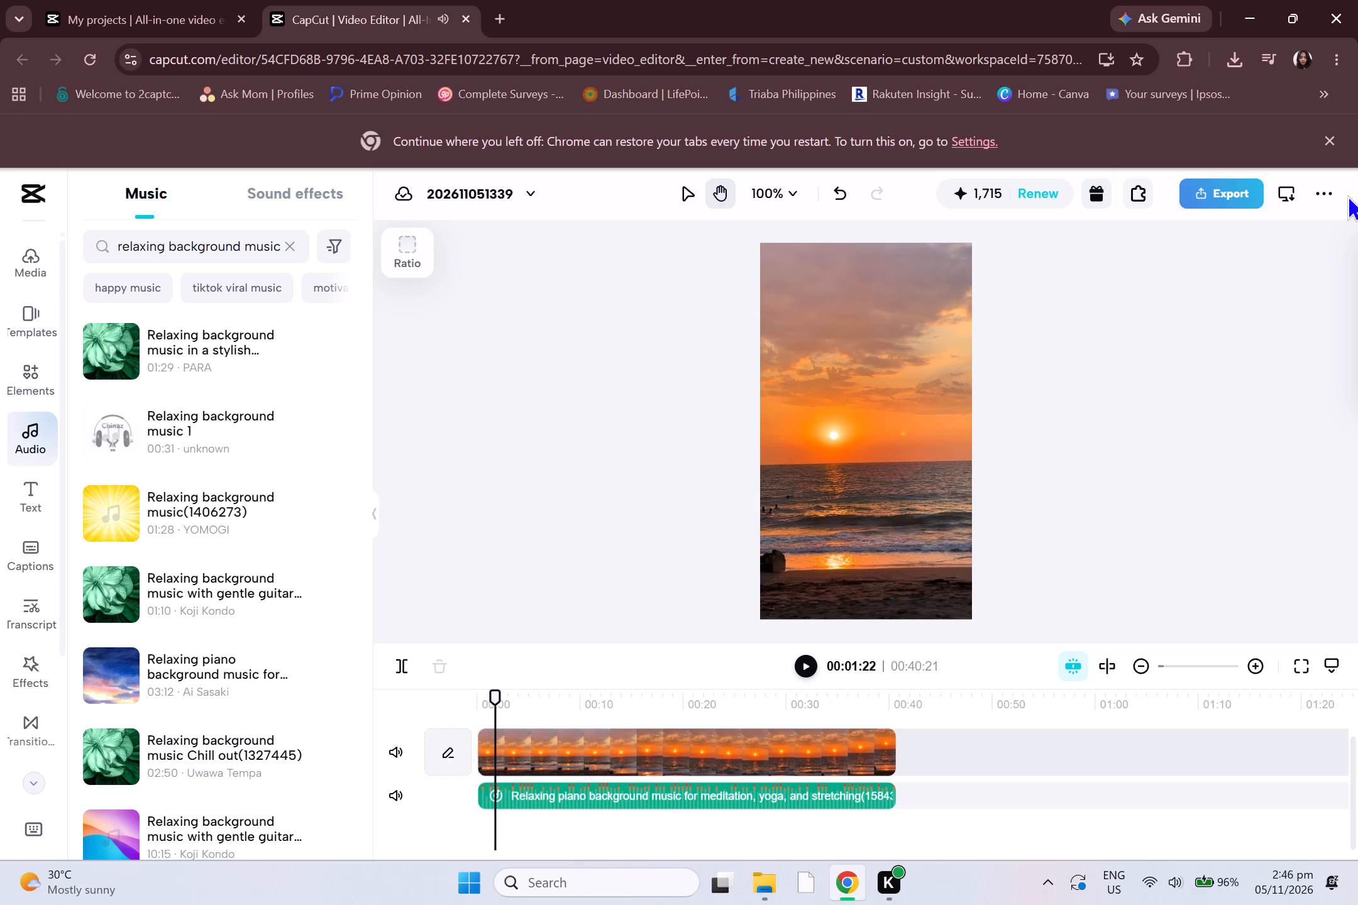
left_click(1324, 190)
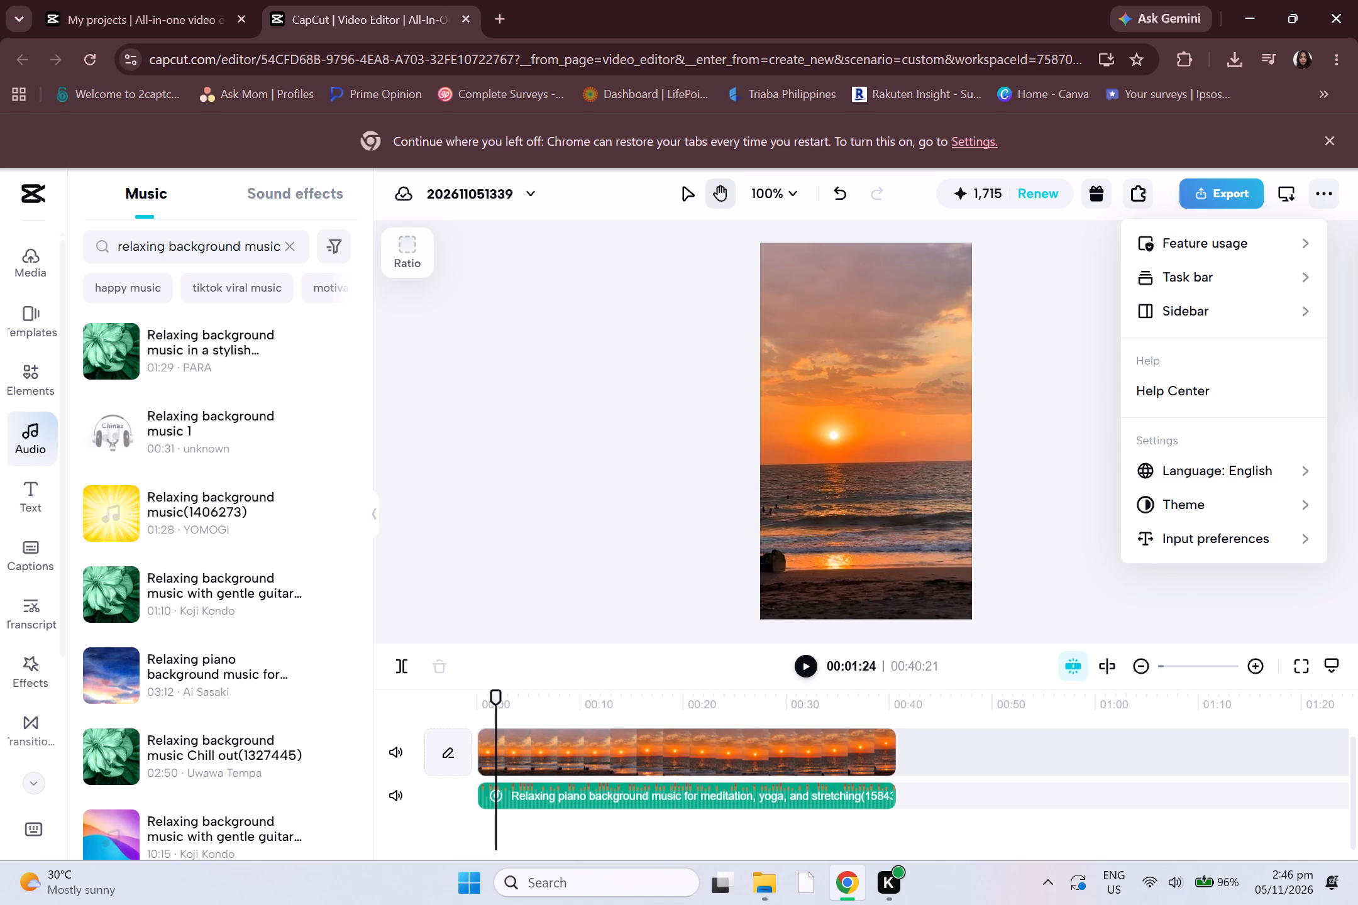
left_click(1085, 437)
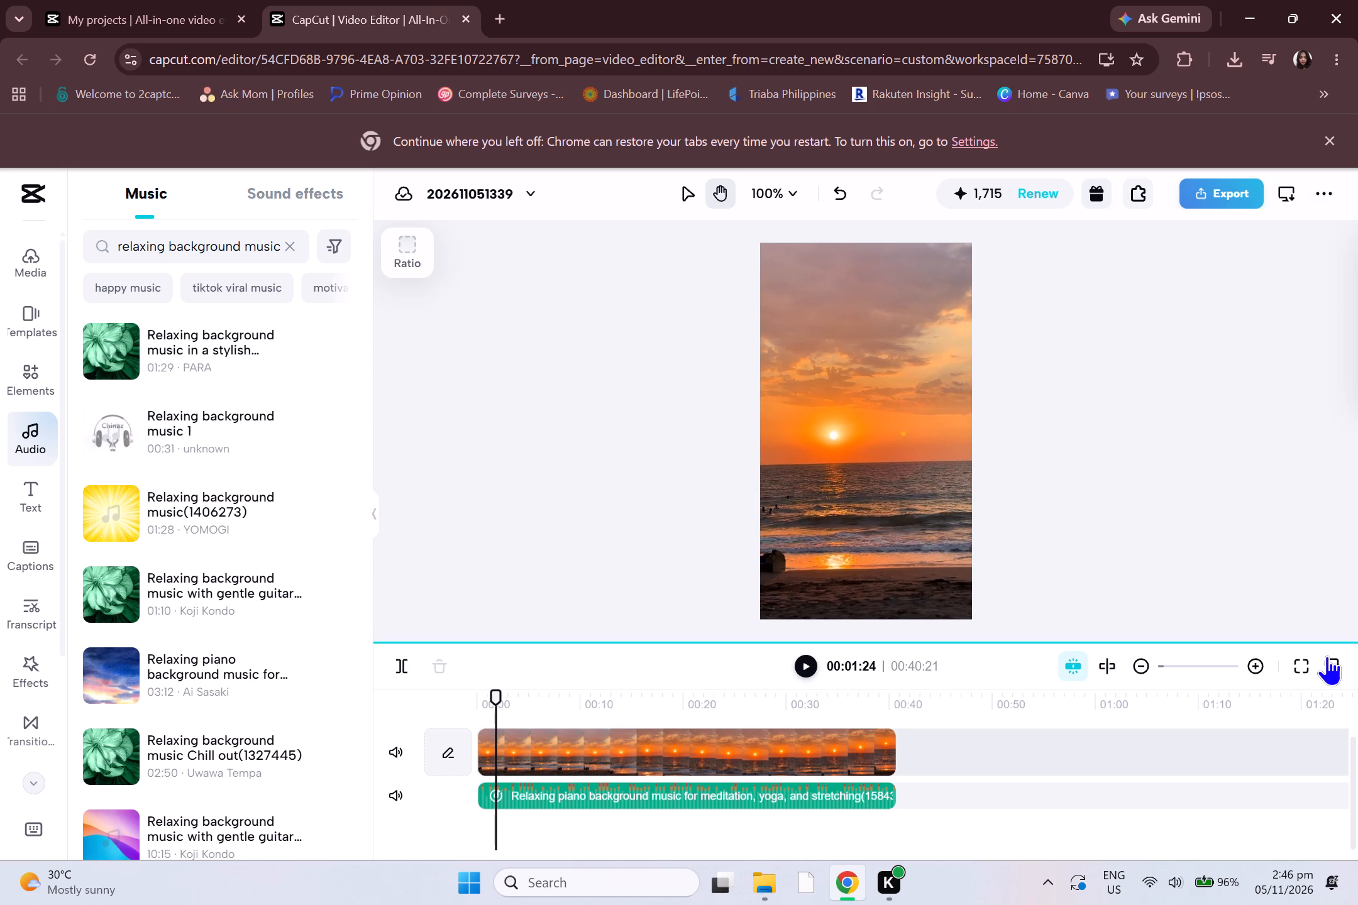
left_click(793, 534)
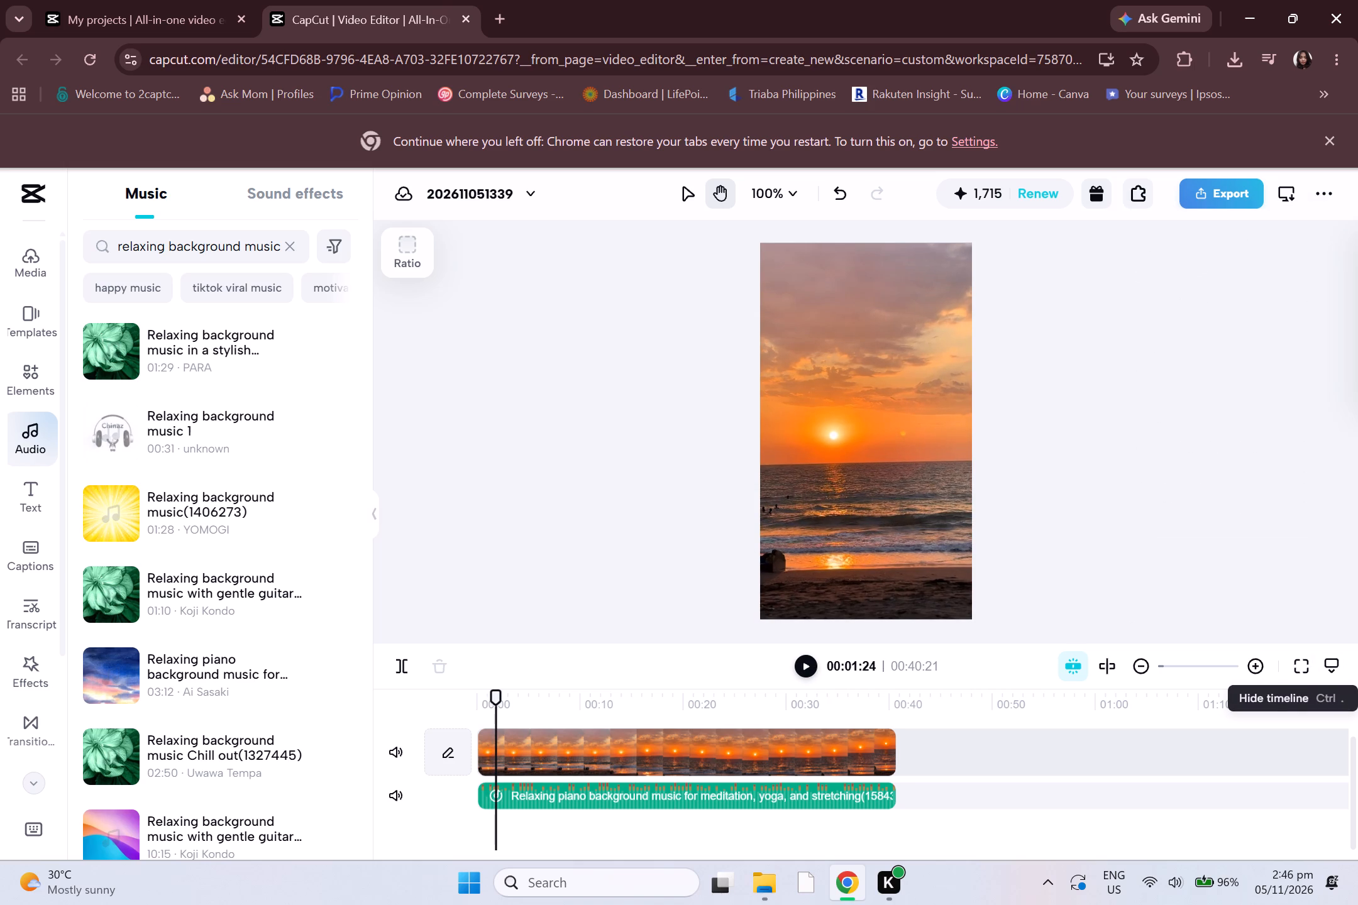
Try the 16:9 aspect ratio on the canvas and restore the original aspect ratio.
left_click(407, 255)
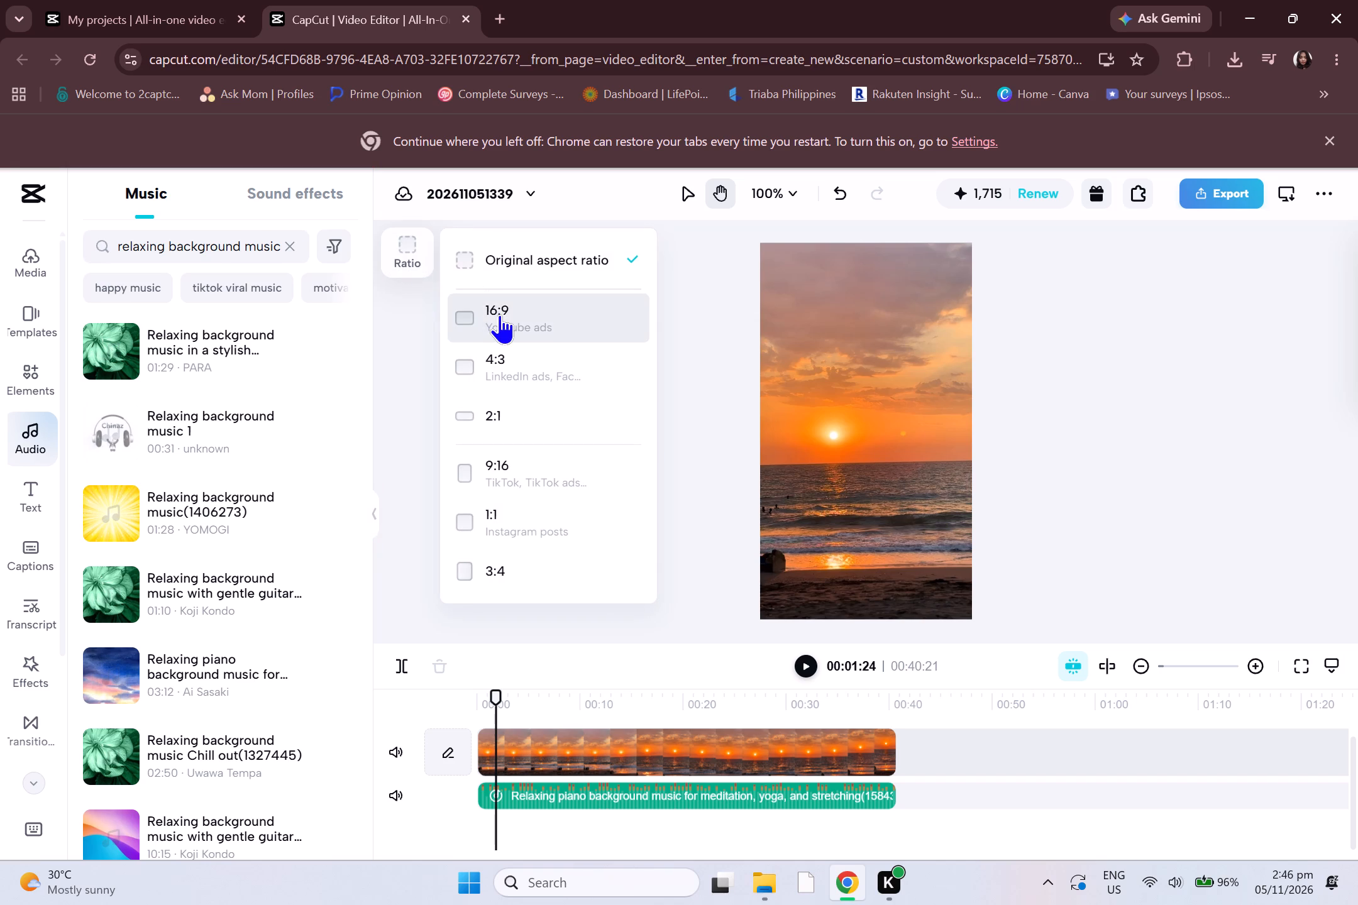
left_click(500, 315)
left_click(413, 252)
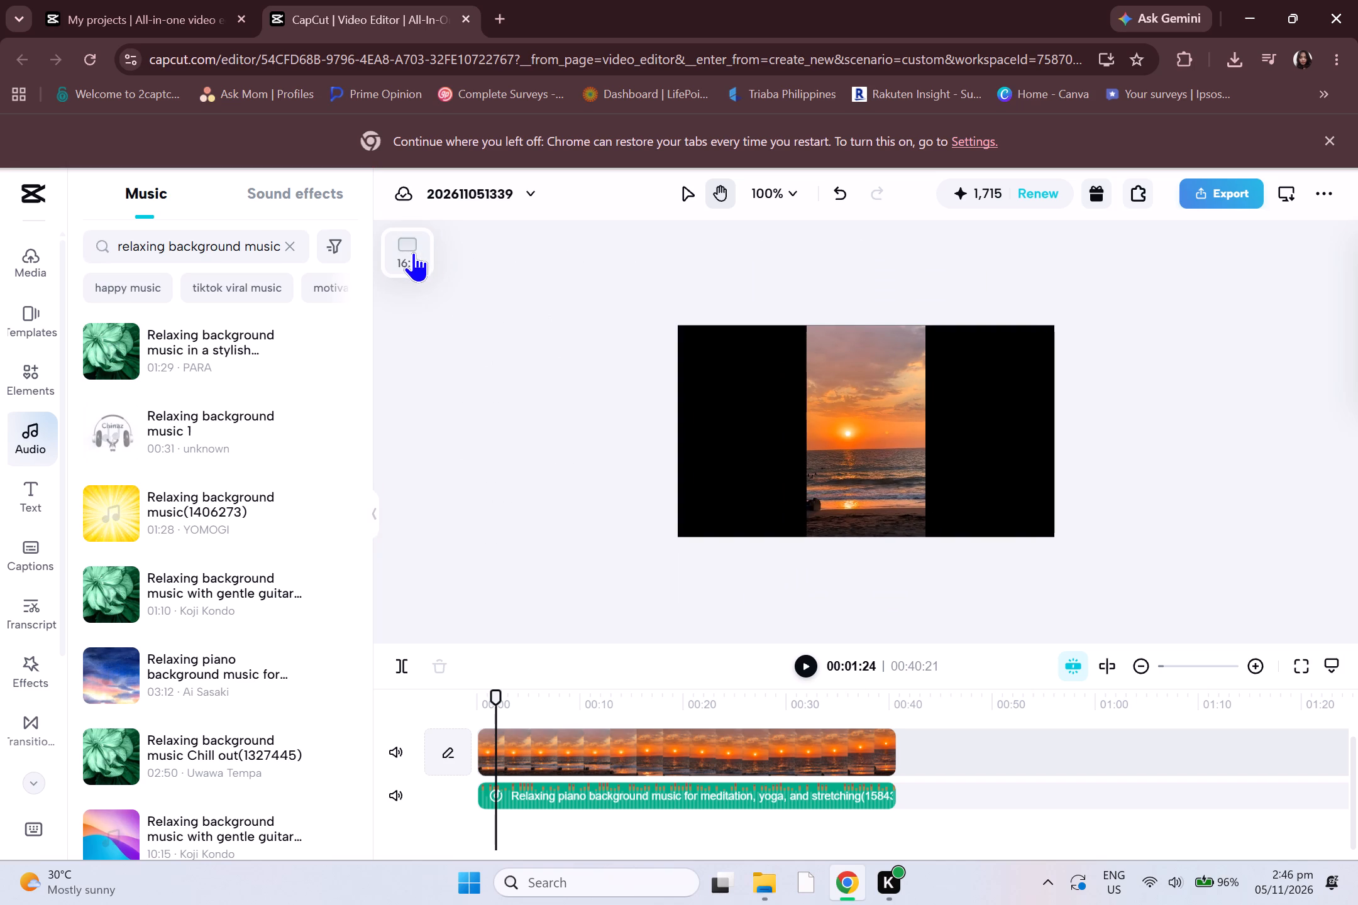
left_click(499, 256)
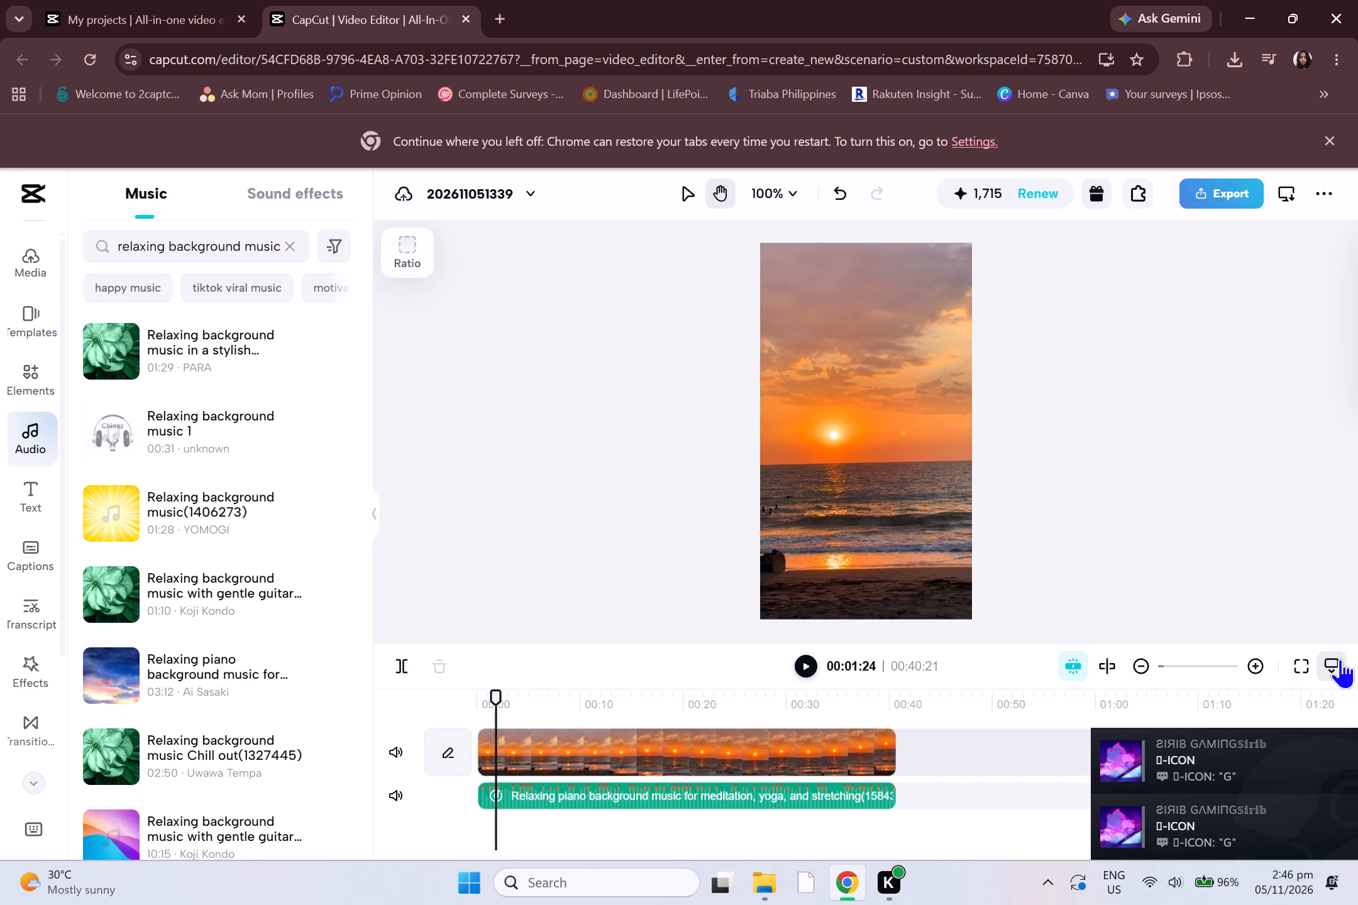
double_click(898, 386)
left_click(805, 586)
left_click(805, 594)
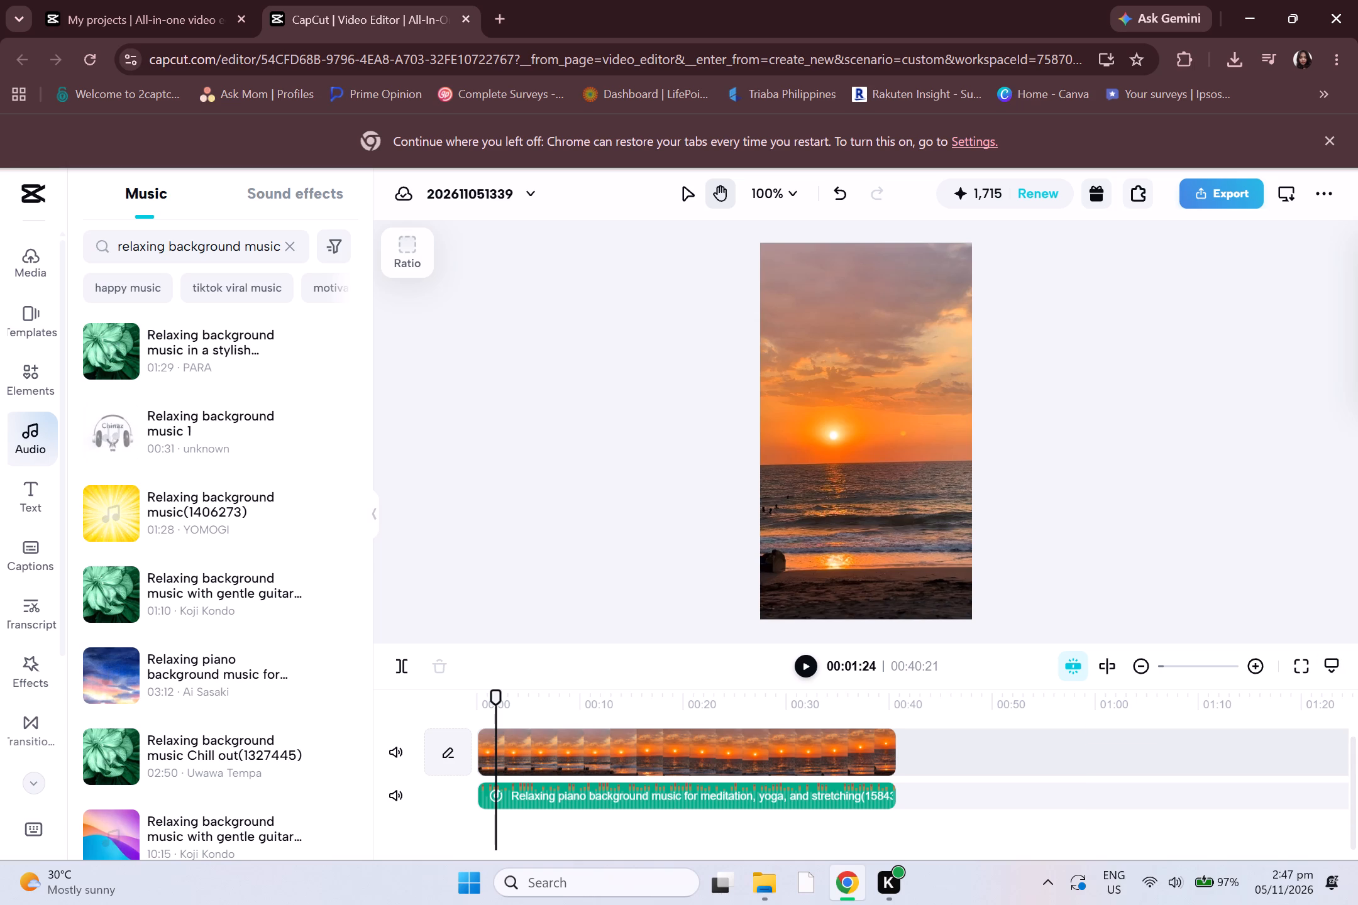
Set the fade-out duration of the sunset clip's own audio to 5.1 s.
left_click(698, 754)
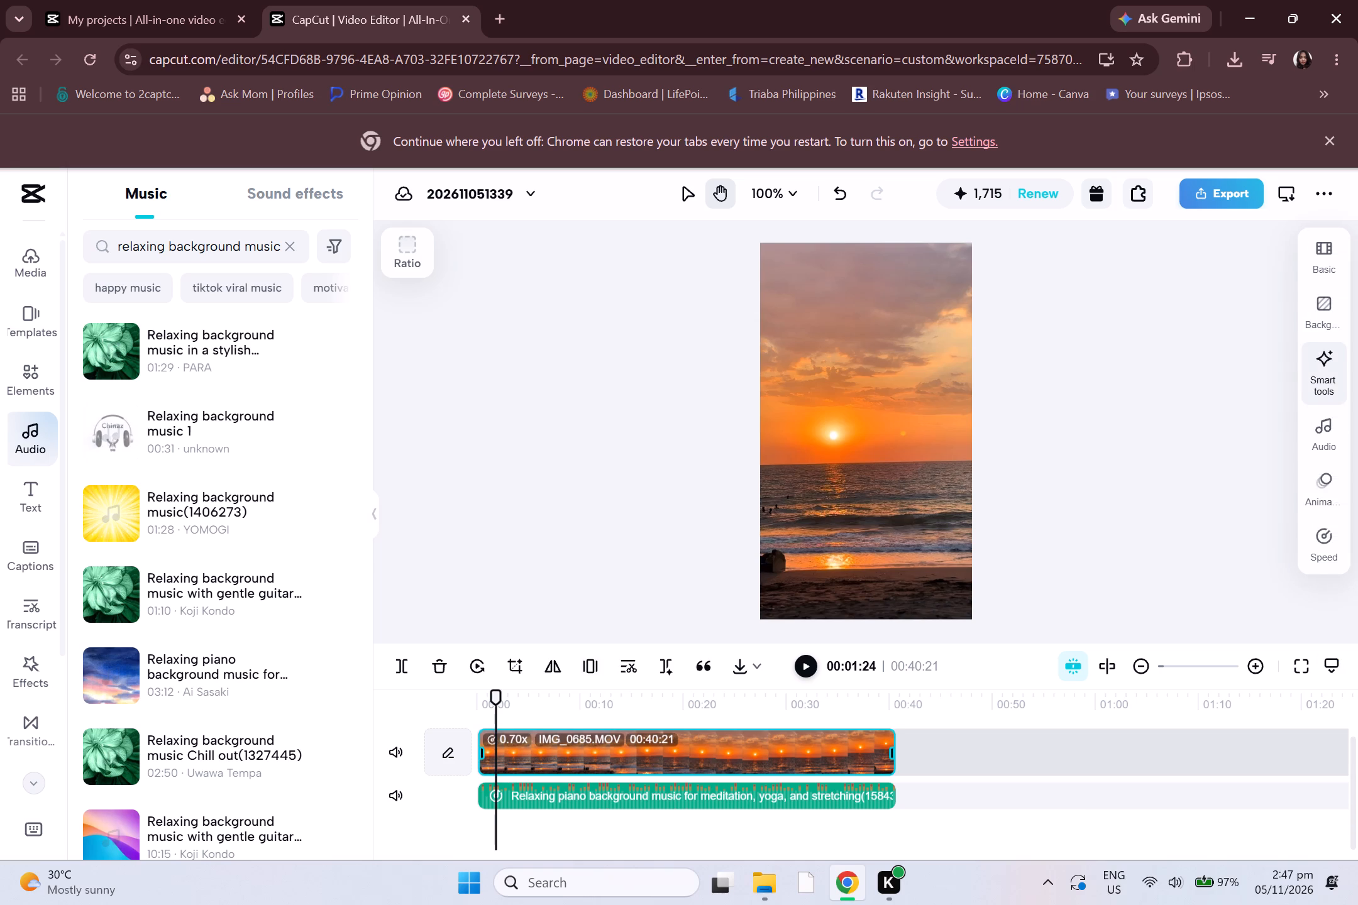
left_click(1332, 550)
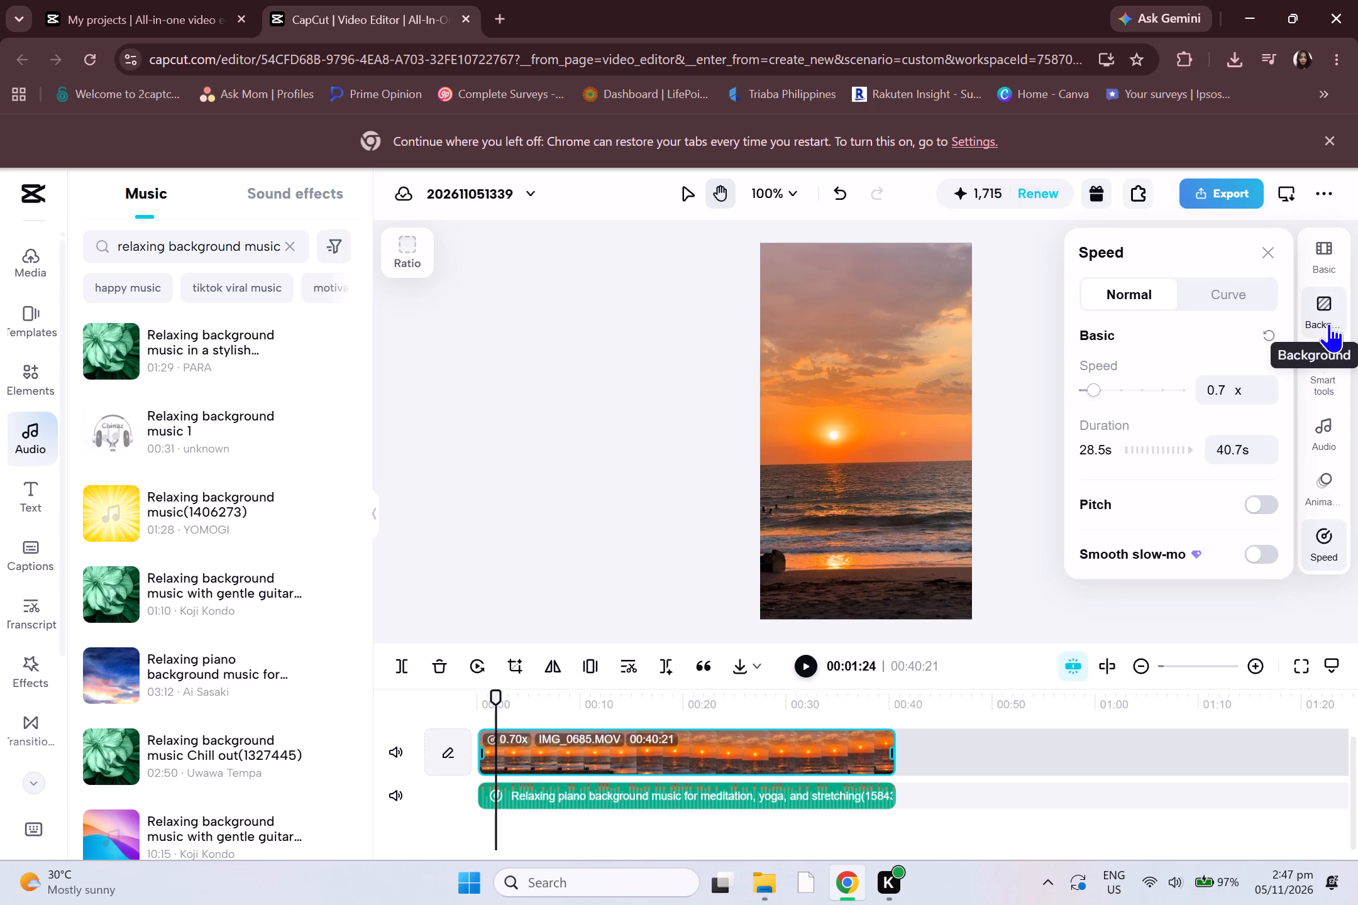
left_click(1315, 431)
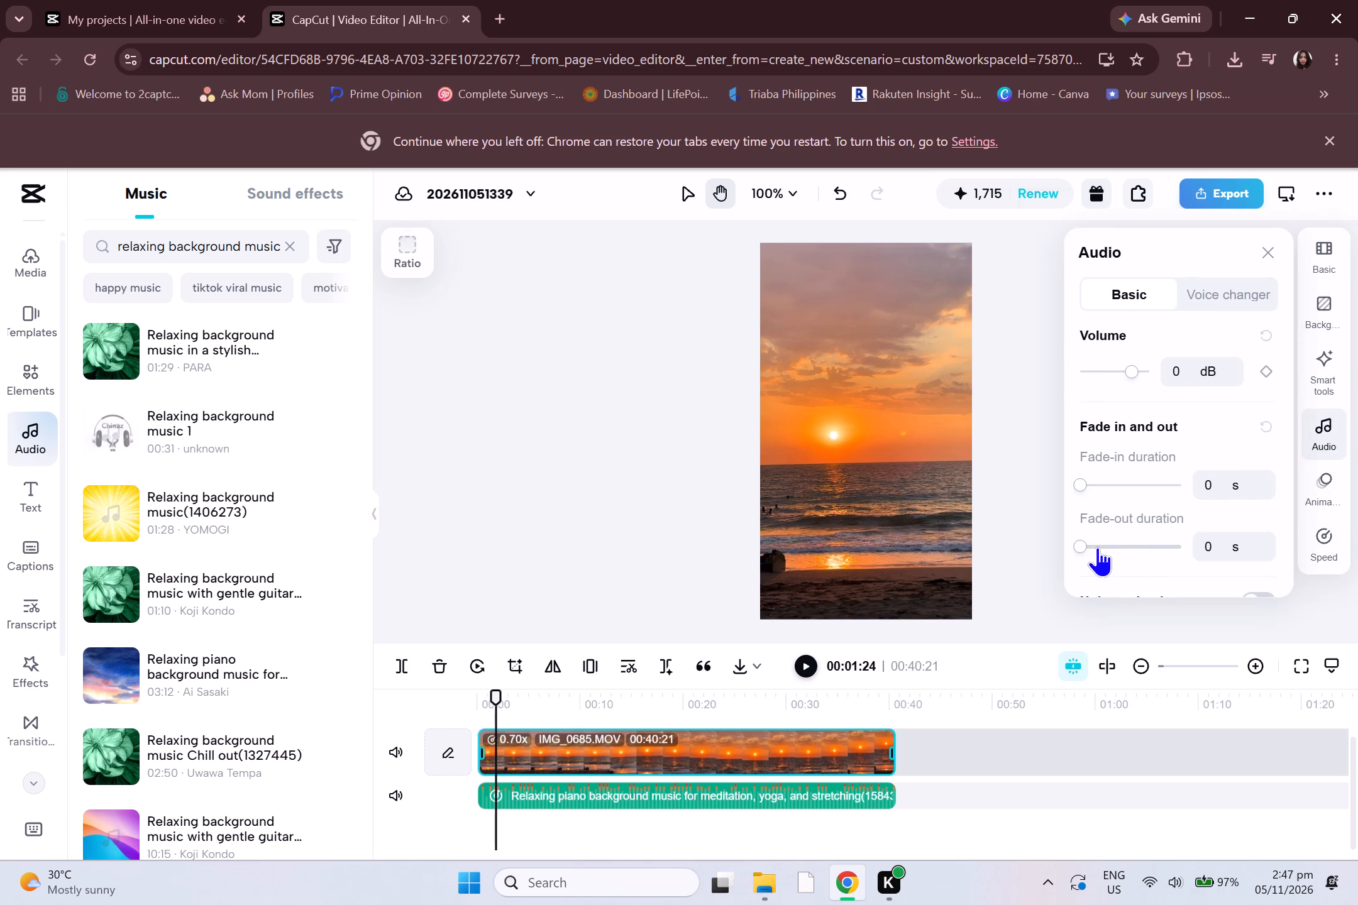
left_click_drag(1085, 543, 1169, 547)
left_click_drag(1169, 547, 1132, 554)
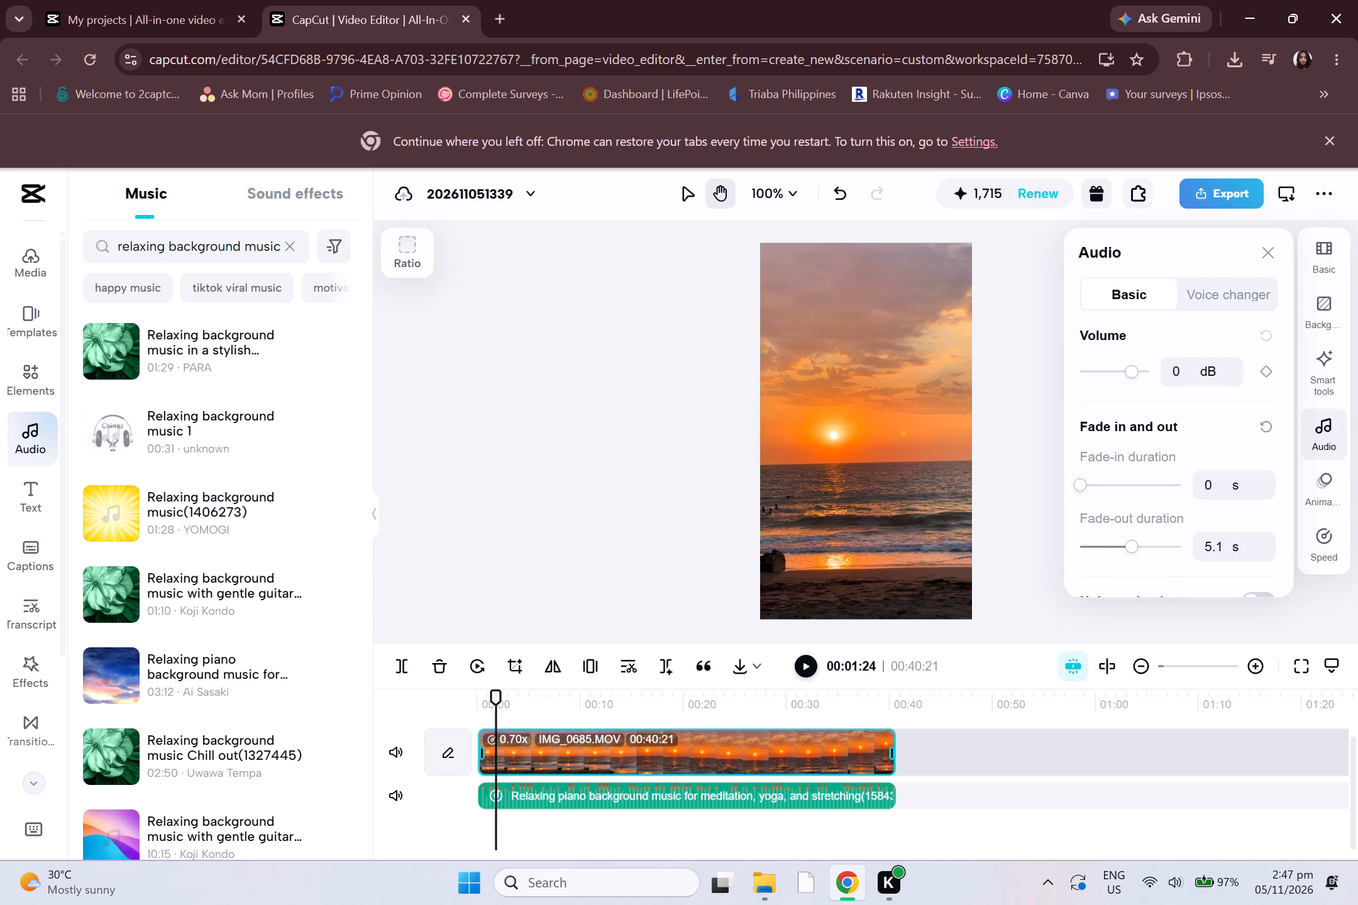
left_click(1017, 568)
left_click(846, 425)
Play the last ten seconds or so of the video, from about 00:30, to check the audio fade-out.
left_click(805, 667)
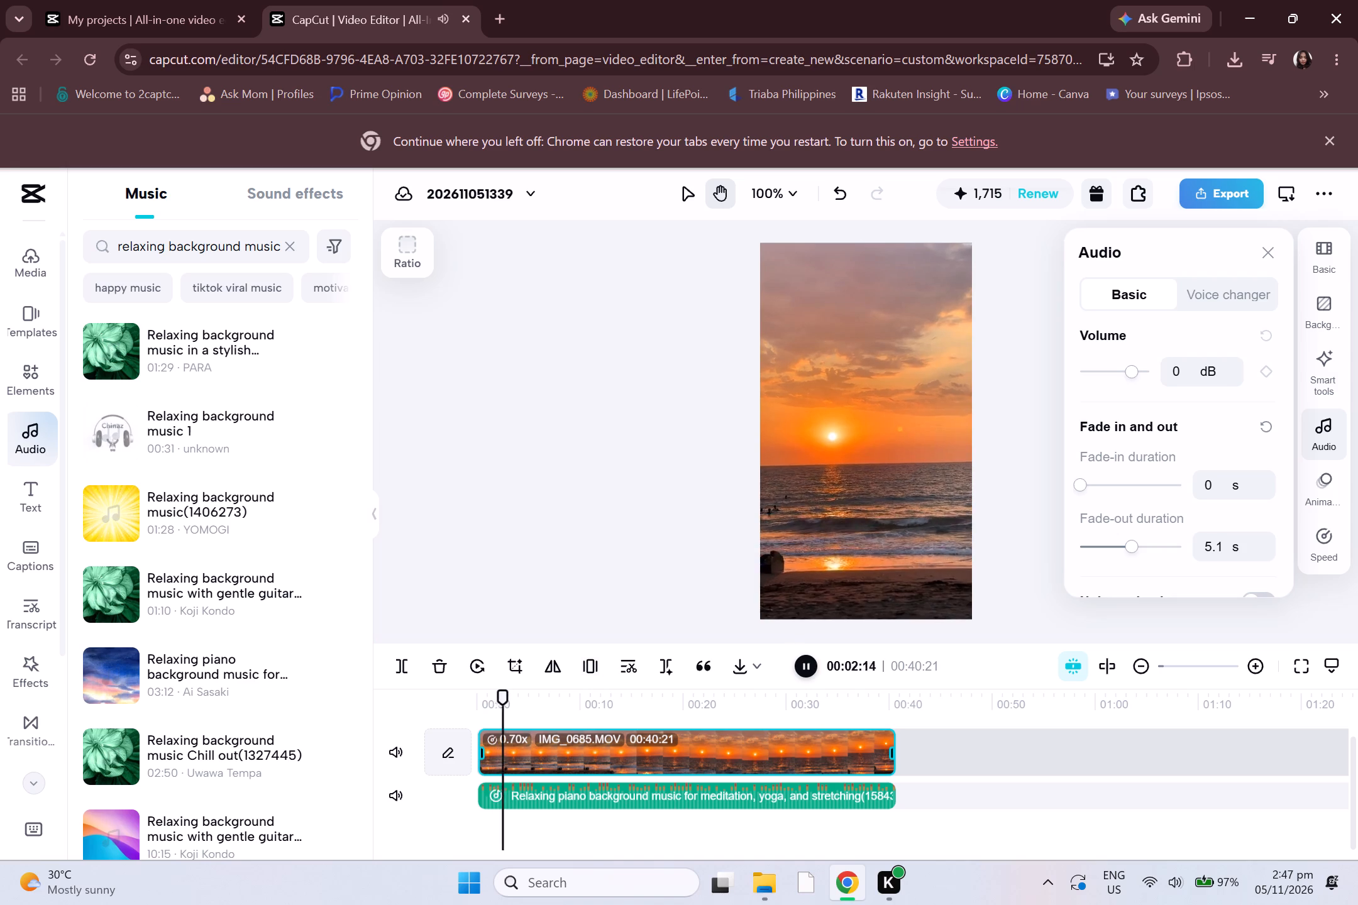
left_click_drag(511, 701, 759, 746)
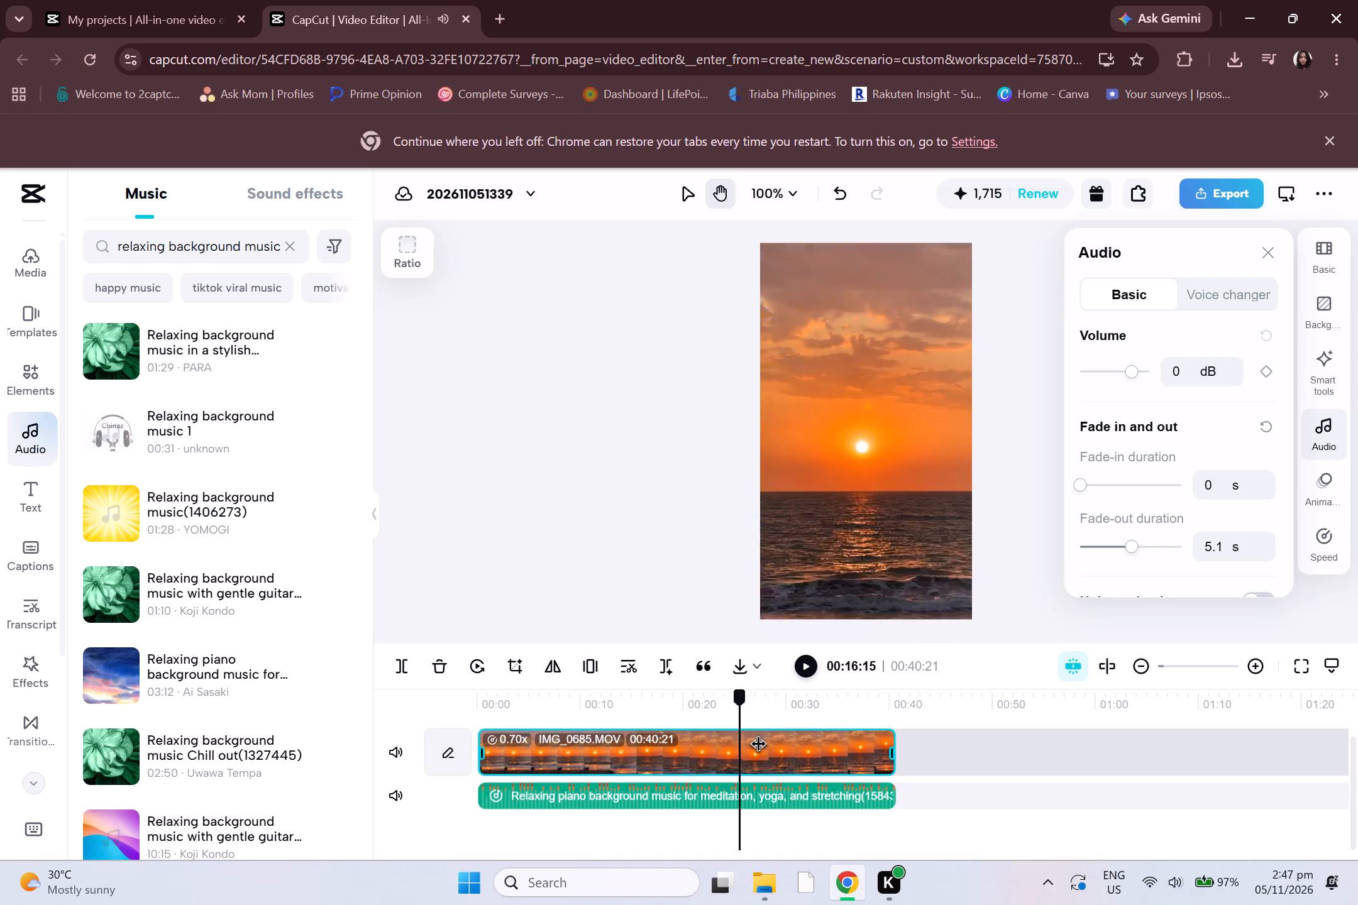
left_click_drag(759, 746, 795, 748)
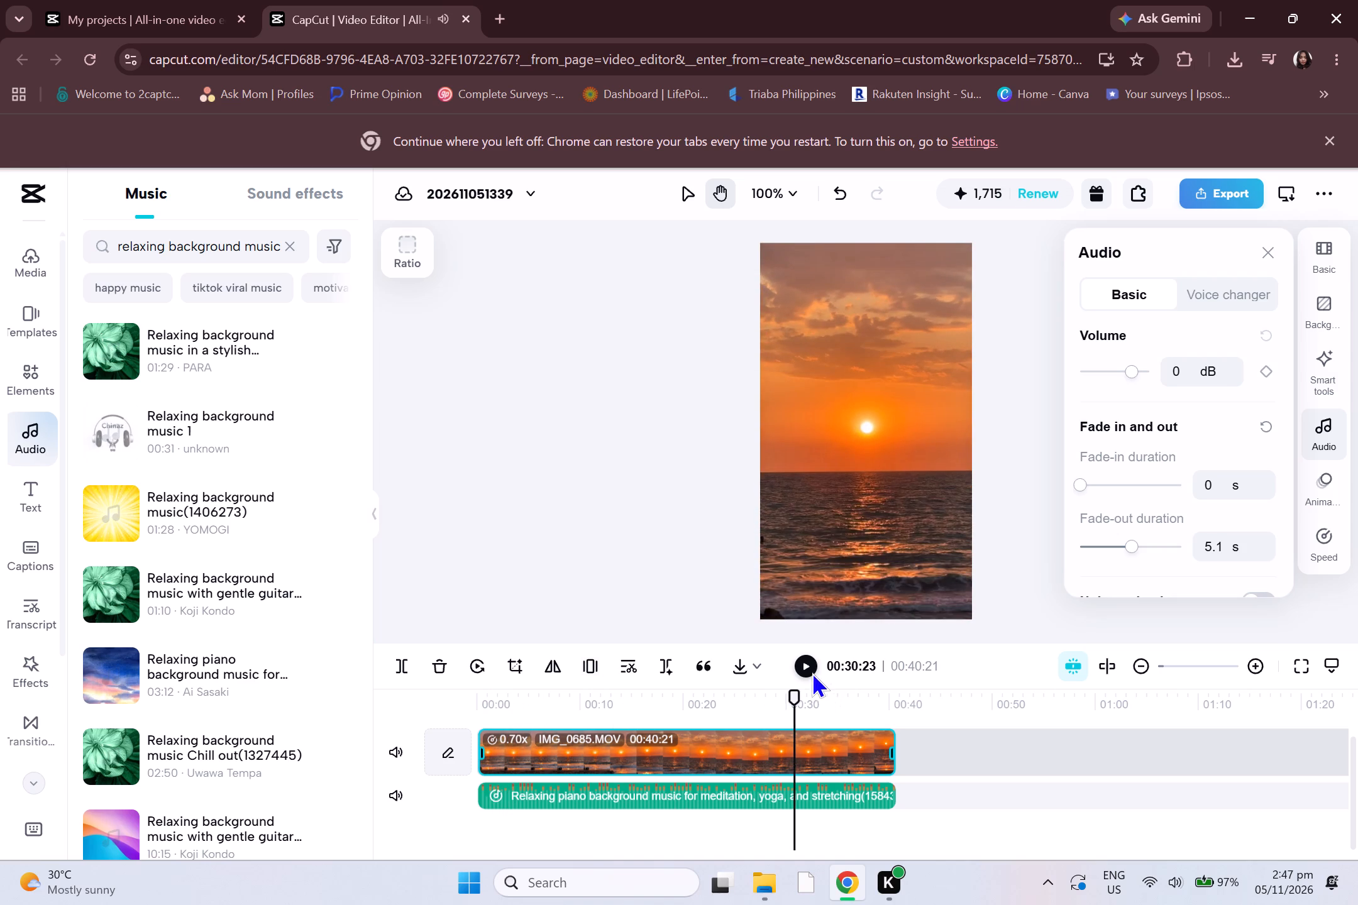
left_click(804, 665)
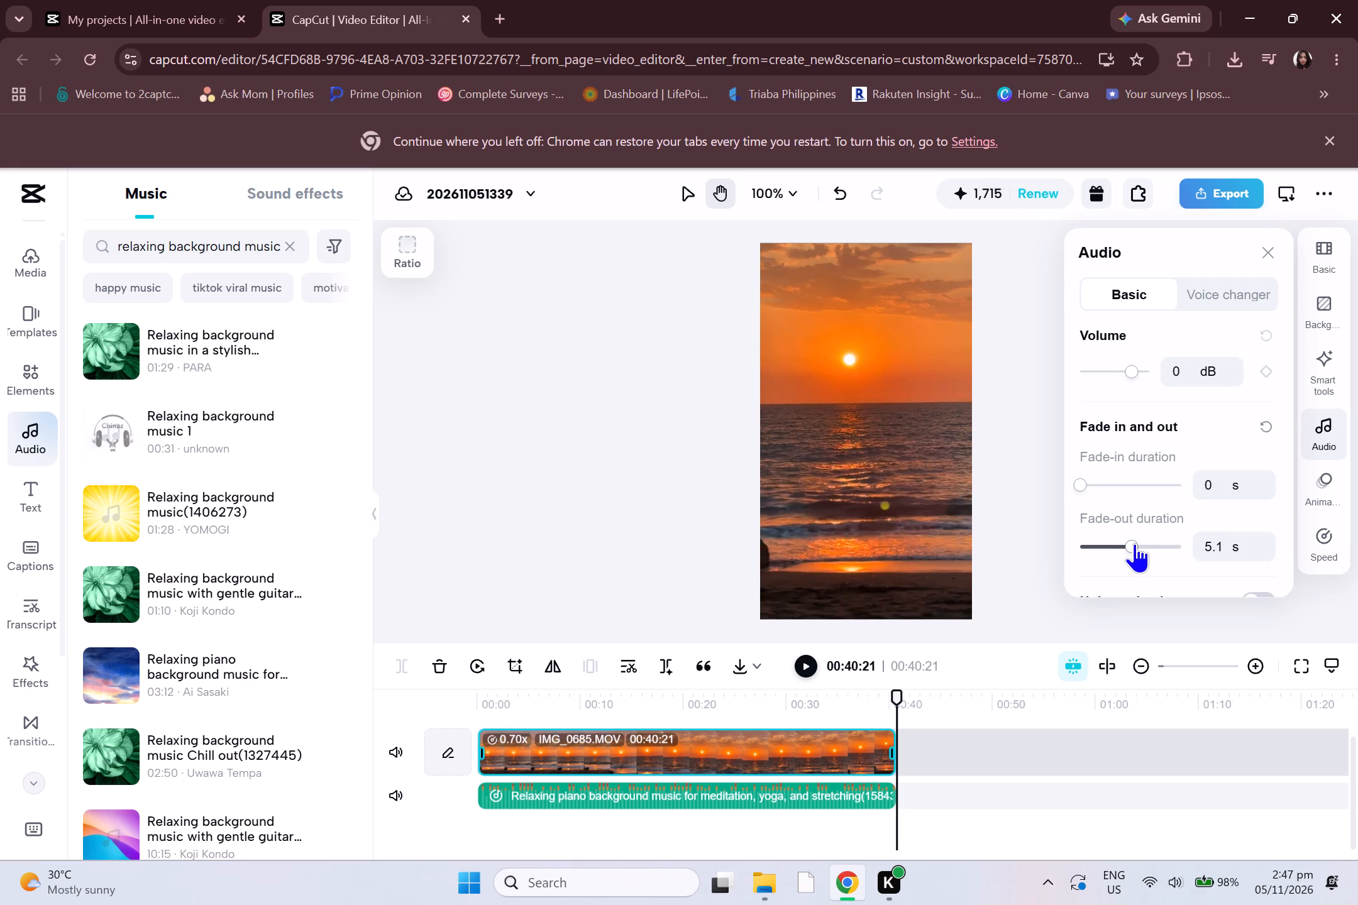
Set the fade-in duration of the sunset clip's own audio to 5.9 s.
left_click_drag(1076, 484, 1171, 485)
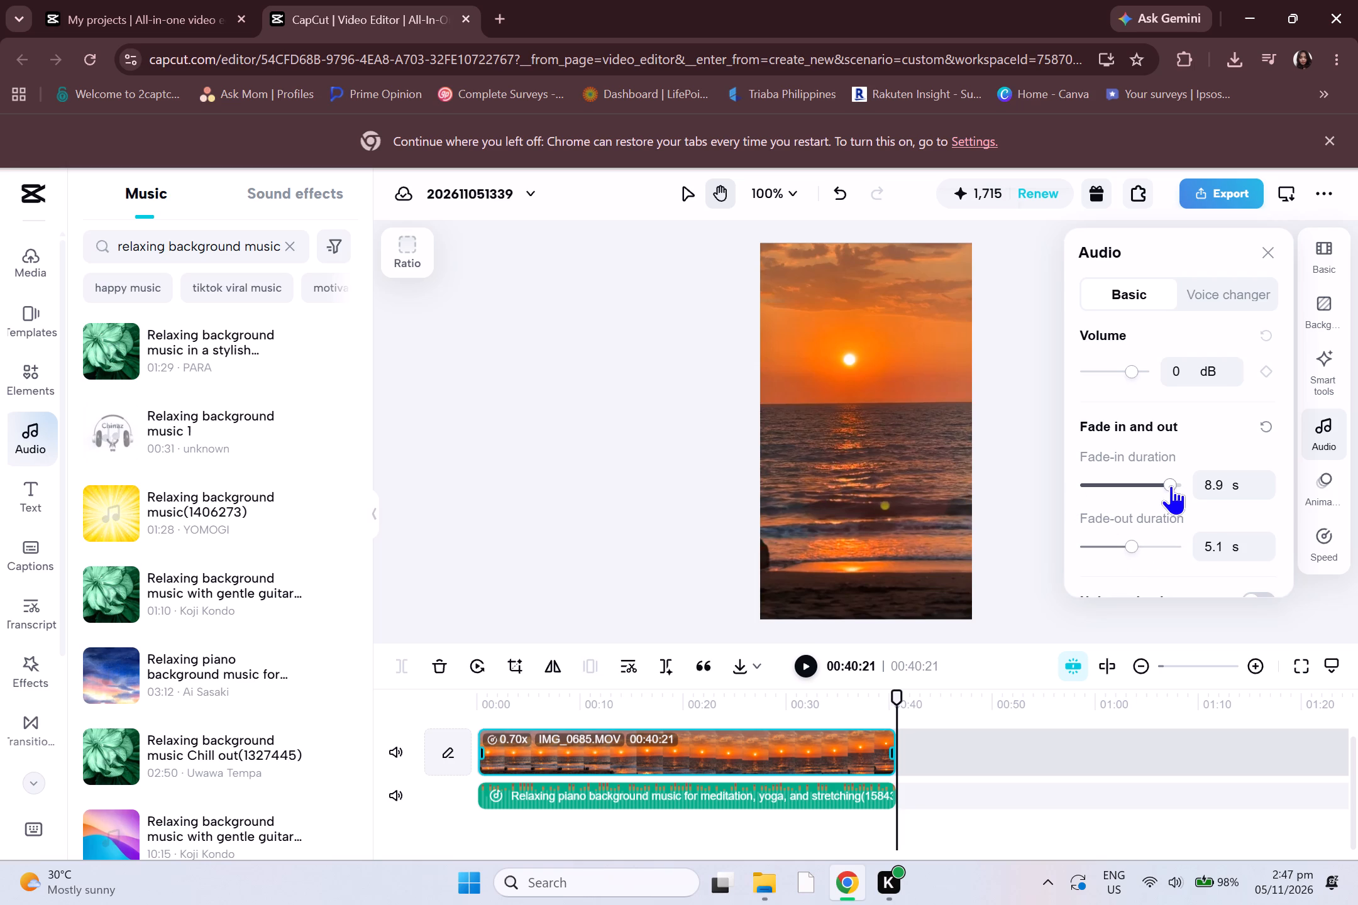
left_click_drag(1171, 485, 1139, 501)
left_click_drag(1139, 501, 1140, 502)
Play the whole video from the start to review the clip's audio fades, and close the clip's audio settings.
left_click_drag(895, 694, 215, 727)
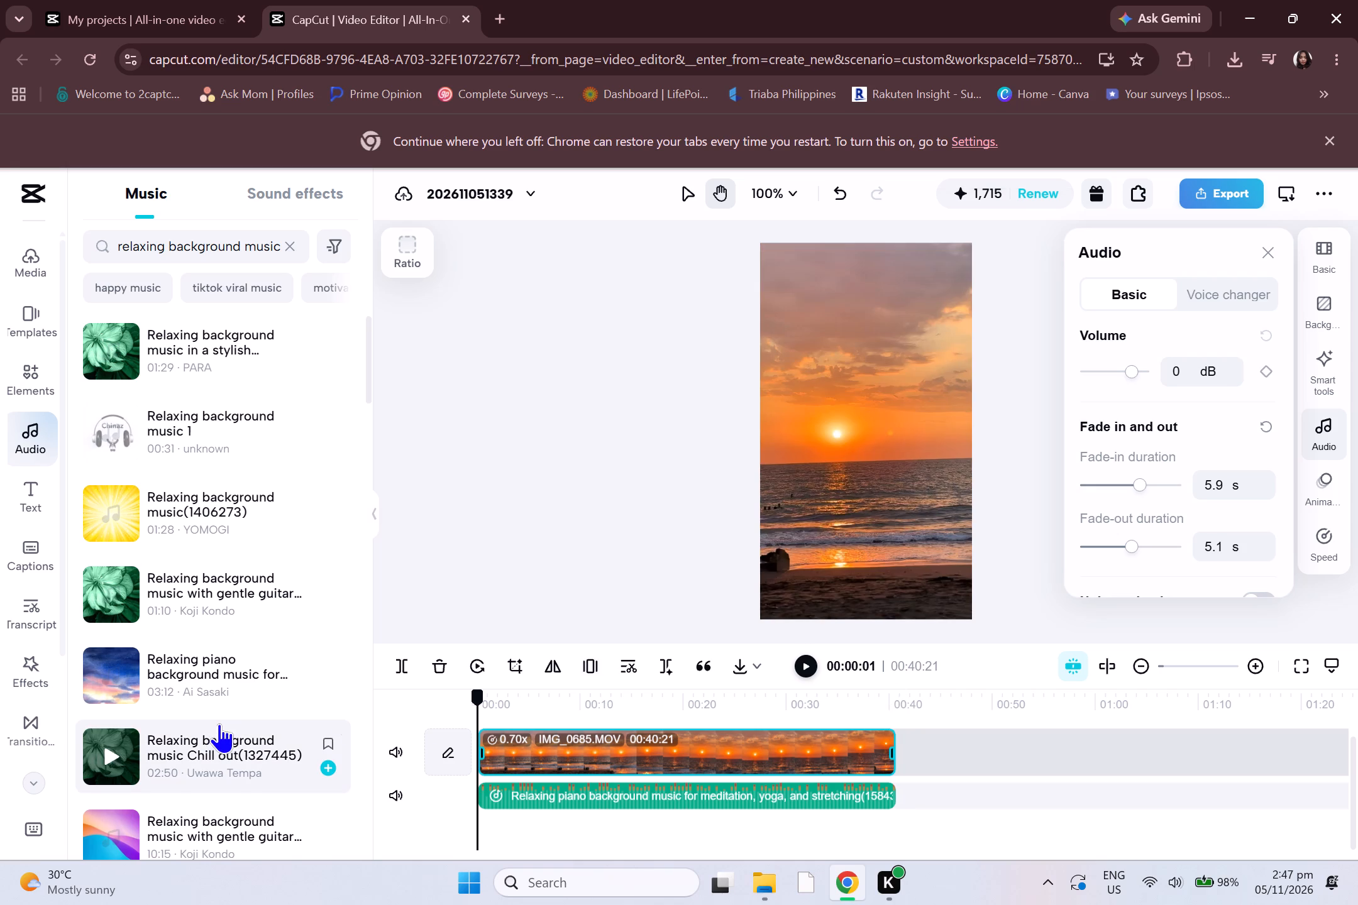
left_click(809, 668)
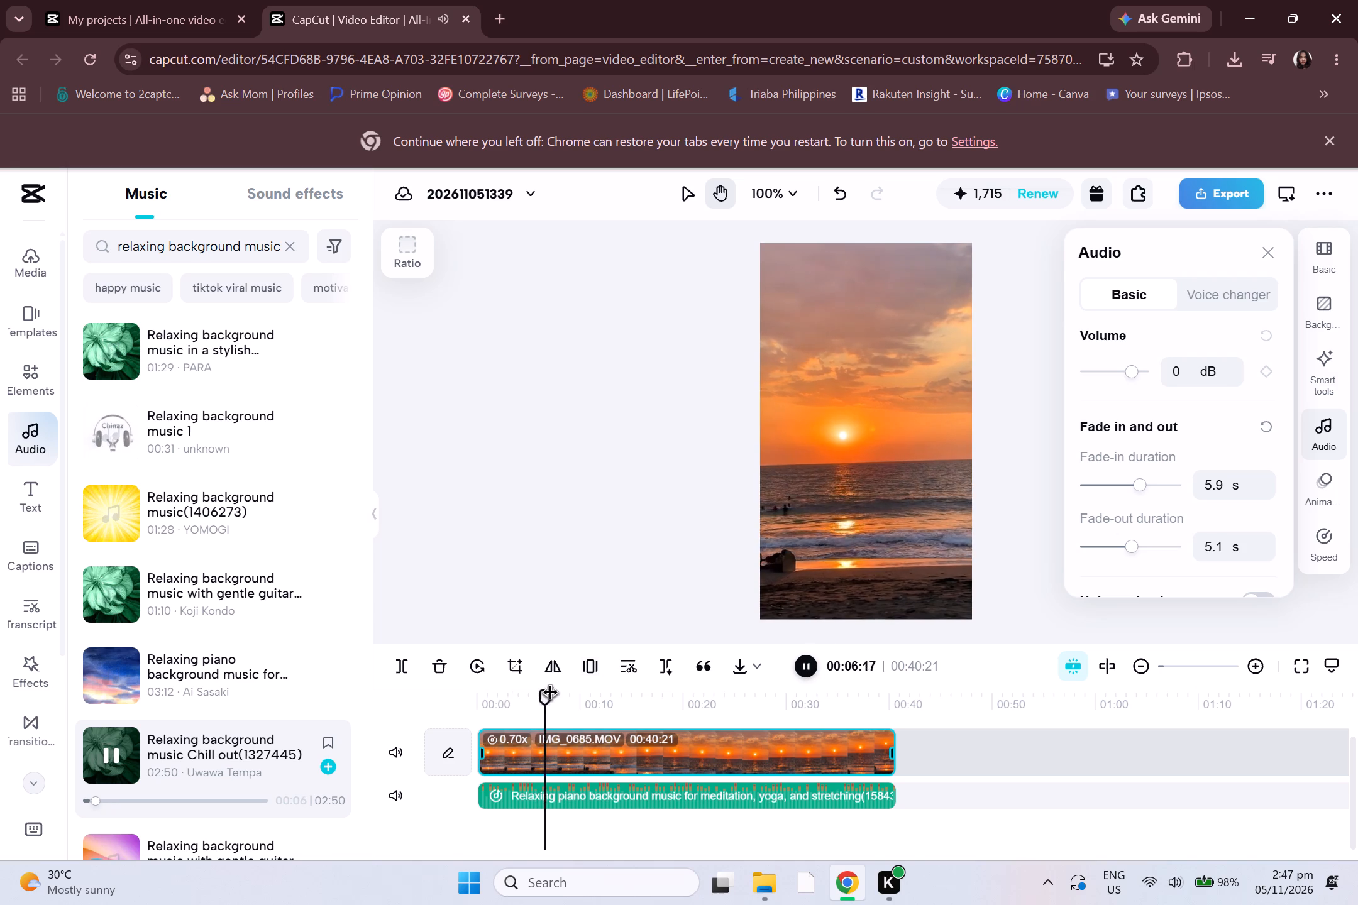
left_click_drag(551, 699, 448, 707)
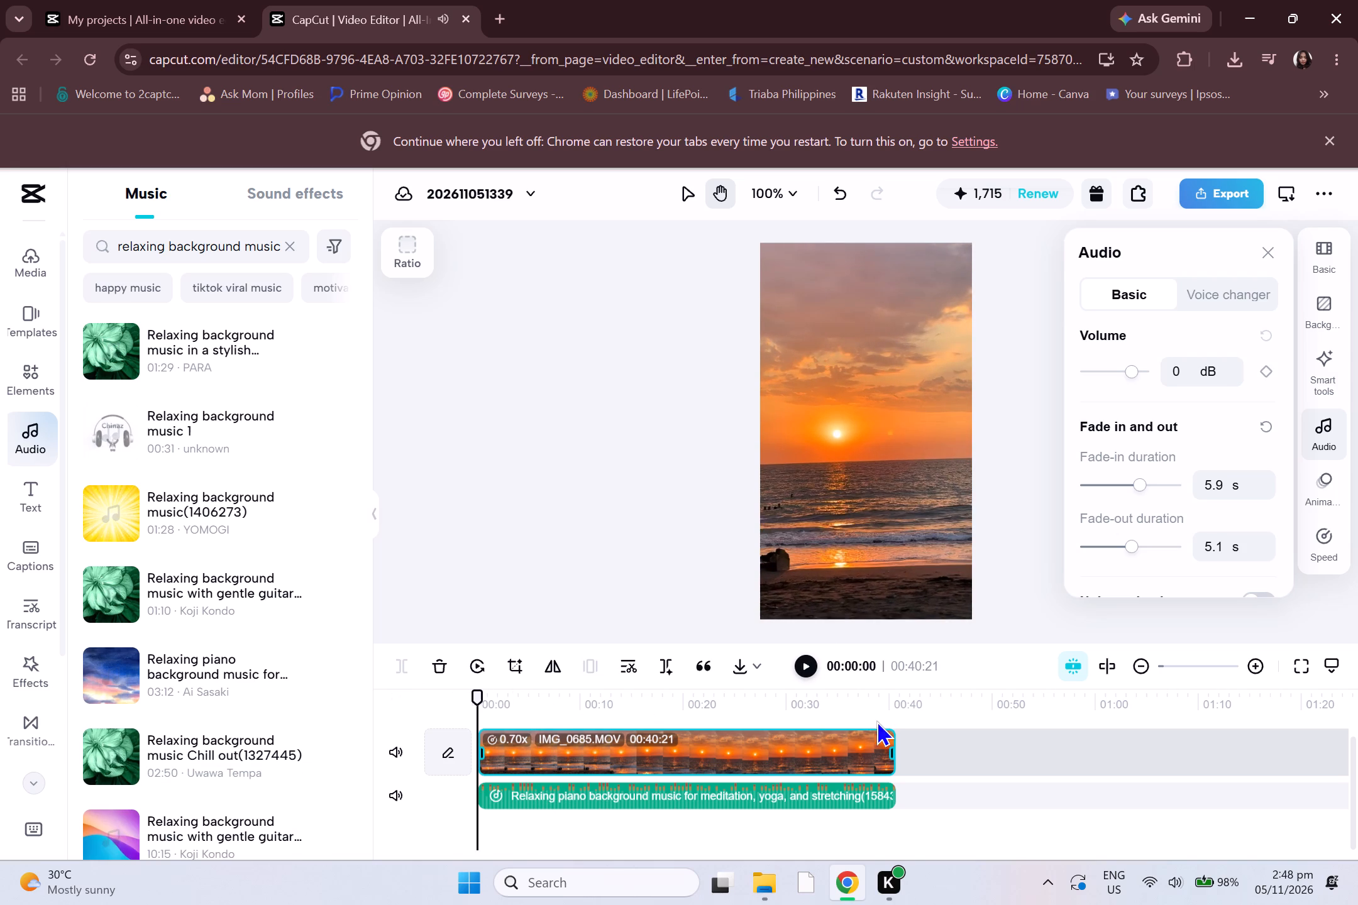
left_click(797, 664)
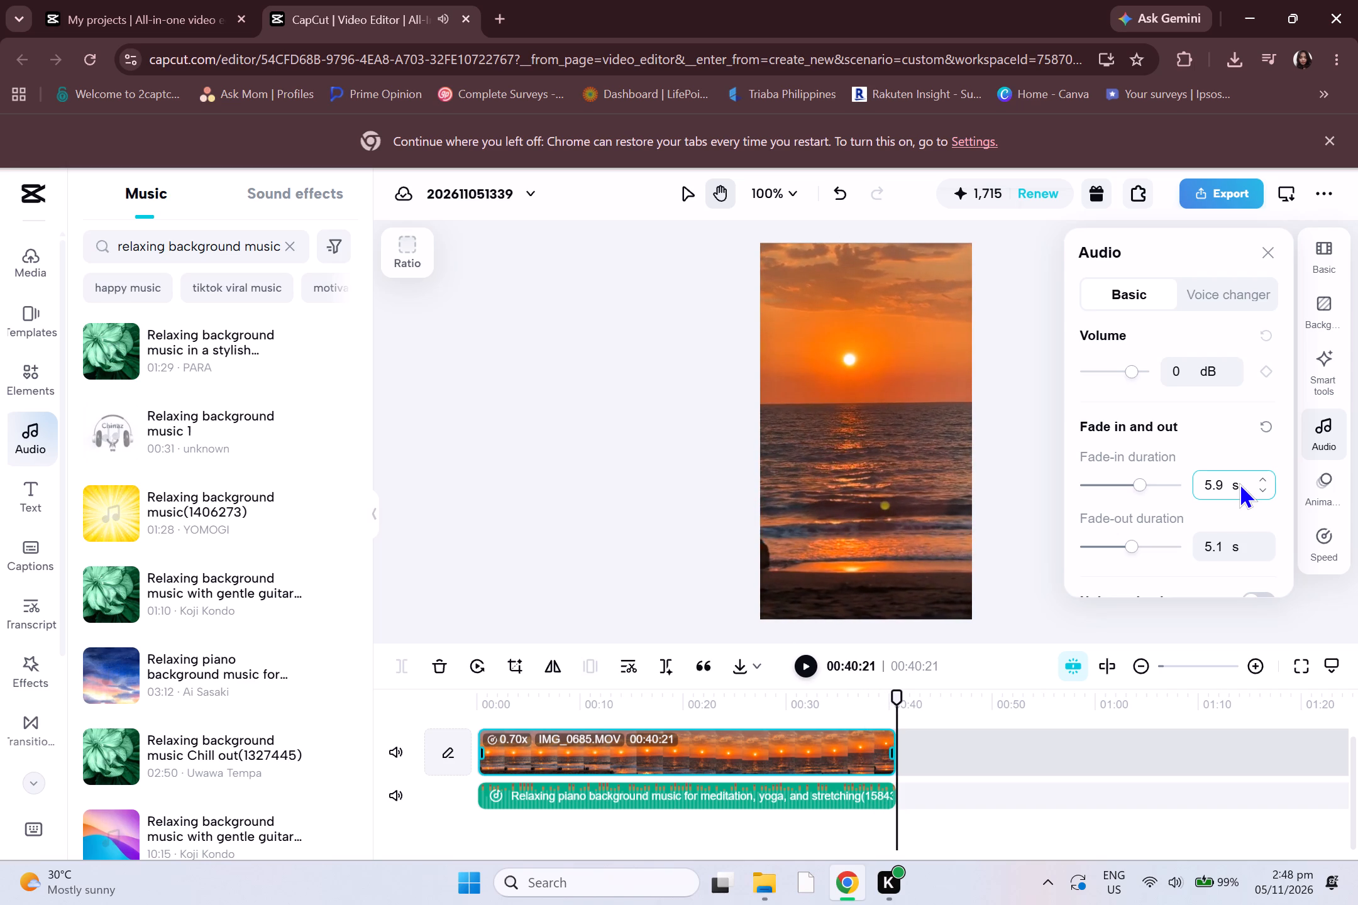
left_click(1004, 419)
left_click(1269, 255)
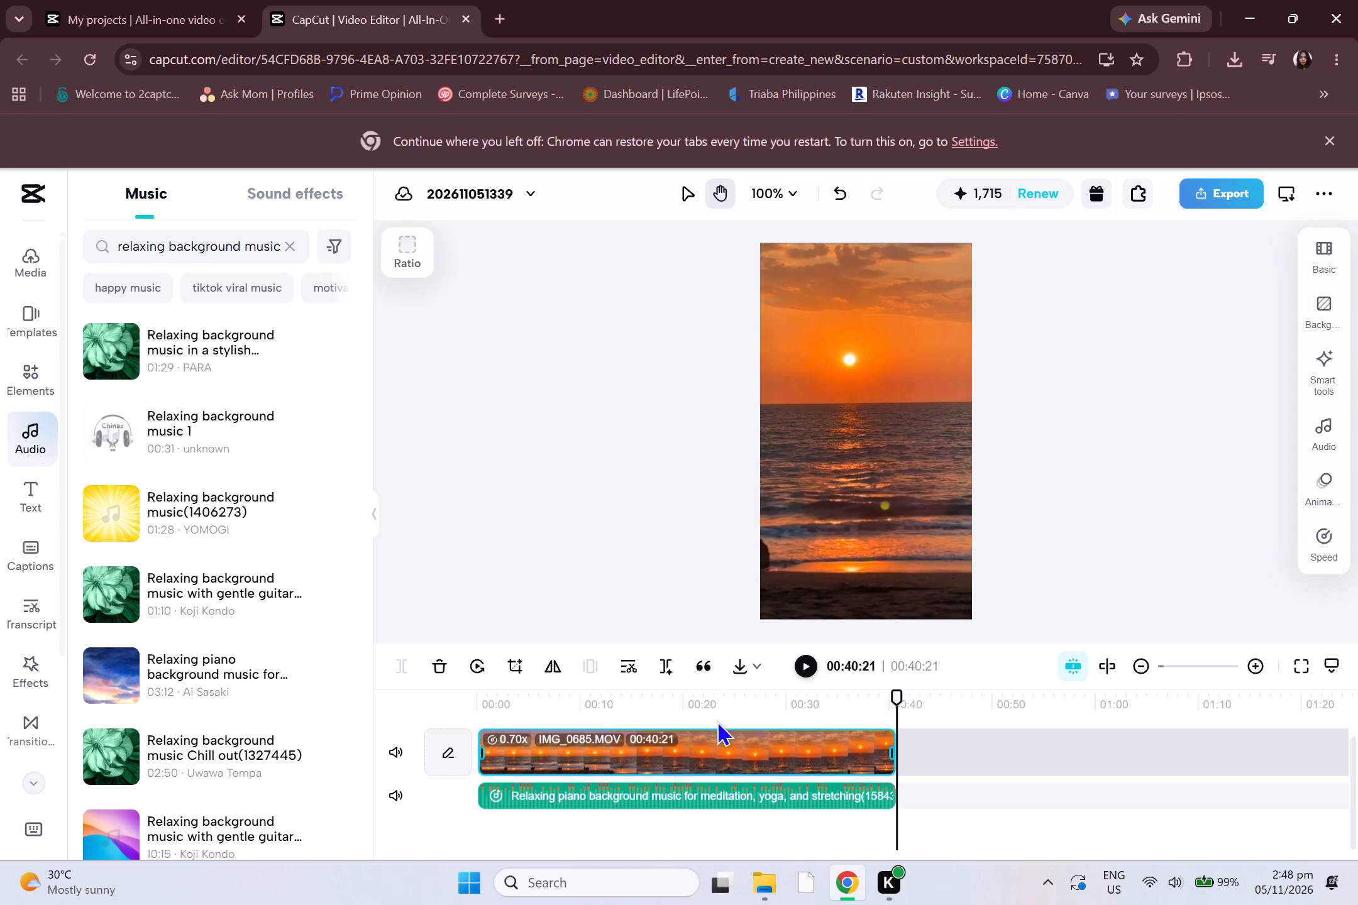
Give the piano background music a fade-out of 5.7 s and a fade-in of 5 s.
left_click(784, 749)
left_click(766, 787)
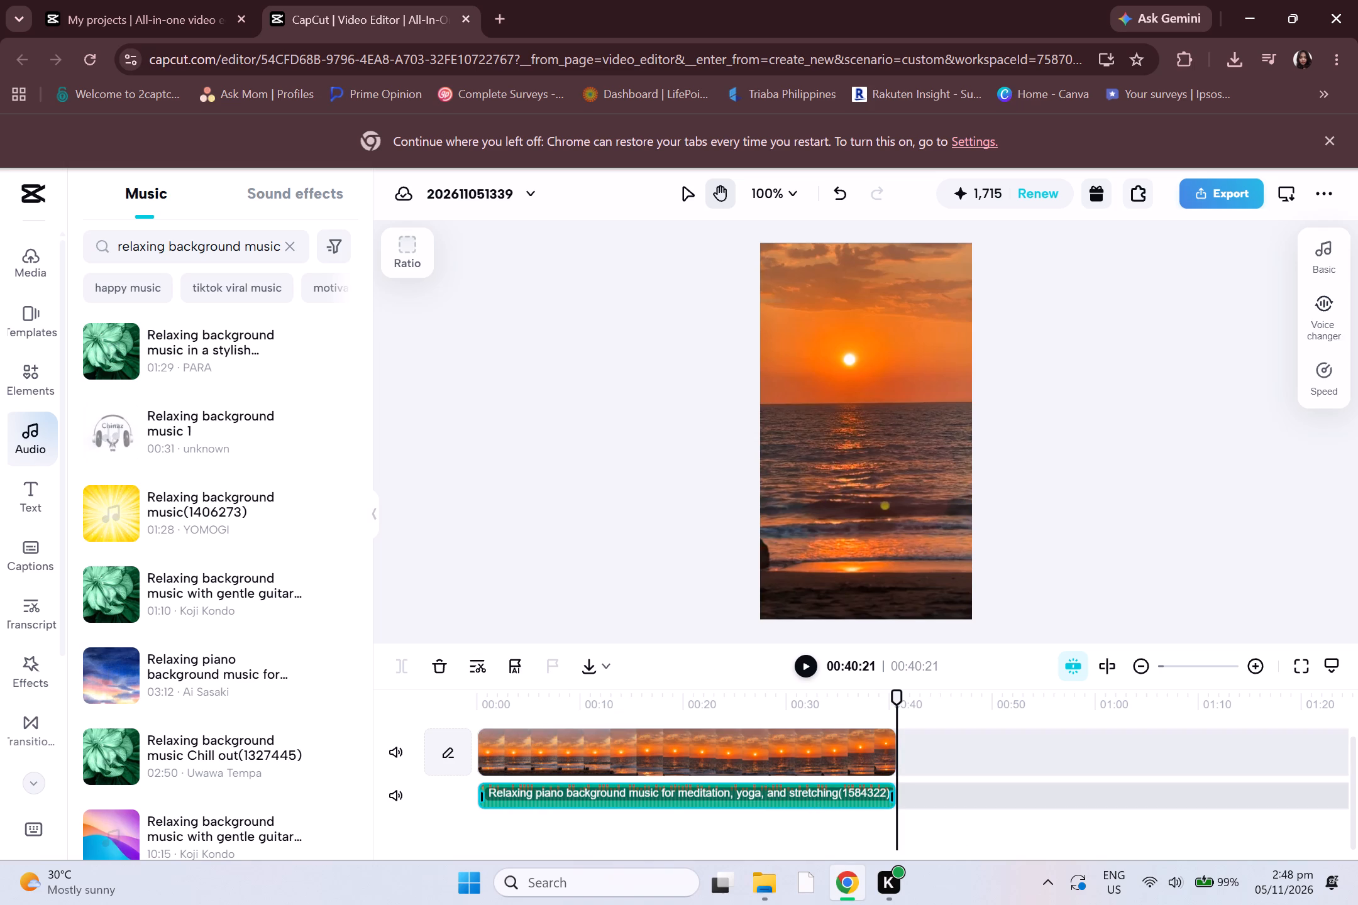
left_click(1319, 255)
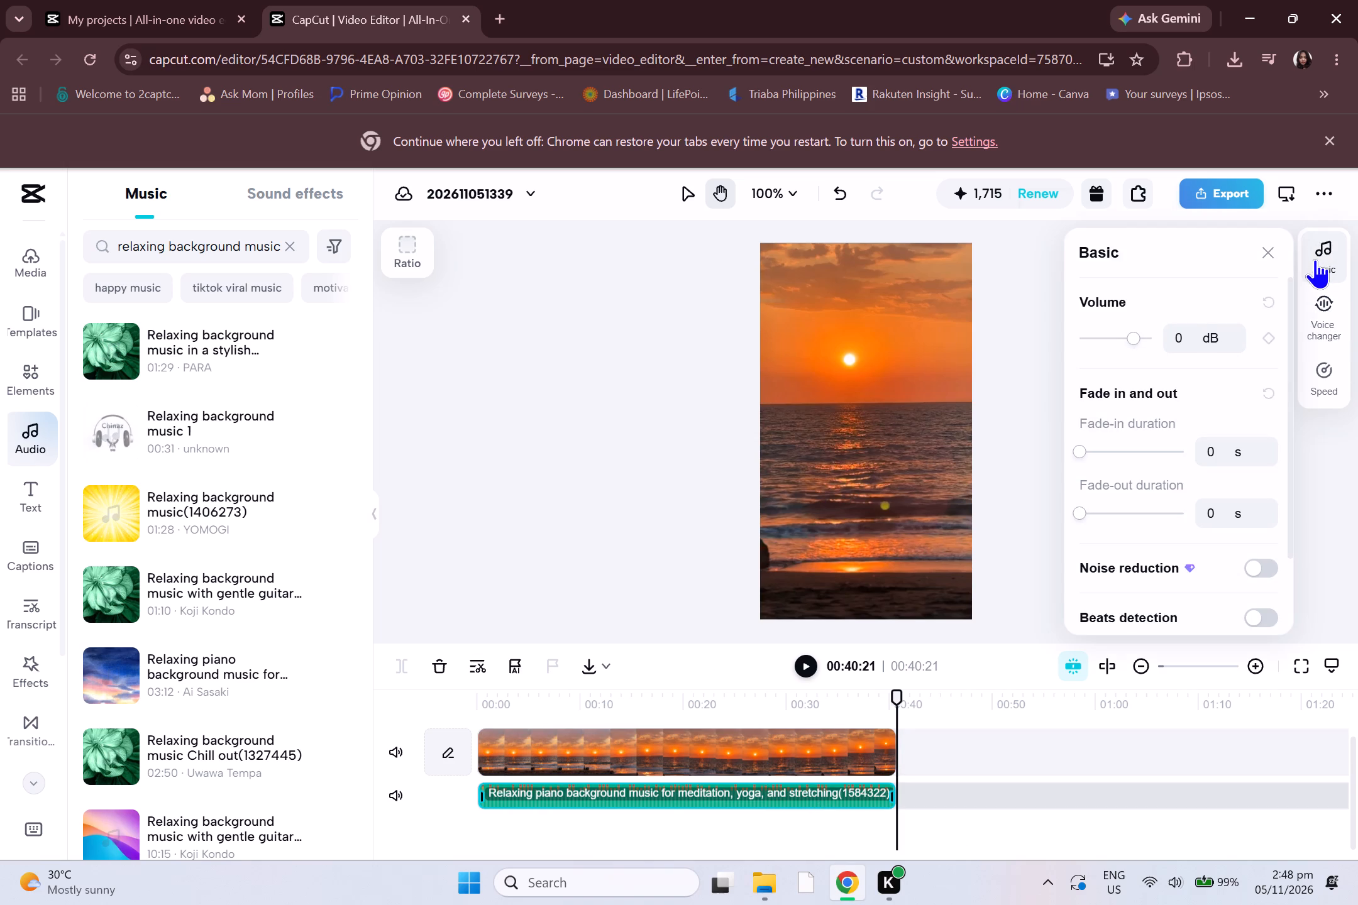
left_click(1131, 507)
left_click(1127, 512)
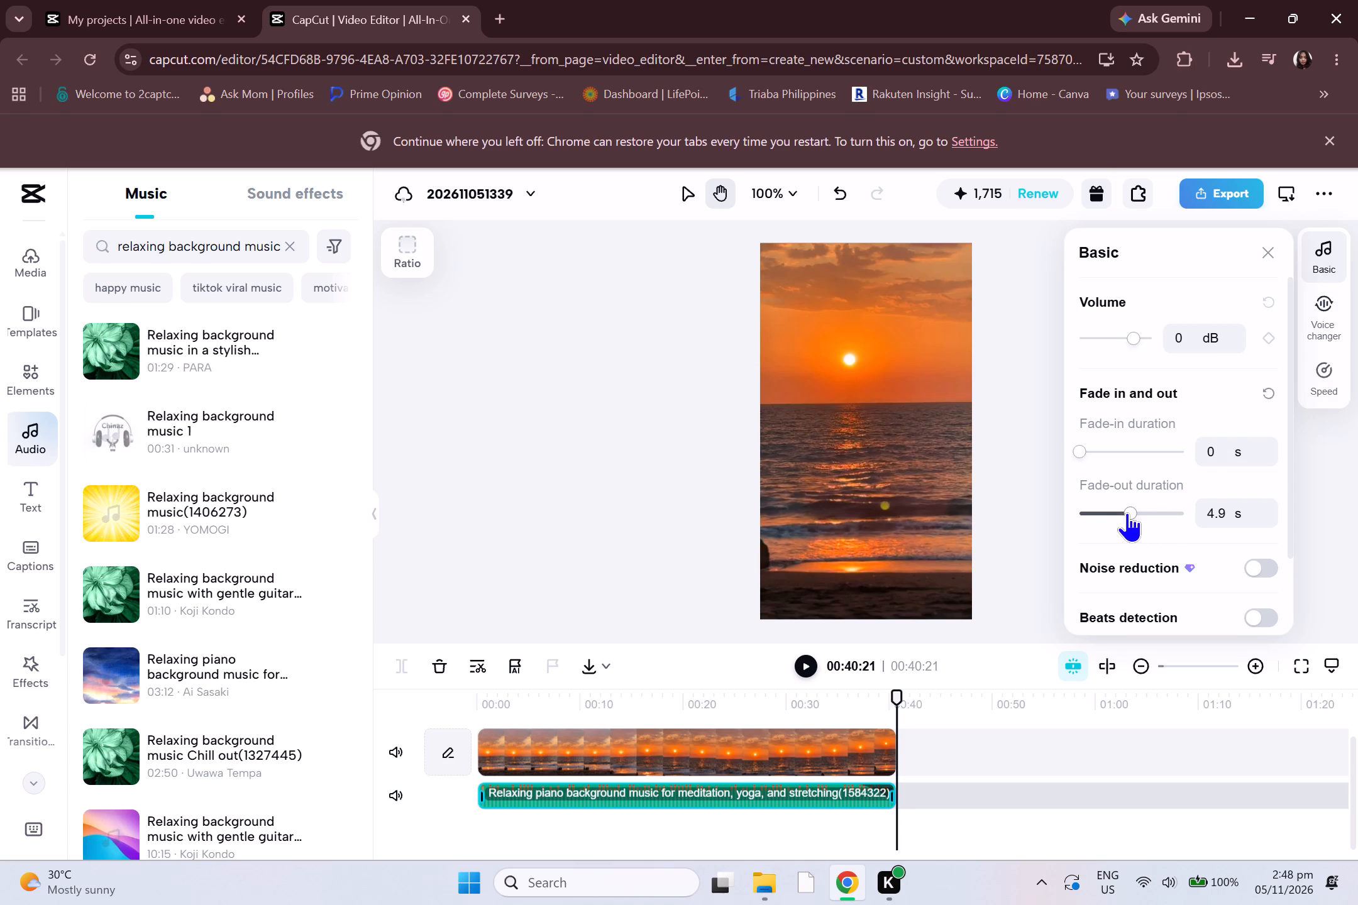
left_click(1140, 509)
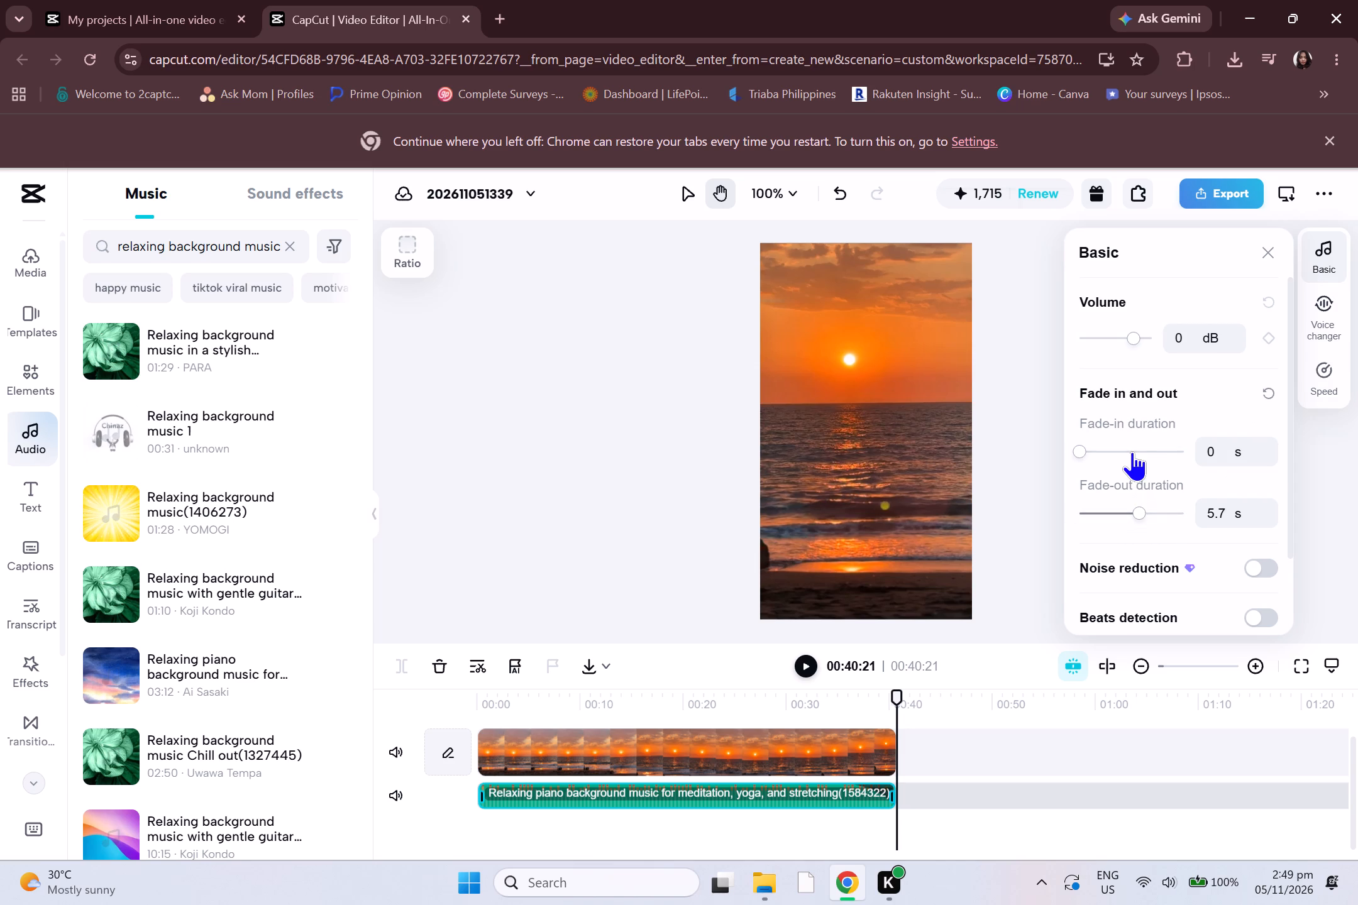
left_click(1132, 451)
Play the end of the video twice, first from about 00:33, to check the piano music's fade-out.
left_click(808, 665)
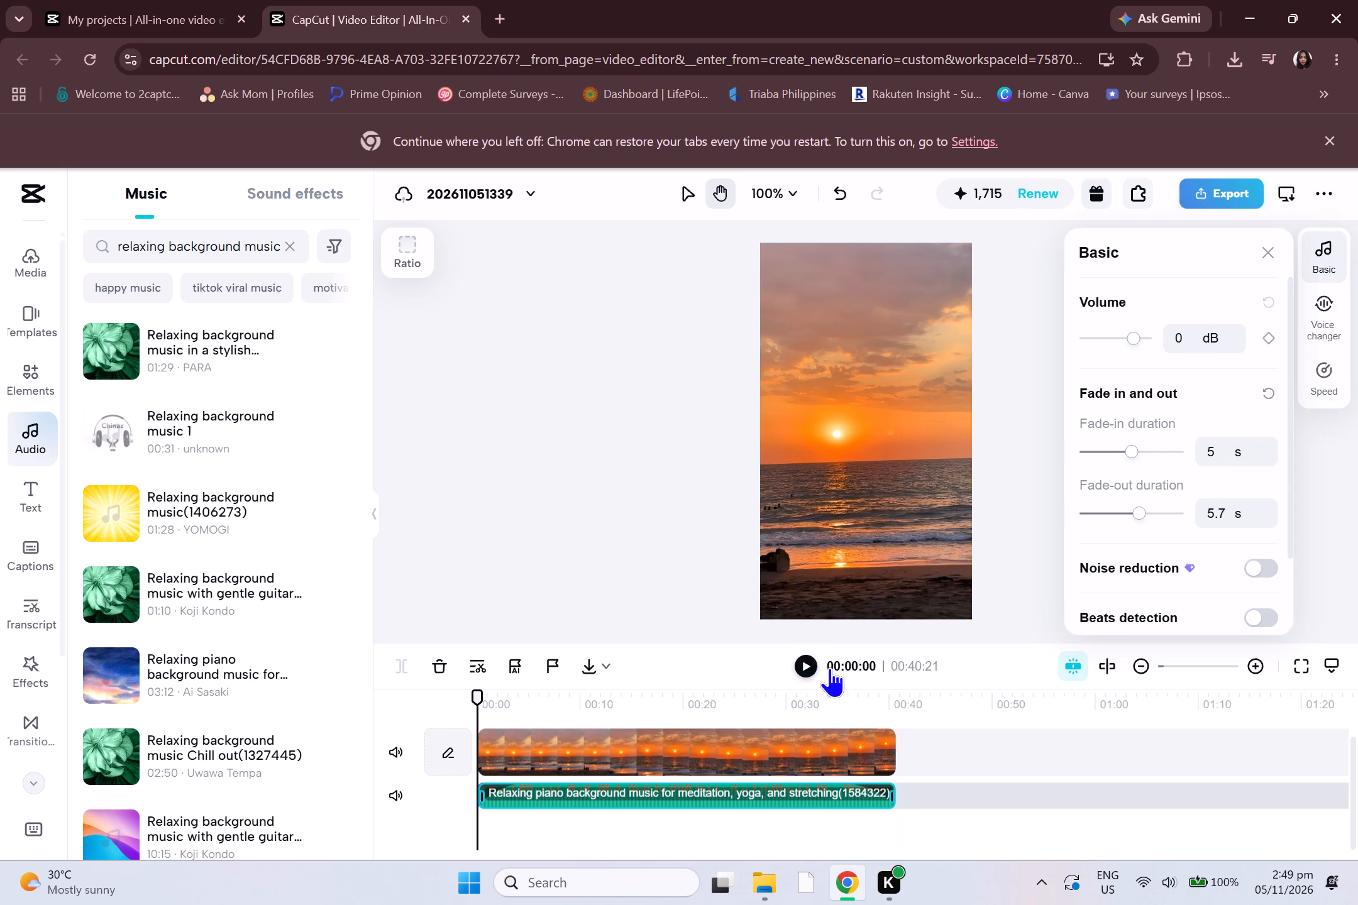
left_click_drag(489, 704, 820, 755)
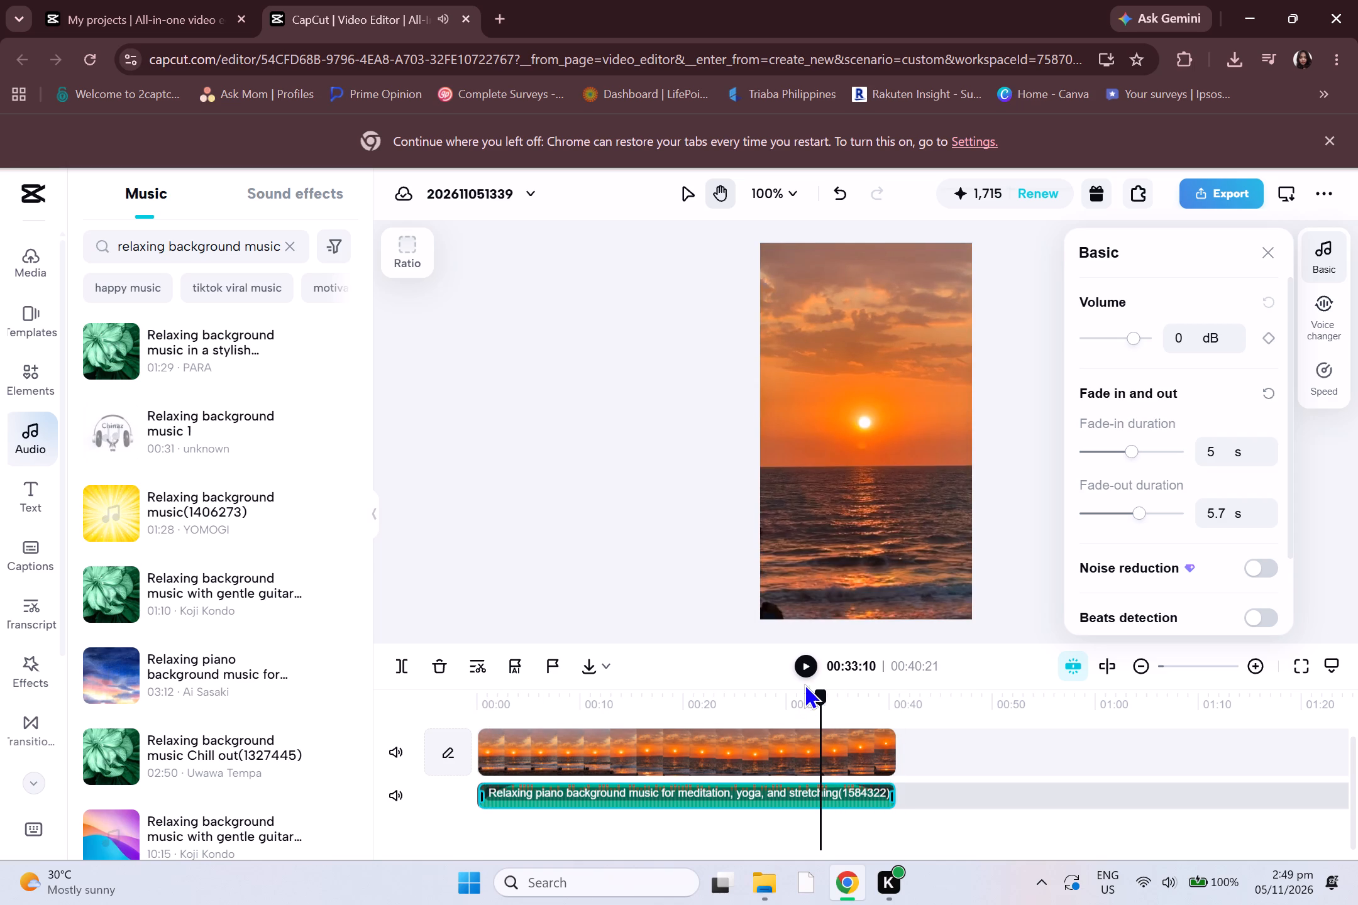
left_click(809, 658)
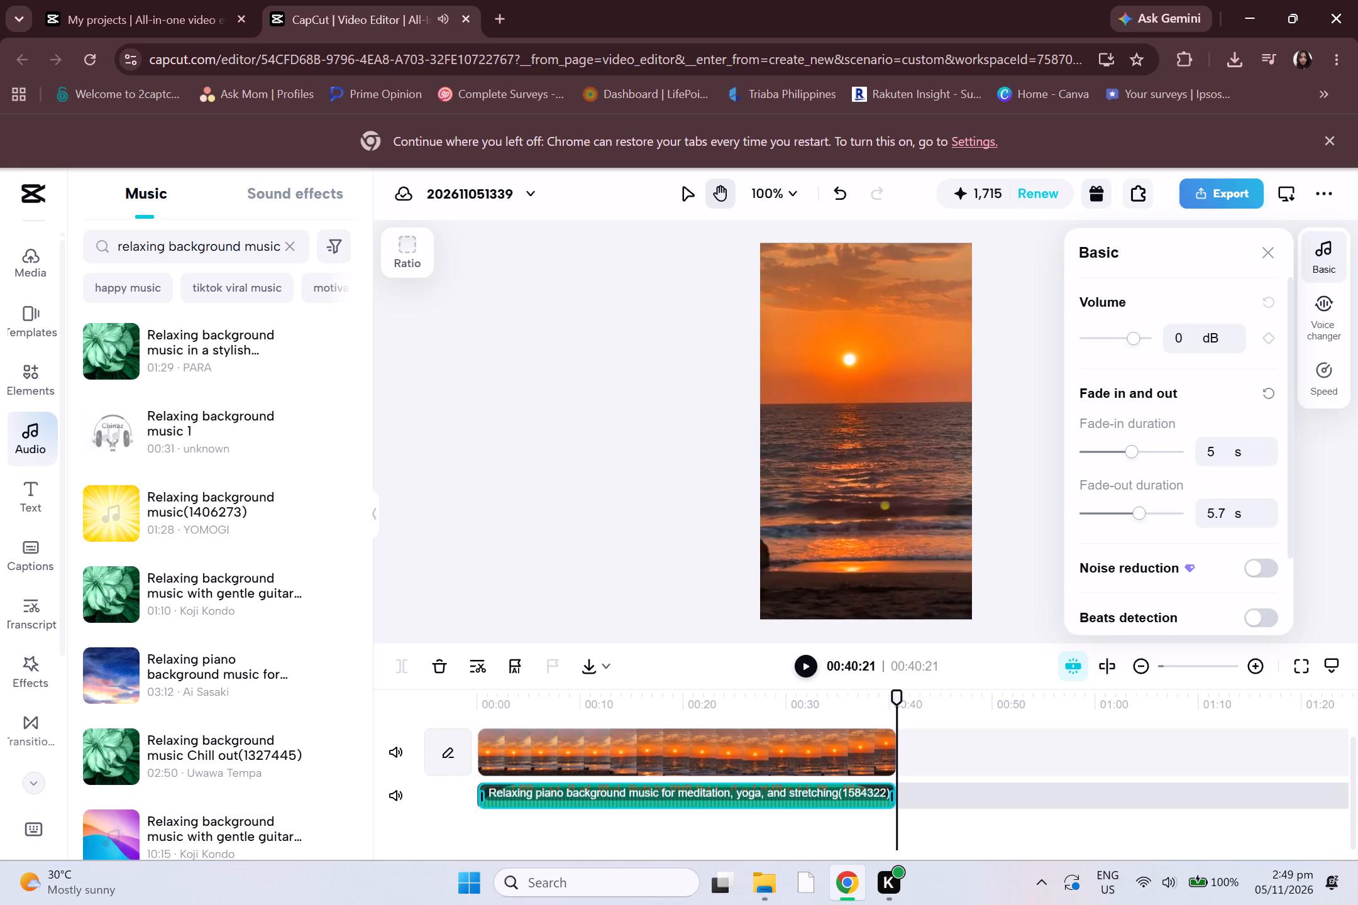
left_click_drag(895, 704, 837, 723)
left_click(806, 666)
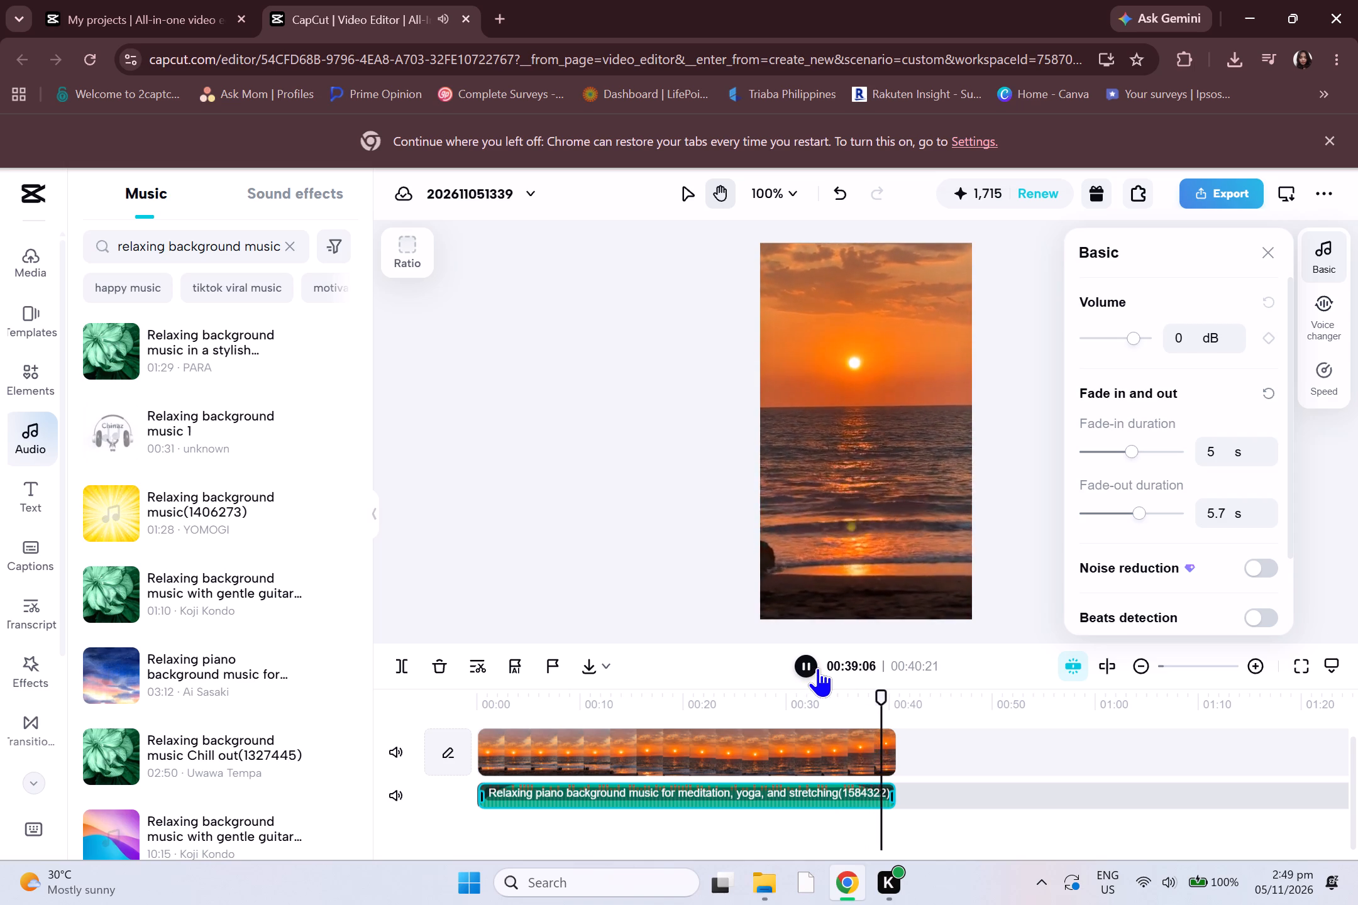
Lengthen the piano music's fades to a 7 s fade-out and a 6.9 s fade-in.
left_click(1108, 513)
left_click(1153, 510)
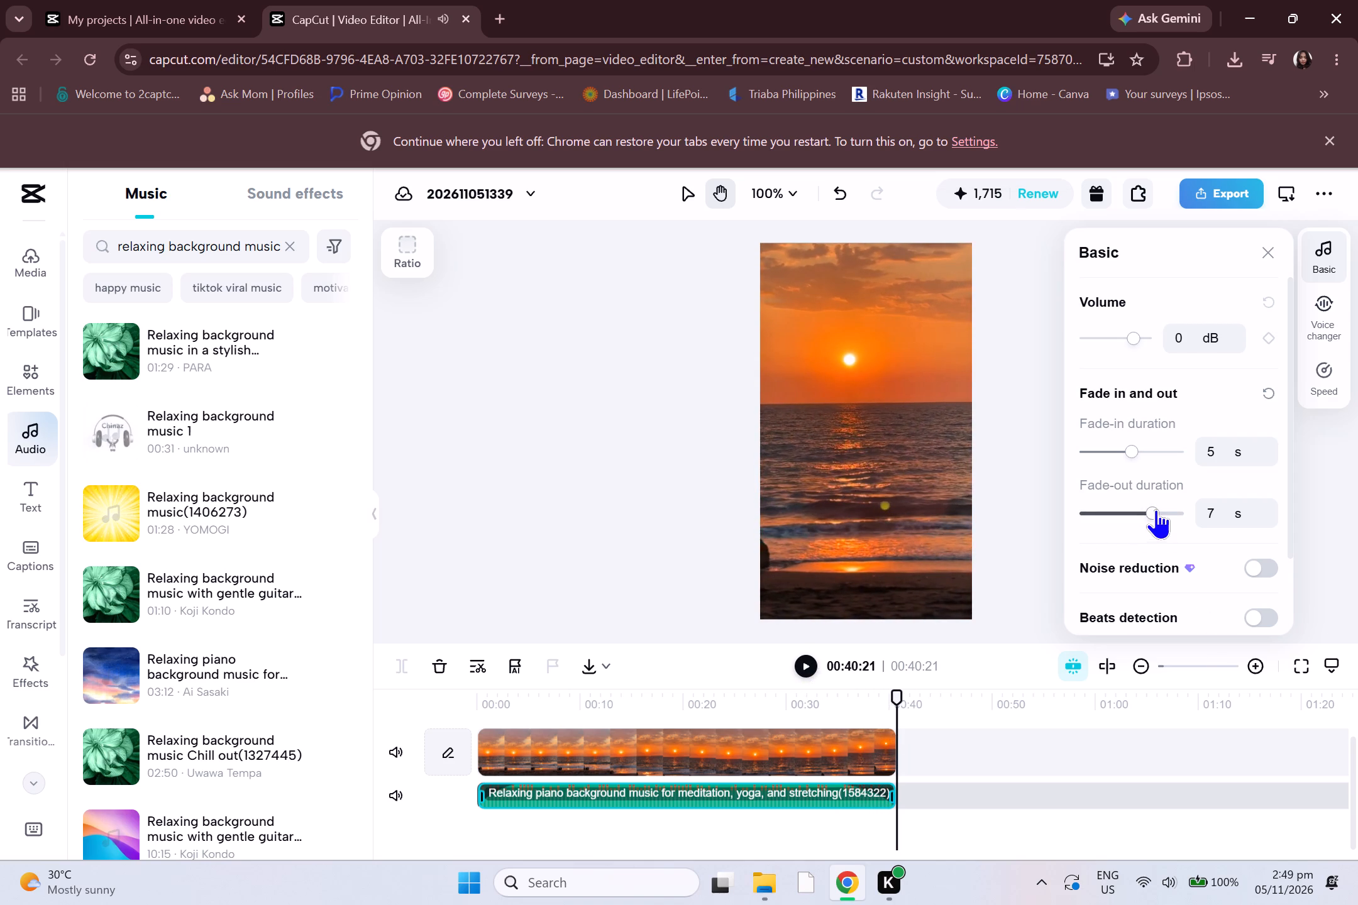
left_click(1152, 451)
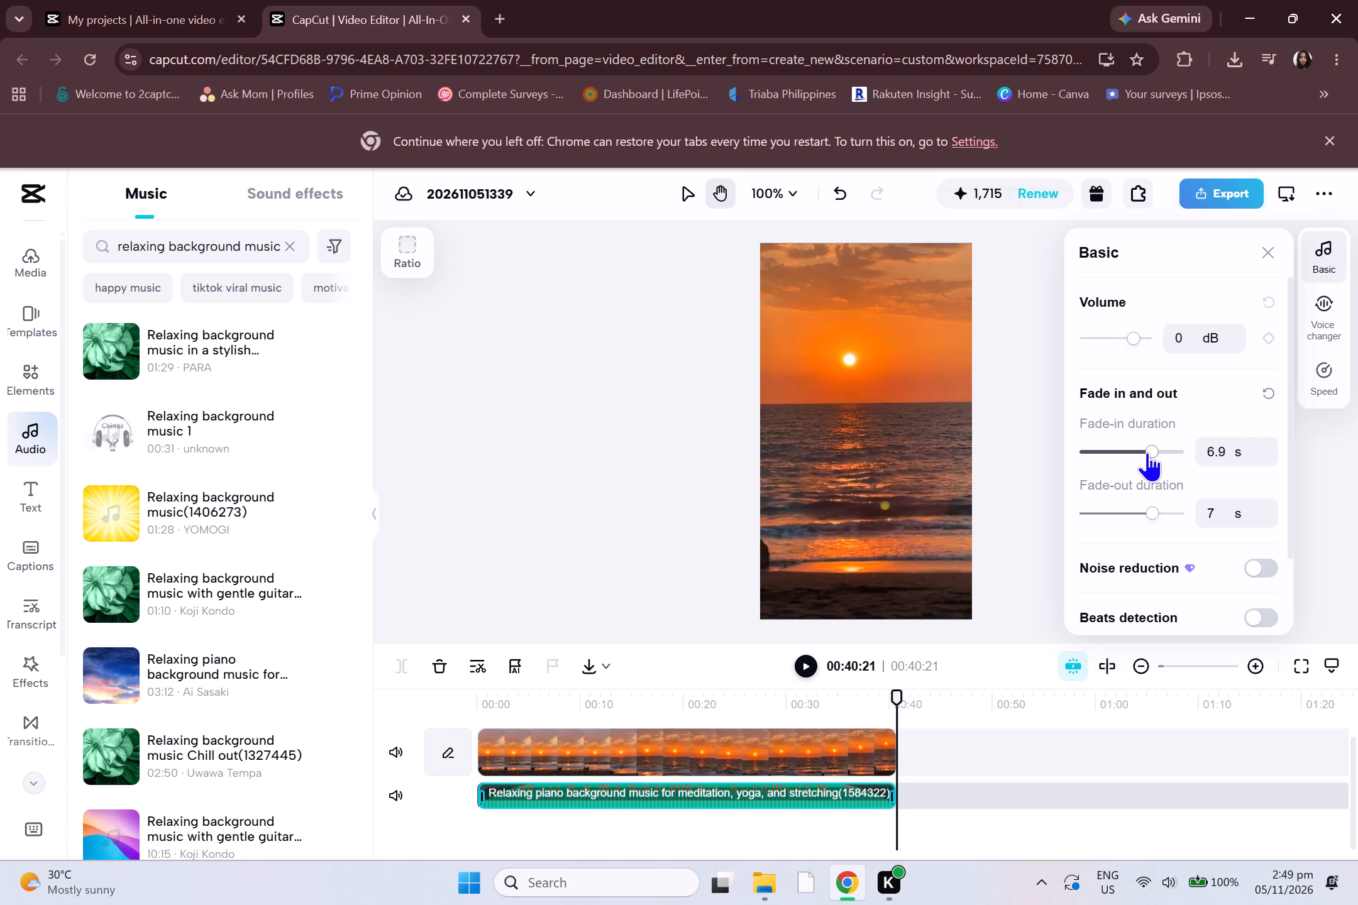
Play the ending from about 00:32 to check the piano music's fade-out, and close the music's settings.
left_click(903, 696)
left_click_drag(900, 697, 810, 726)
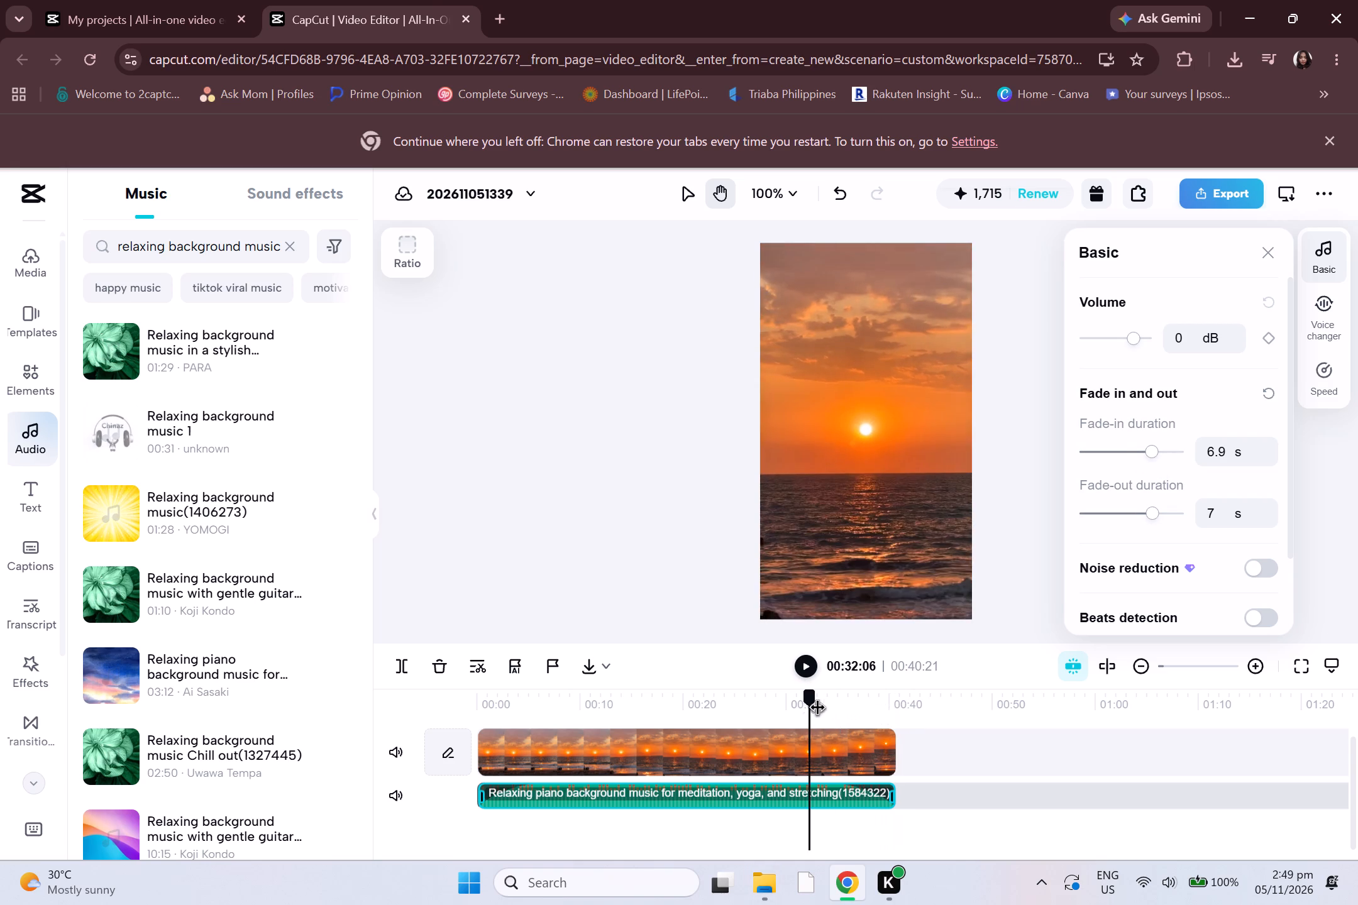
left_click(802, 668)
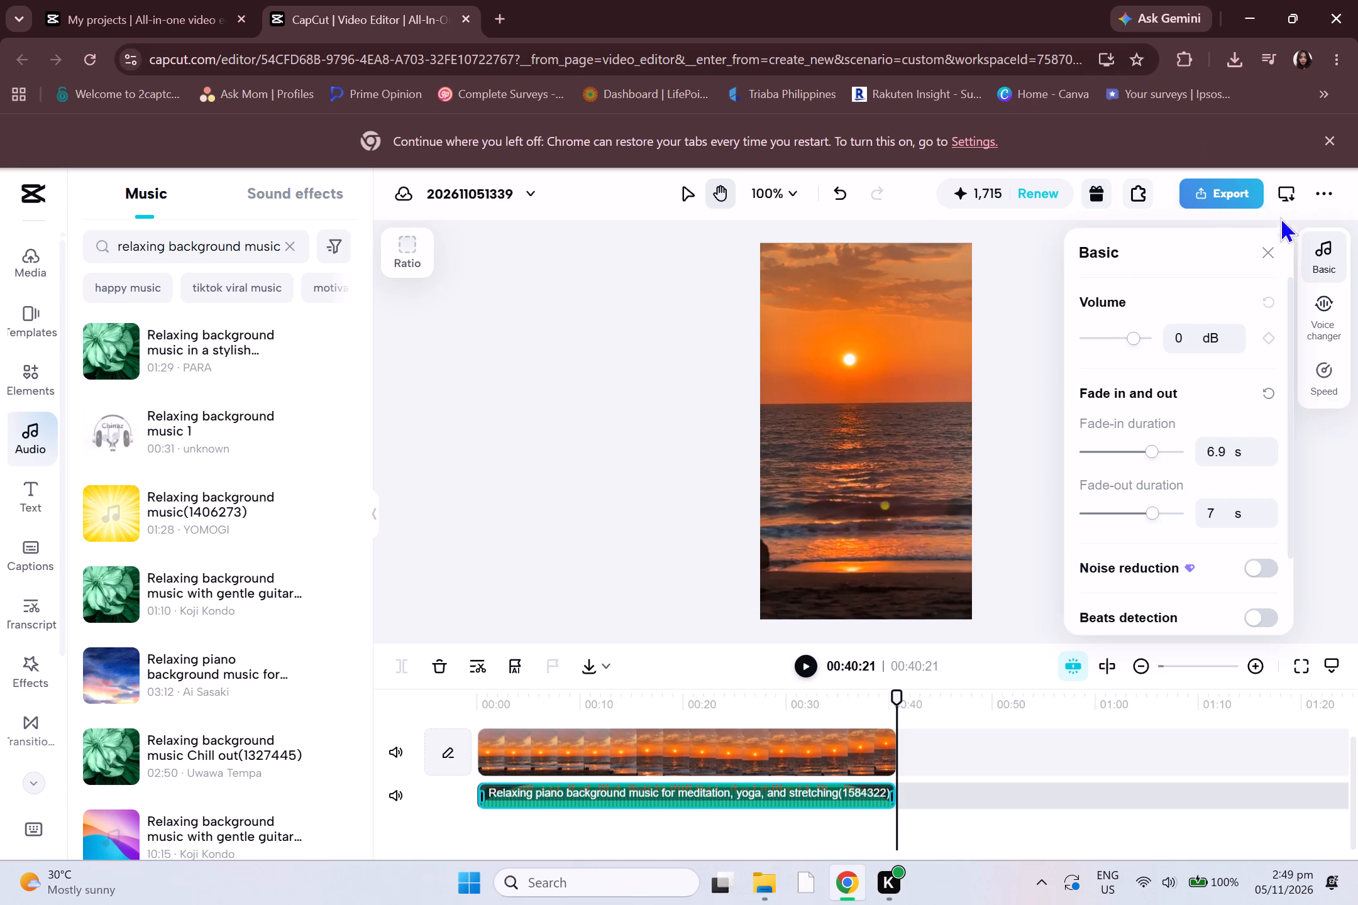
left_click(1272, 267)
left_click(1271, 260)
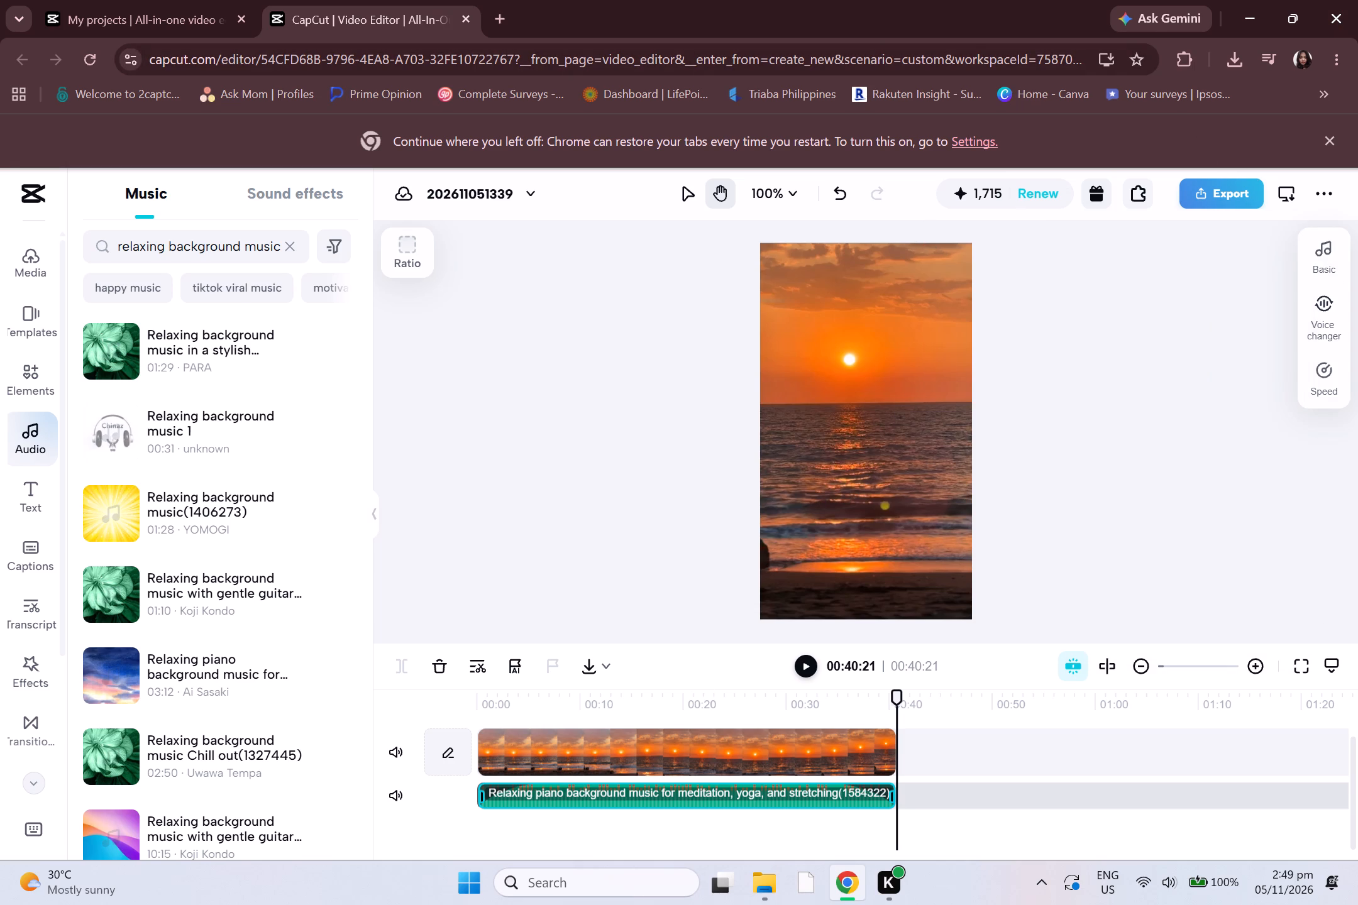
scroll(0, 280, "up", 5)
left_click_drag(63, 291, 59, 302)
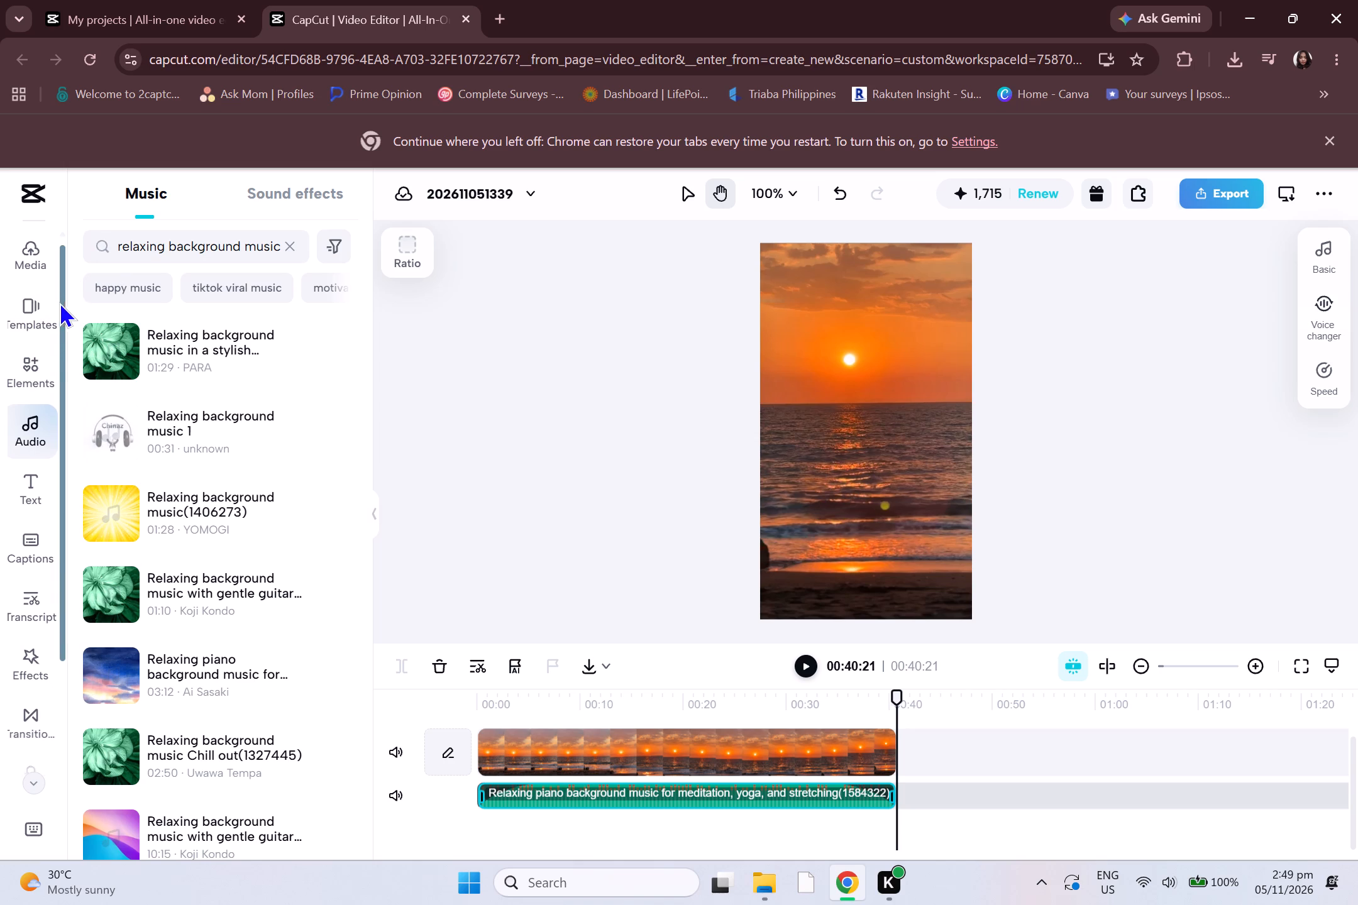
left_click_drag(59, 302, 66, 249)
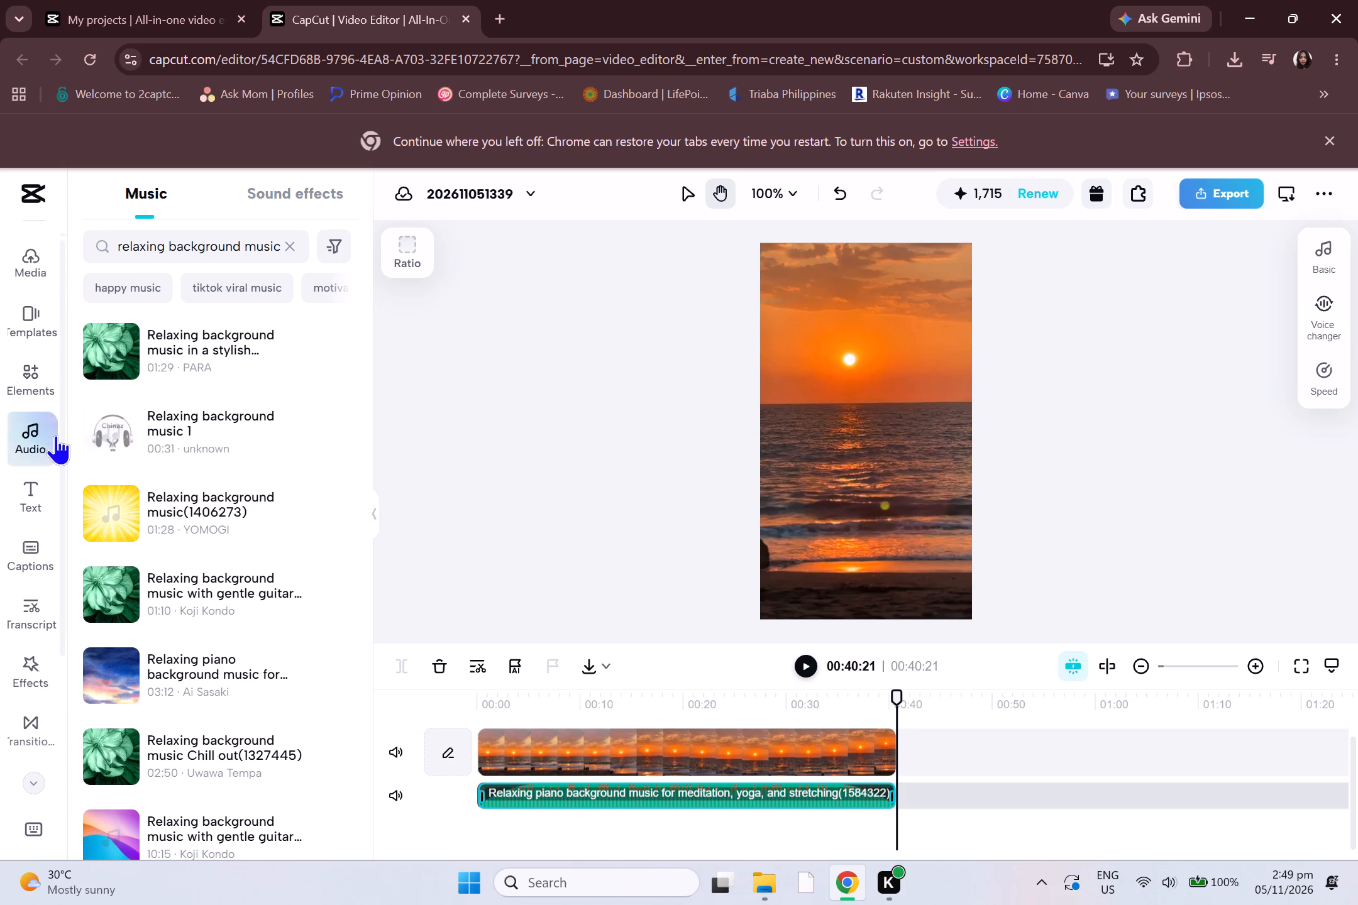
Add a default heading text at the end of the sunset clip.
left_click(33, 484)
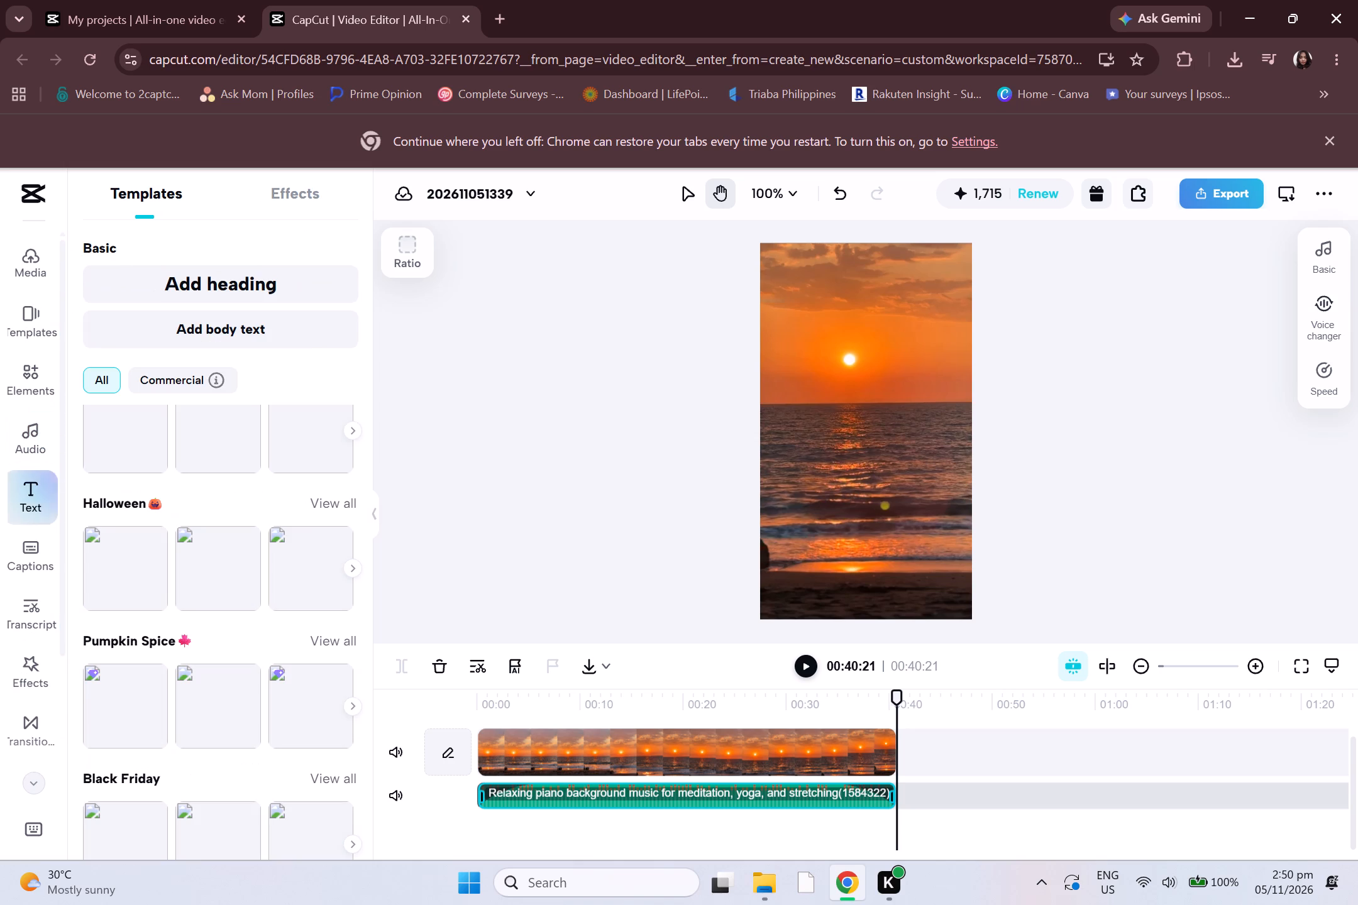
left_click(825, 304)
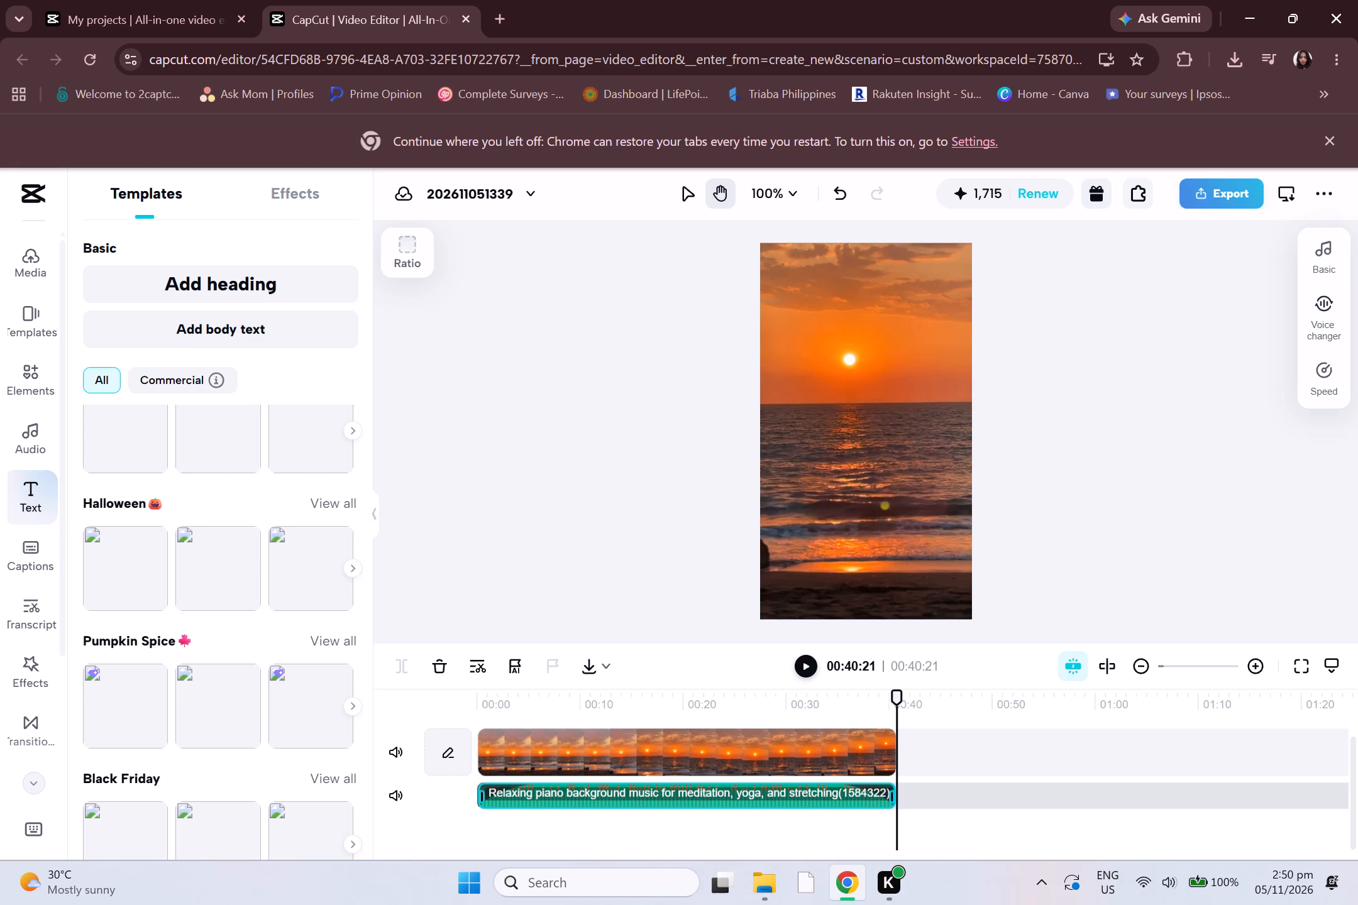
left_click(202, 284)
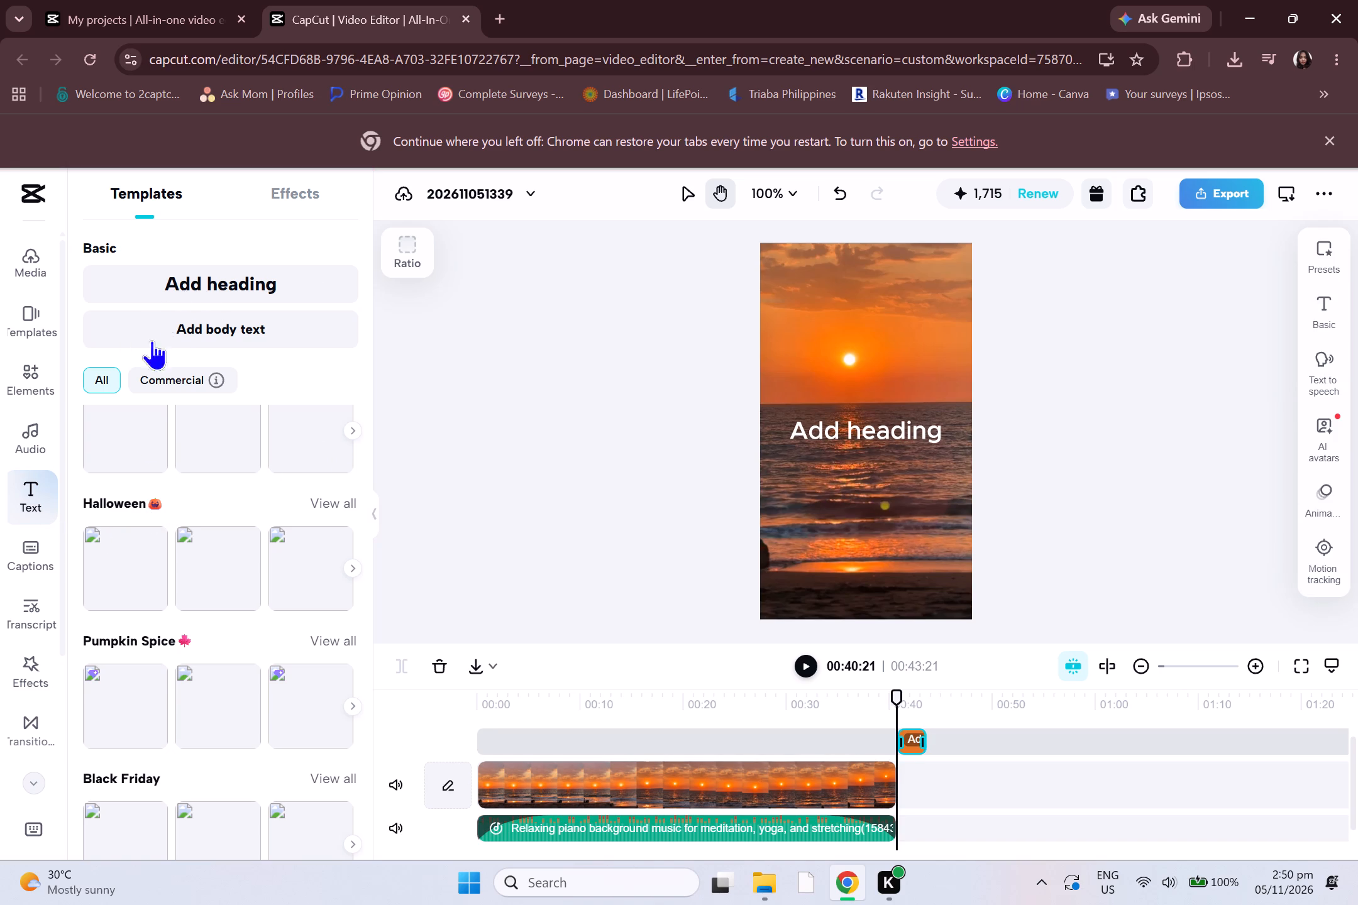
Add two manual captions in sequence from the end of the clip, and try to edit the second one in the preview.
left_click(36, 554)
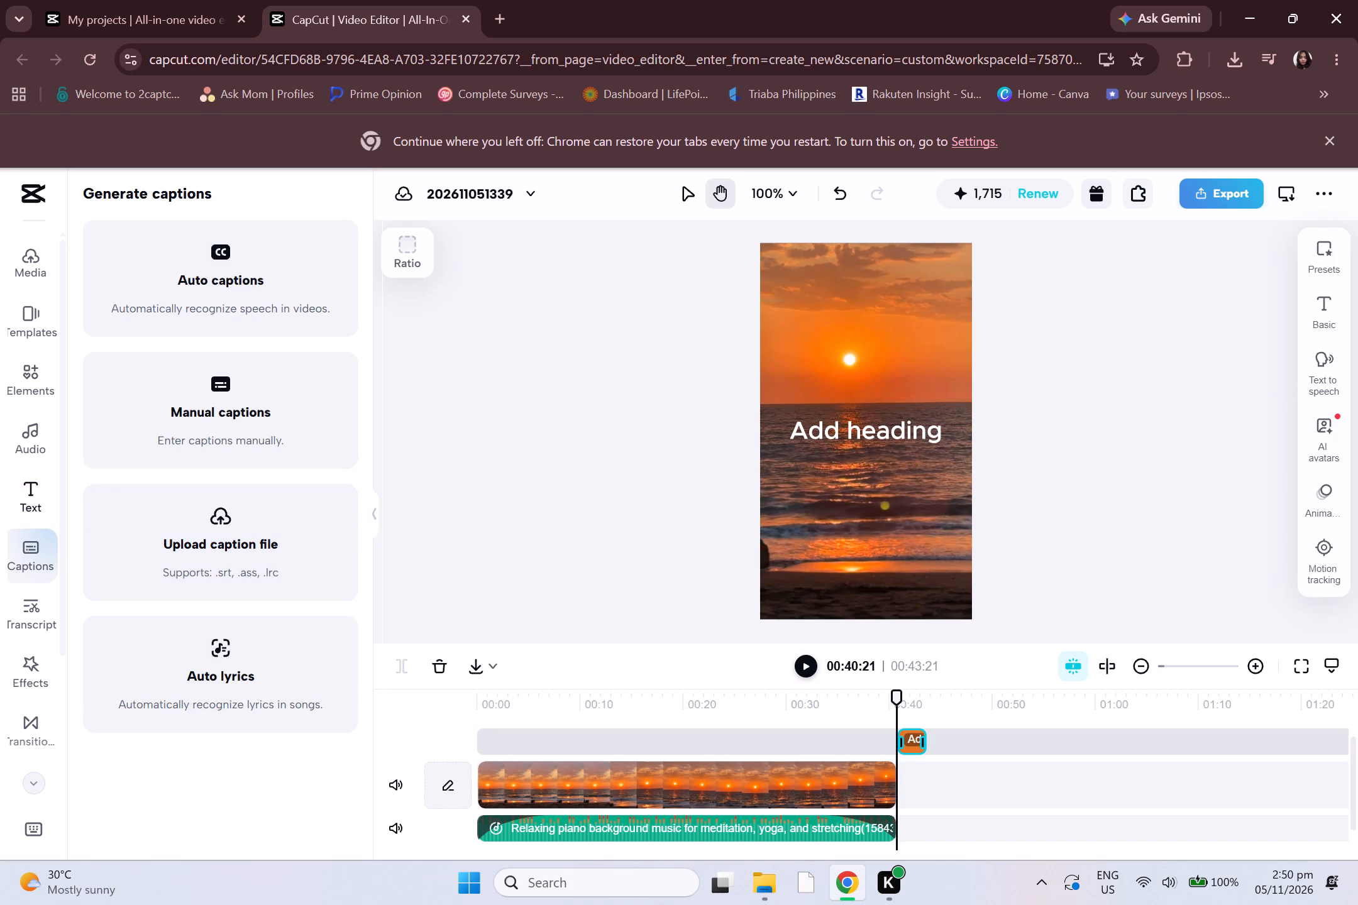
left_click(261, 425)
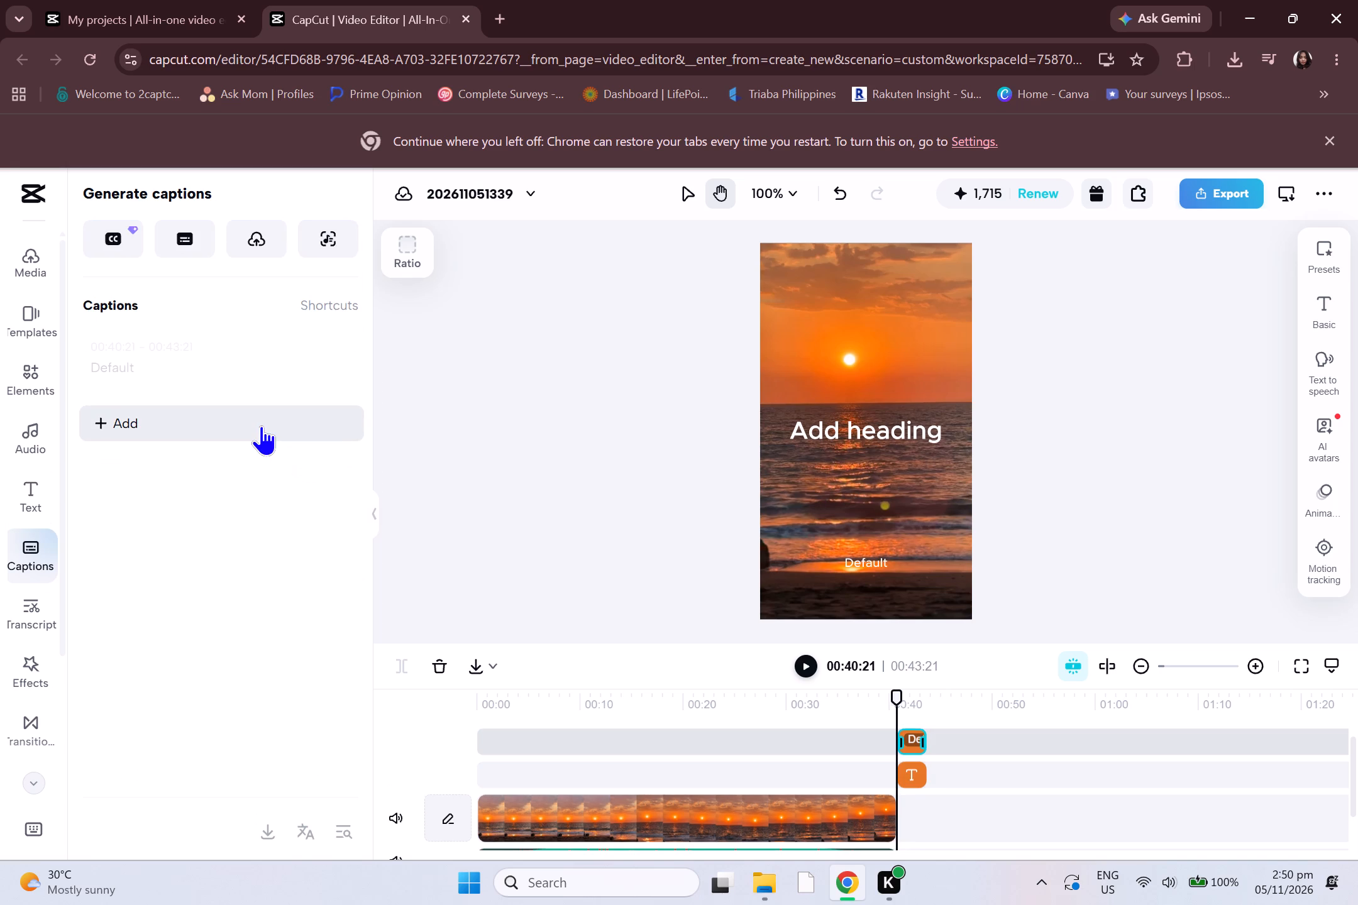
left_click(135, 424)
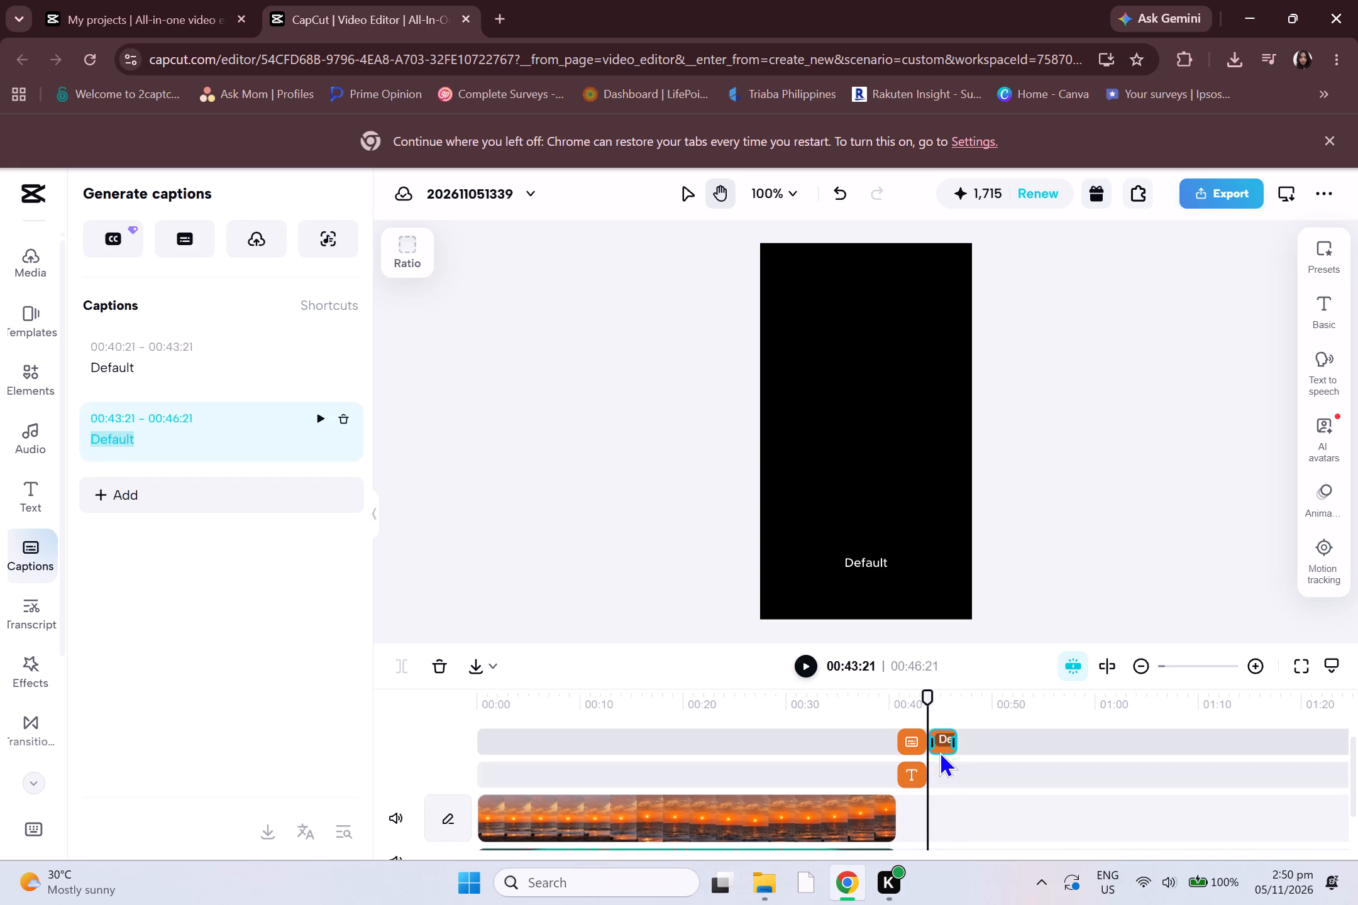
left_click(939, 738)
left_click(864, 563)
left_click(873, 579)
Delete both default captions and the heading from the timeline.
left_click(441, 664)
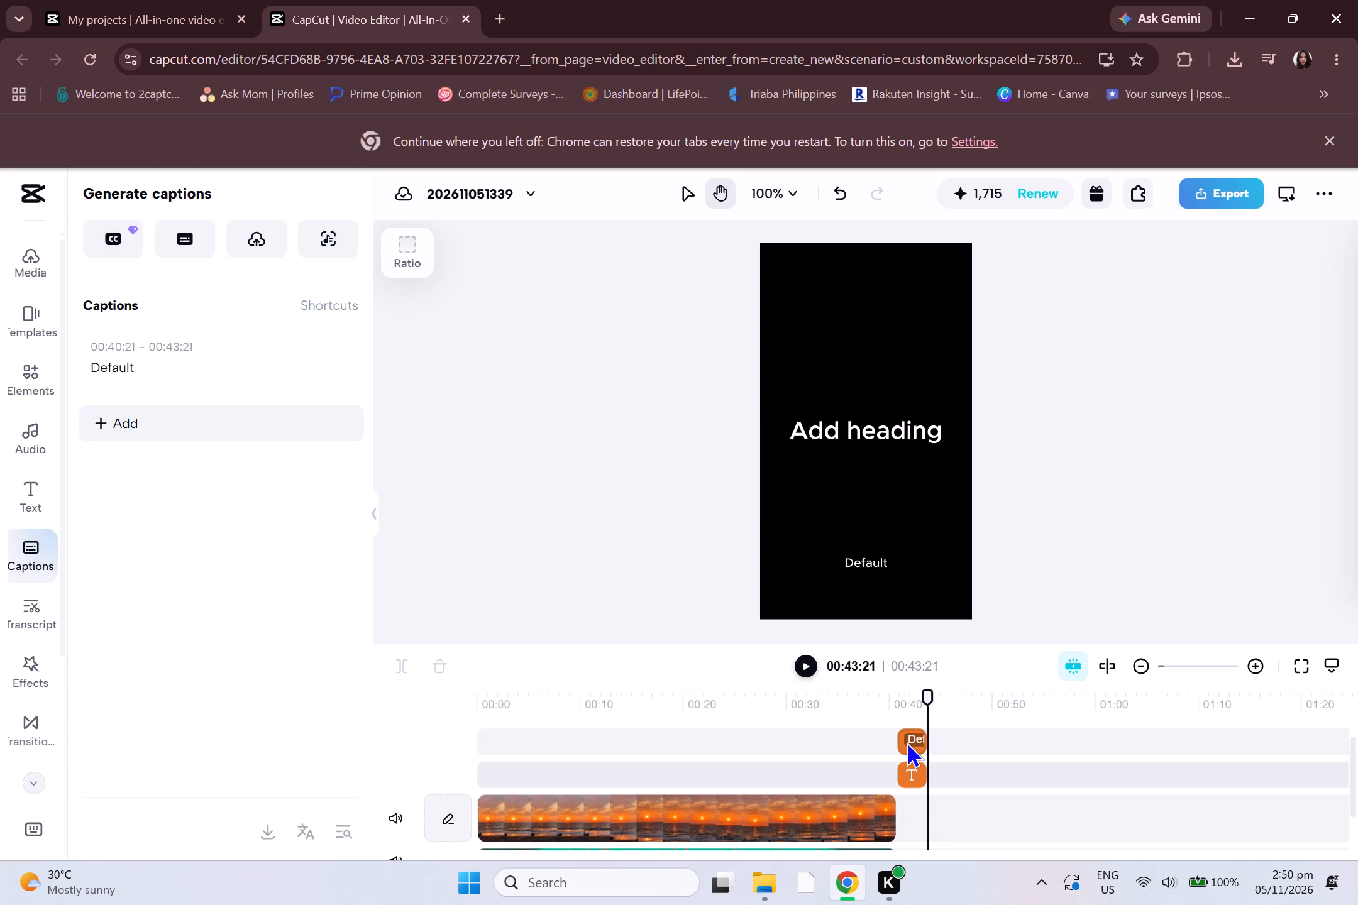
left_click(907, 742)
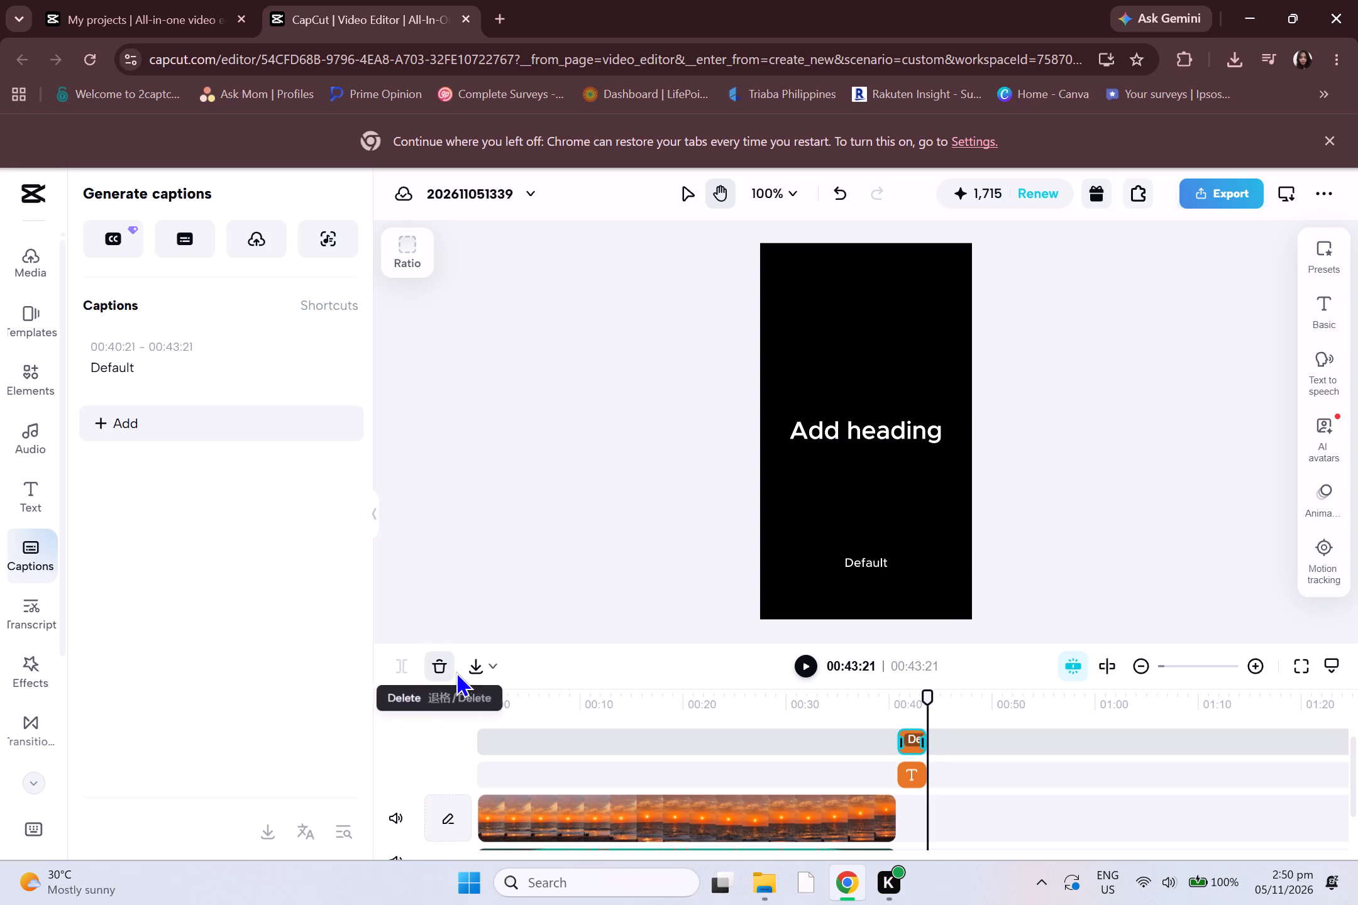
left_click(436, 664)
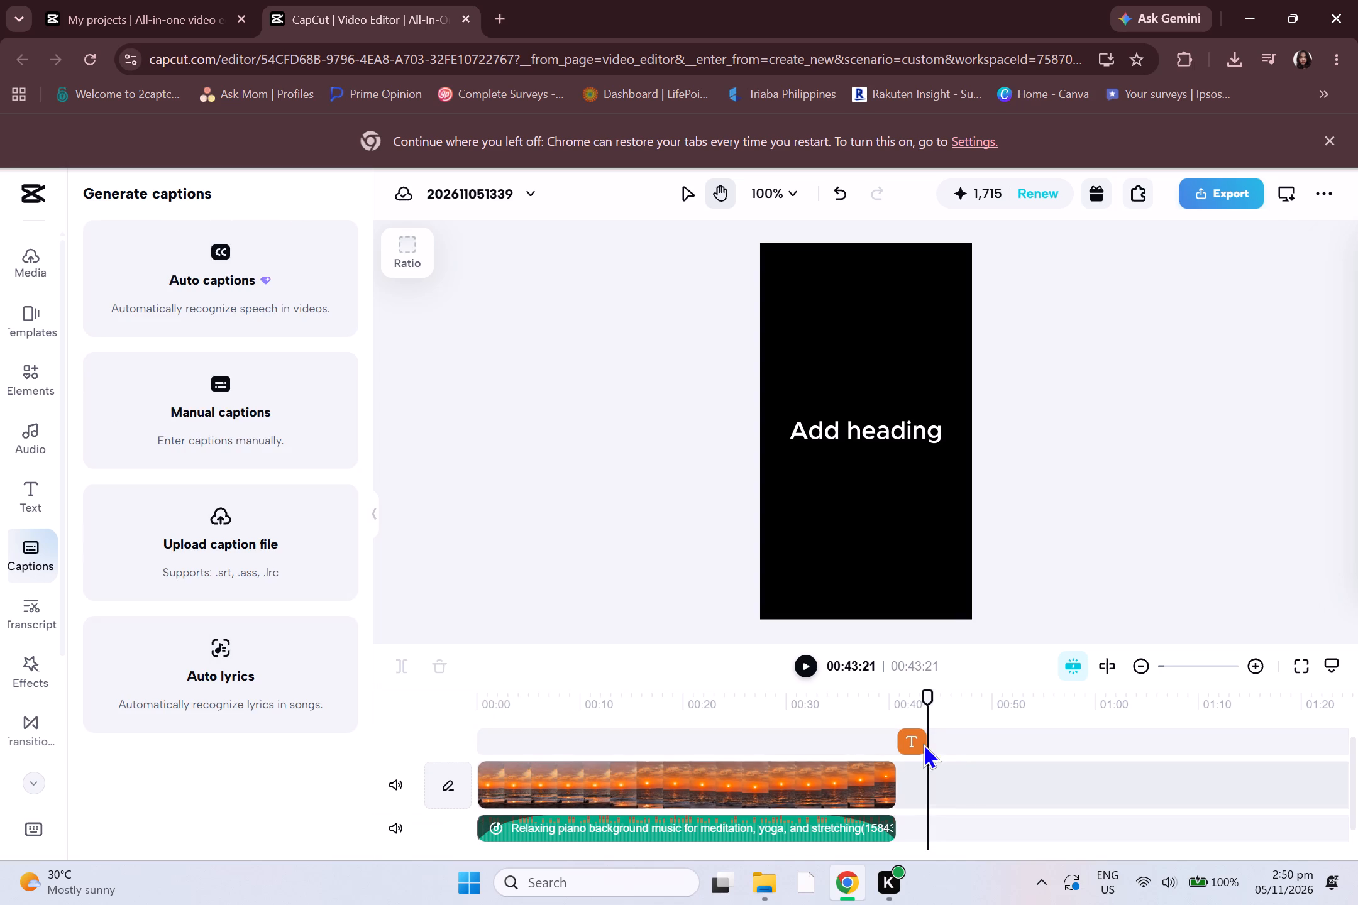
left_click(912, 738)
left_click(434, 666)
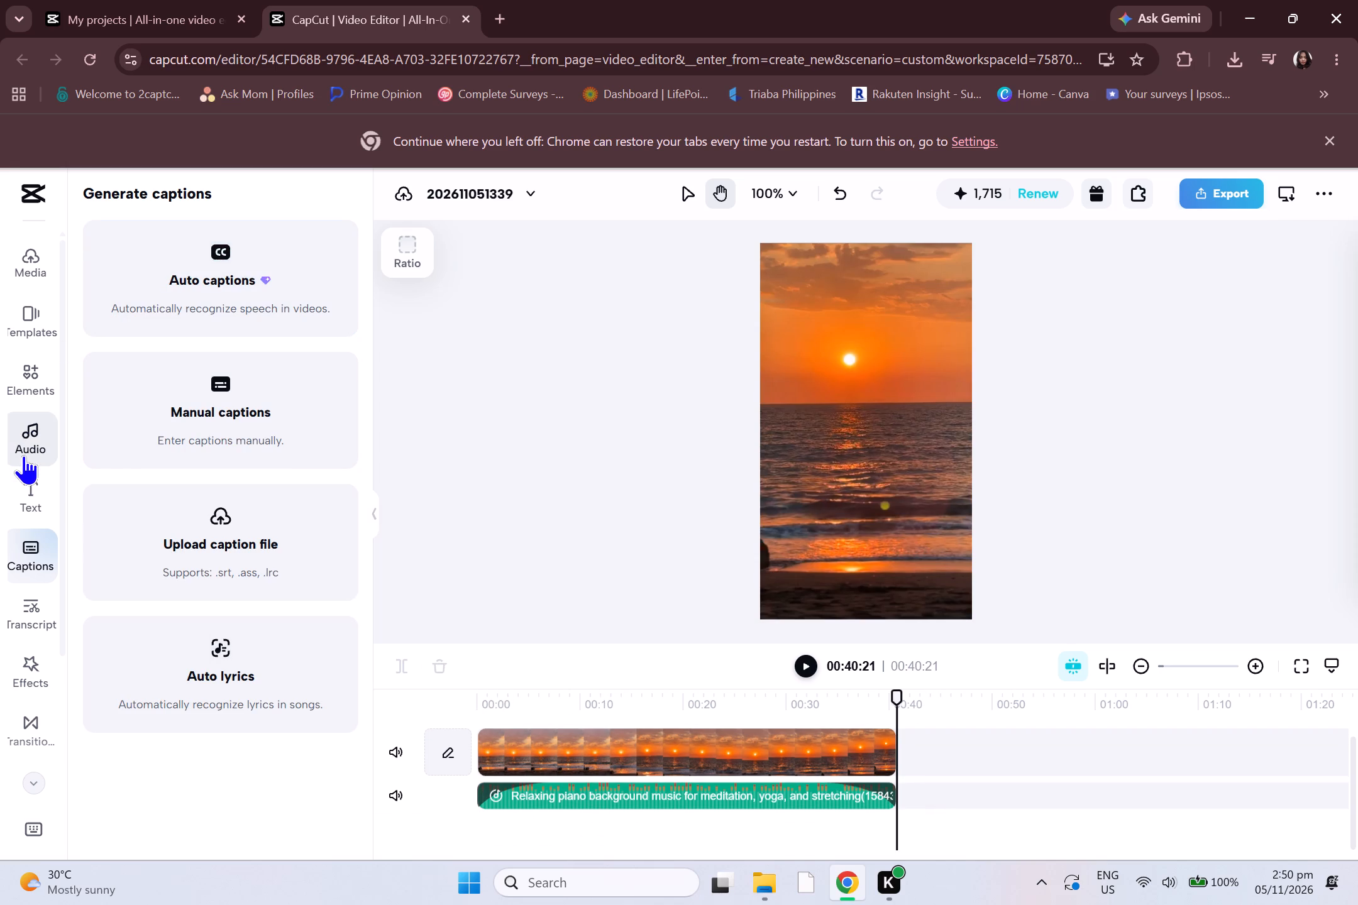
Browse the text template categories, down to Tag, Chapter and Daily, for a suitable style.
left_click(30, 494)
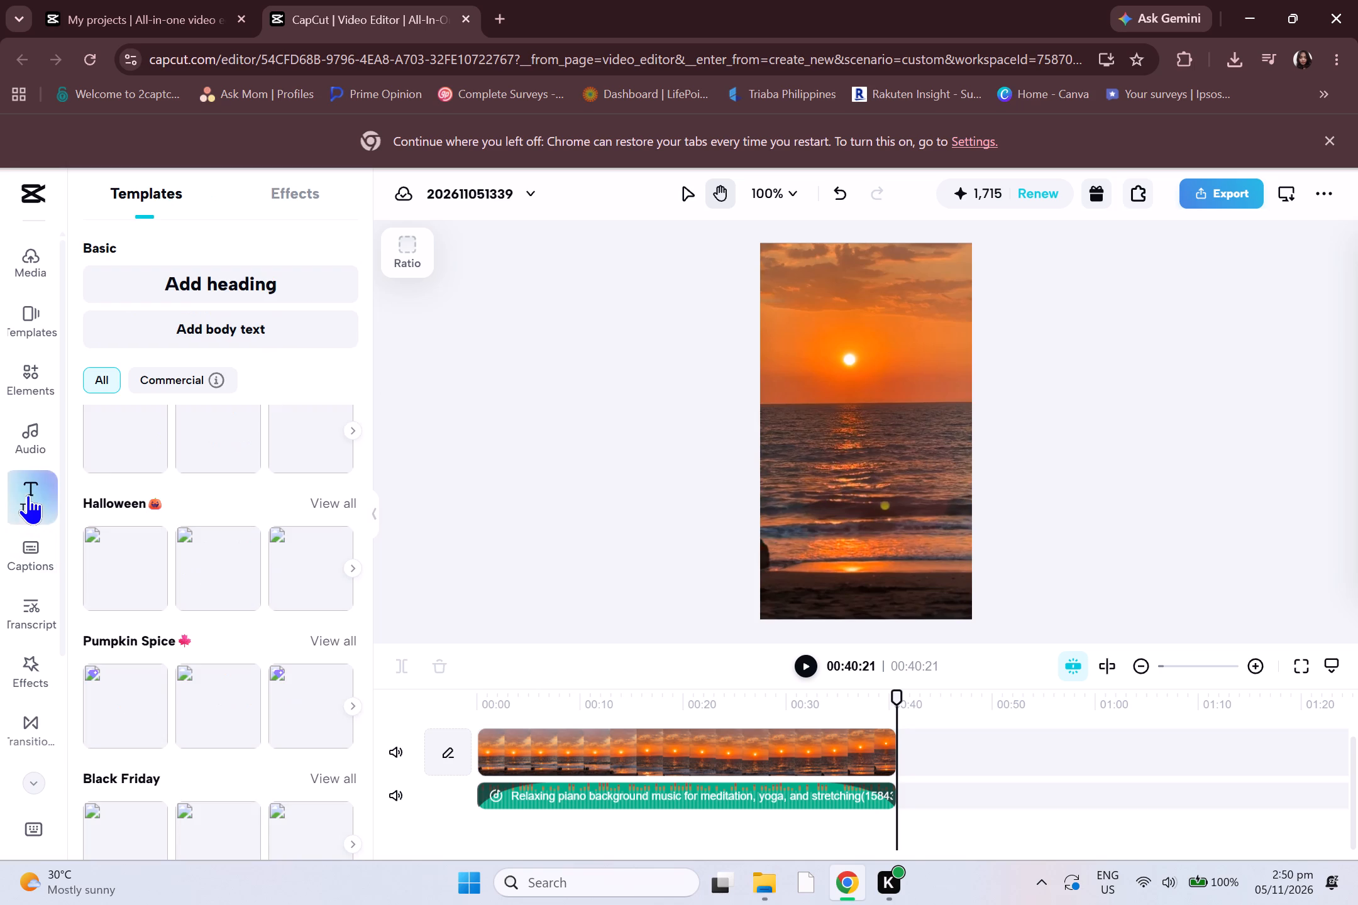
scroll(314, 494, "down", 5)
scroll(271, 543, "down", 2)
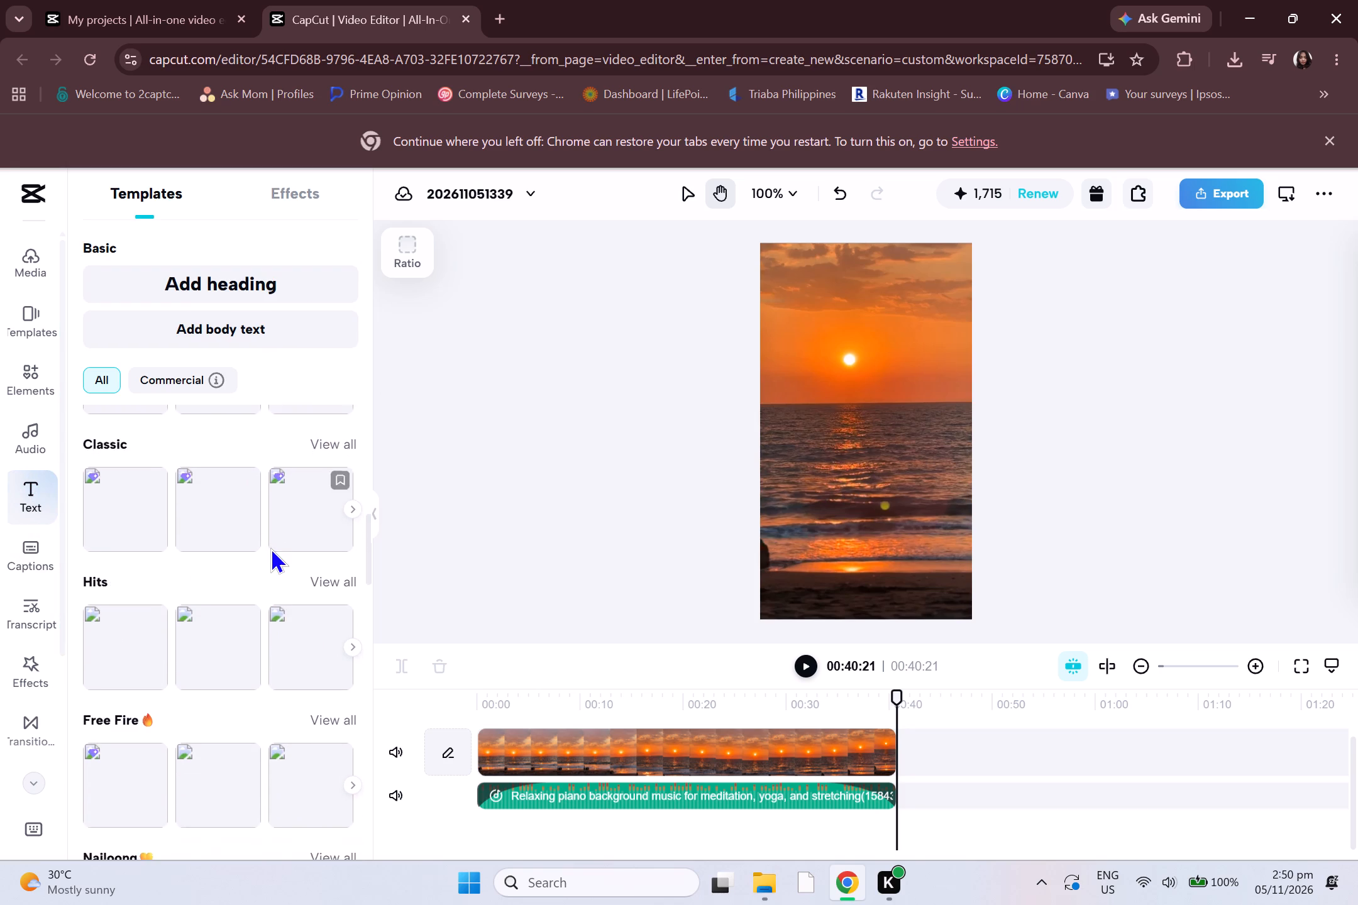
scroll(270, 548, "down", 13)
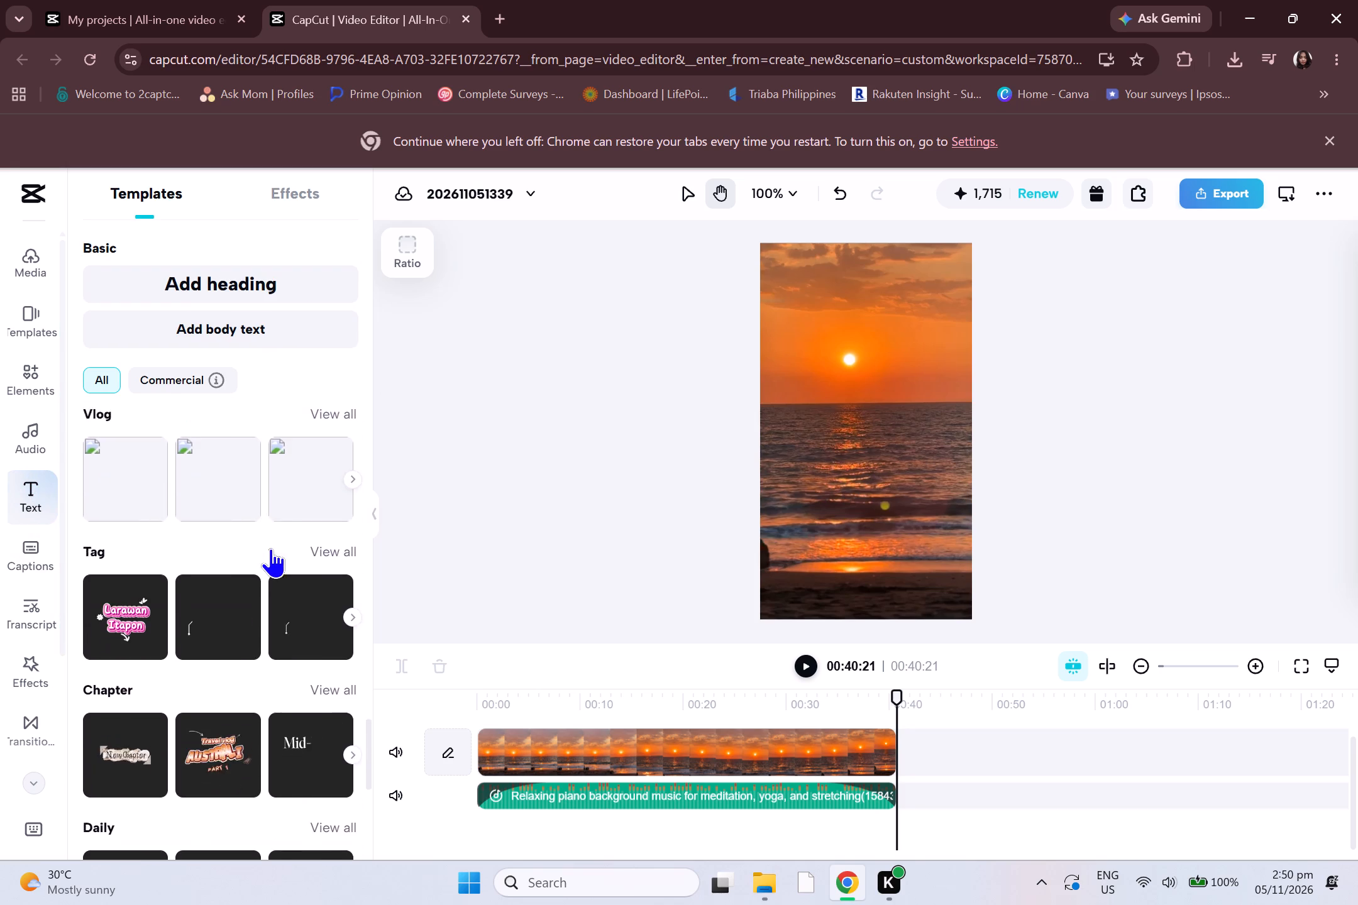
scroll(270, 548, "down", 2)
scroll(271, 548, "up", 2)
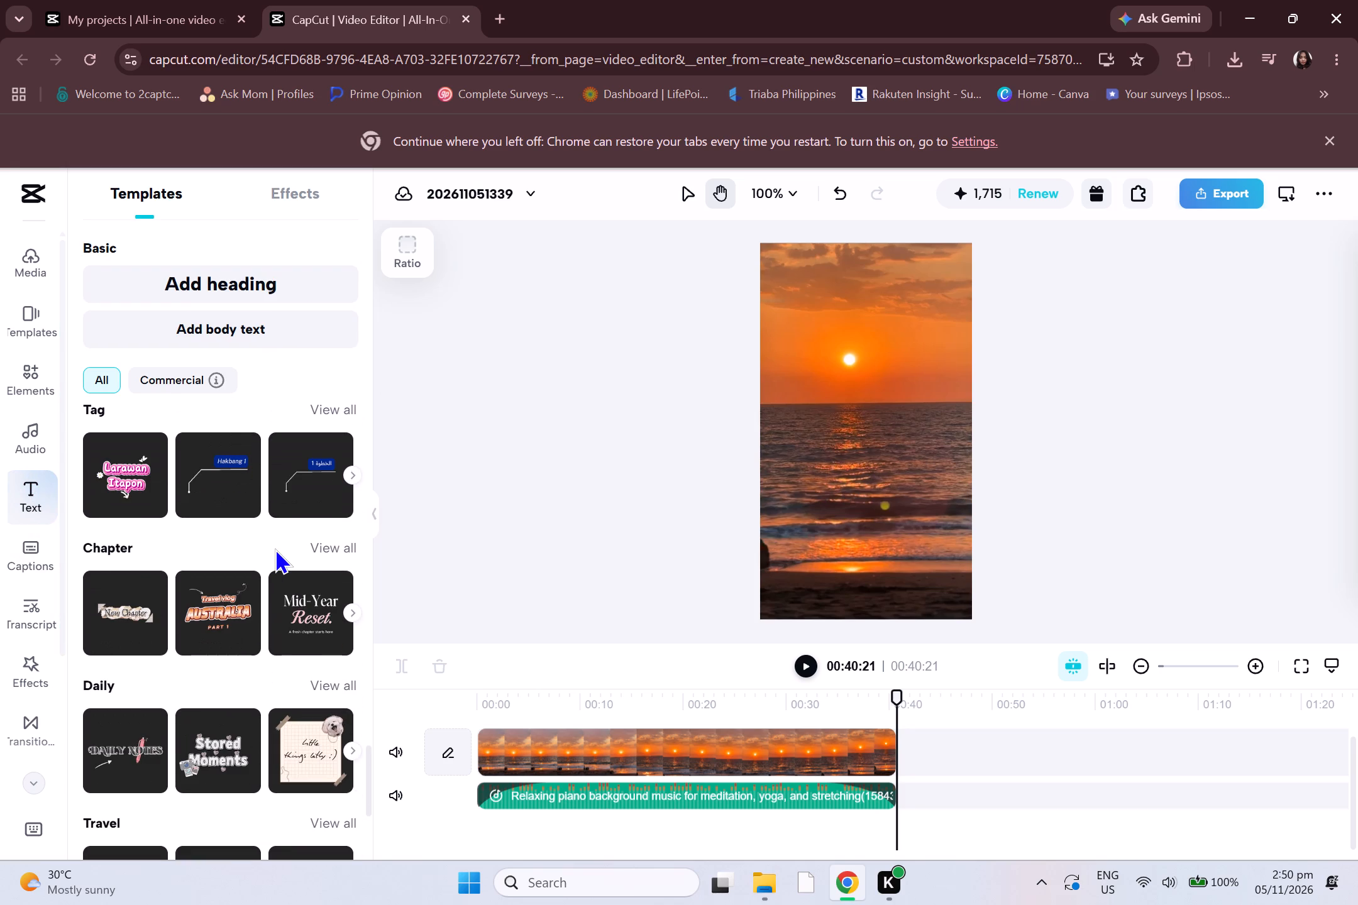
scroll(277, 548, "down", 1)
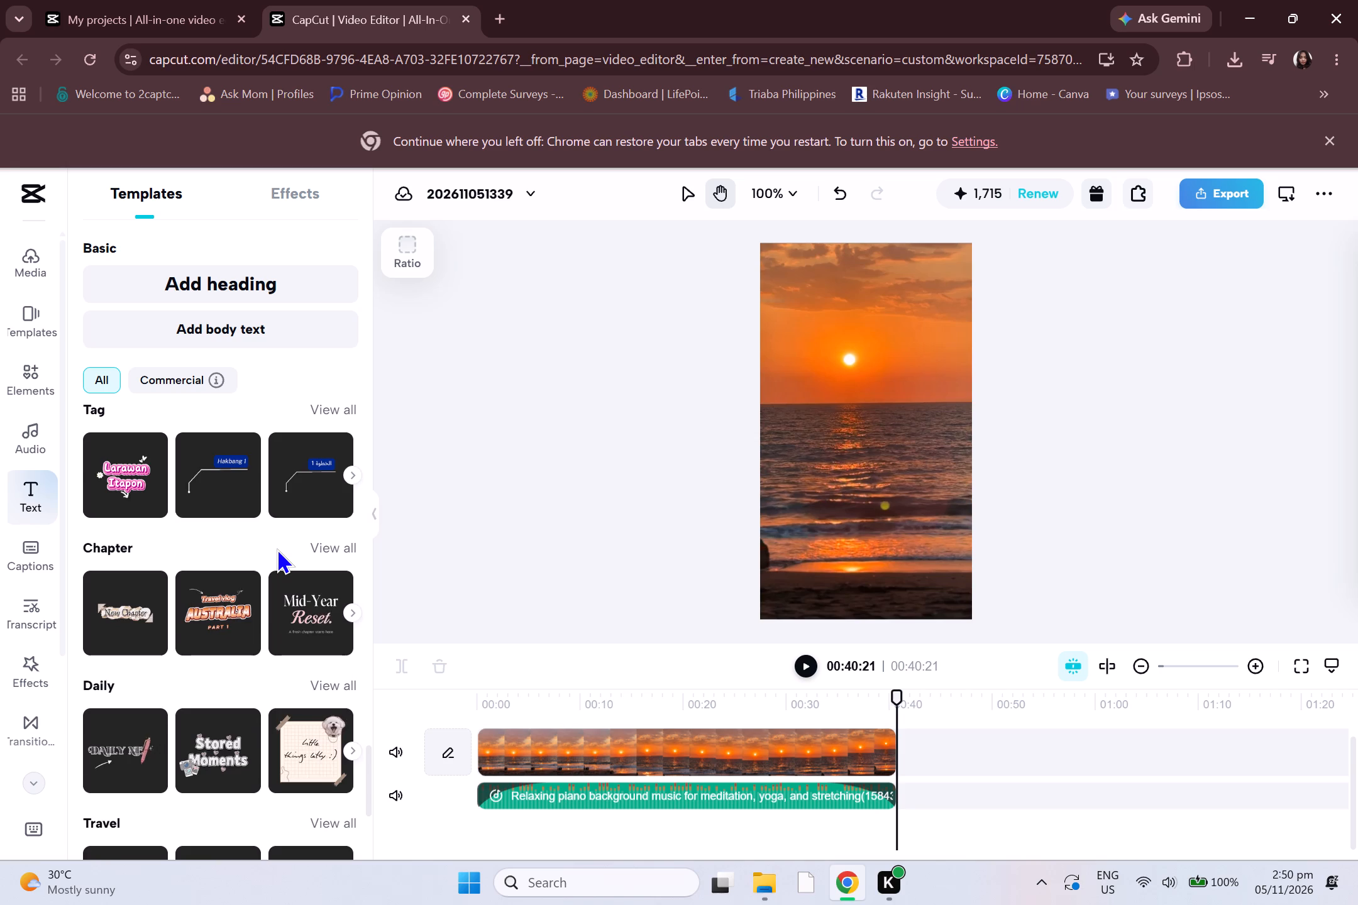
scroll(284, 548, "up", 5)
Filter the text templates to commercial ones and look through the Classic collection for a suitable style.
left_click(185, 374)
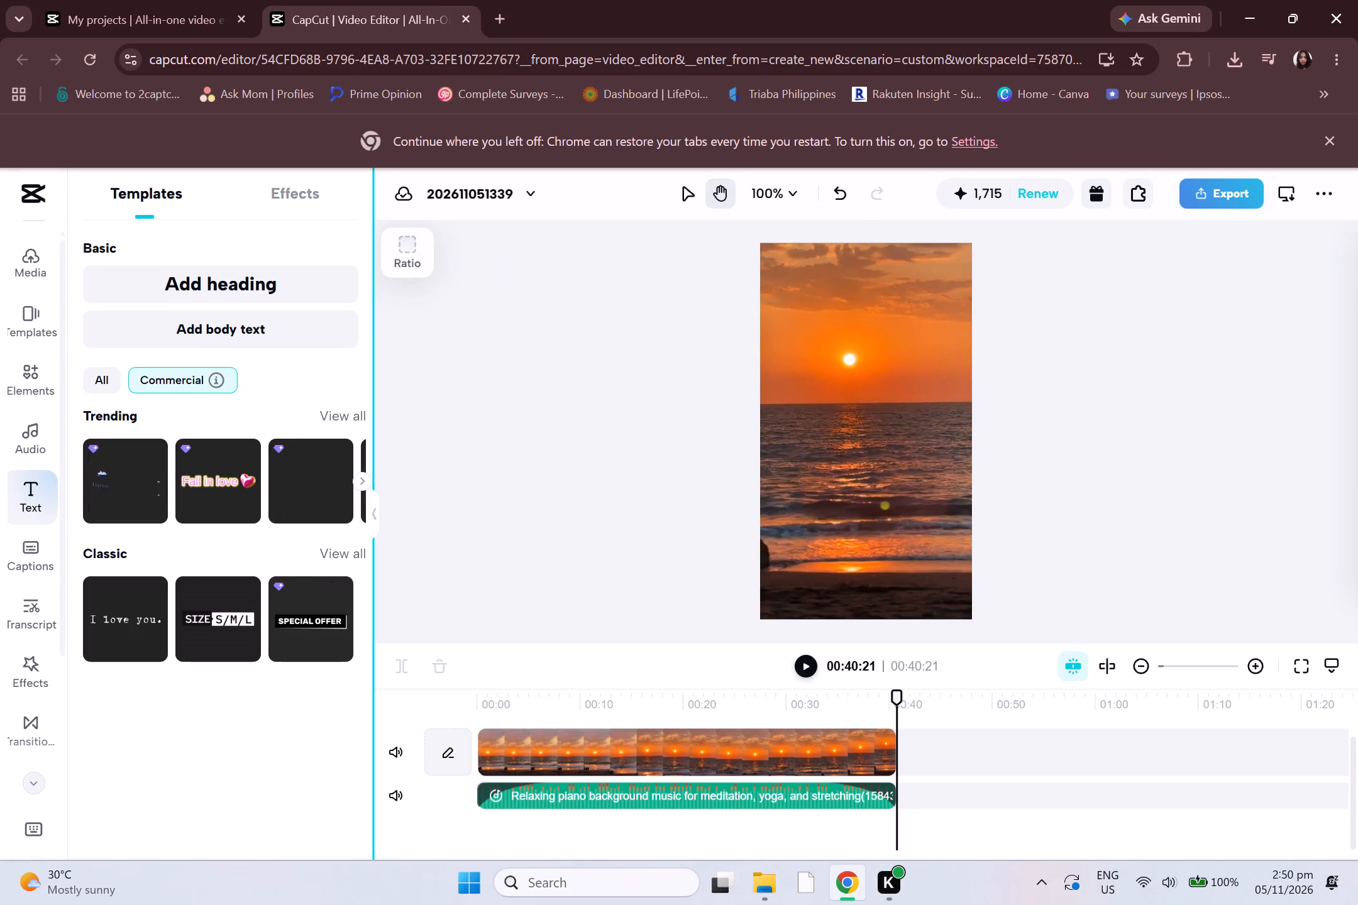
scroll(318, 633, "down", 2)
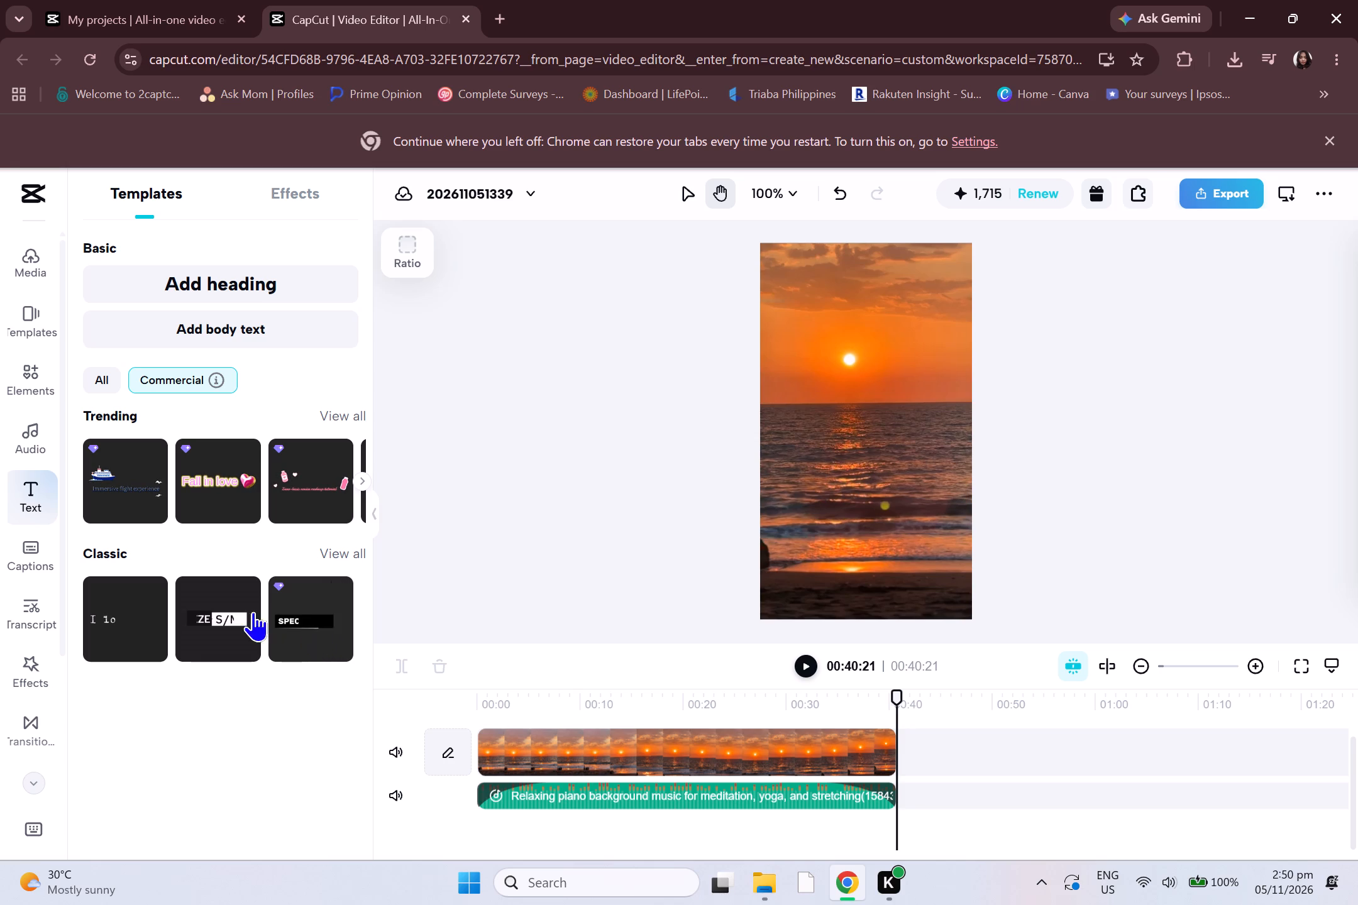
scroll(261, 595, "down", 4)
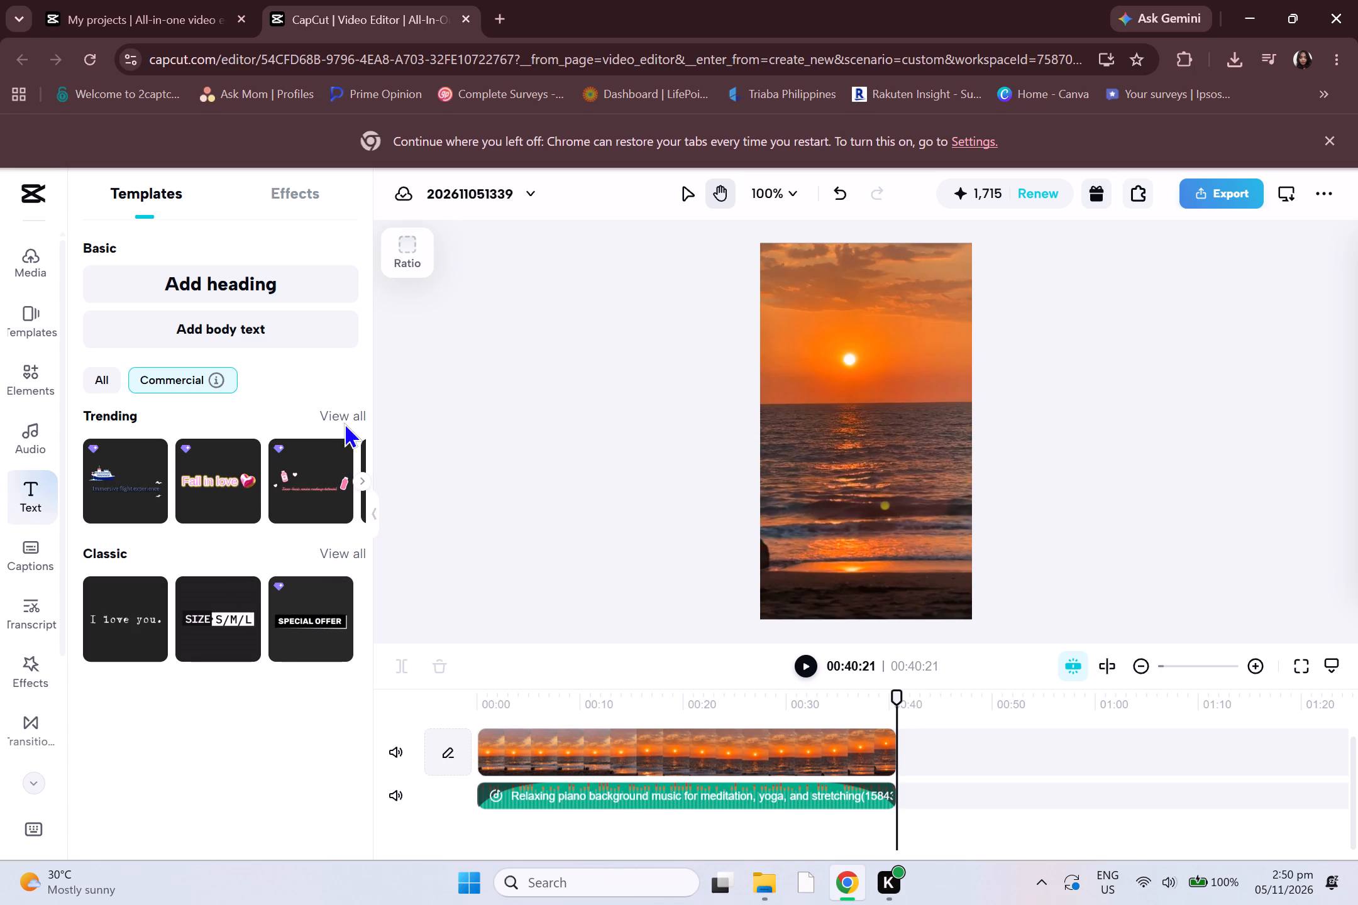
left_click(338, 554)
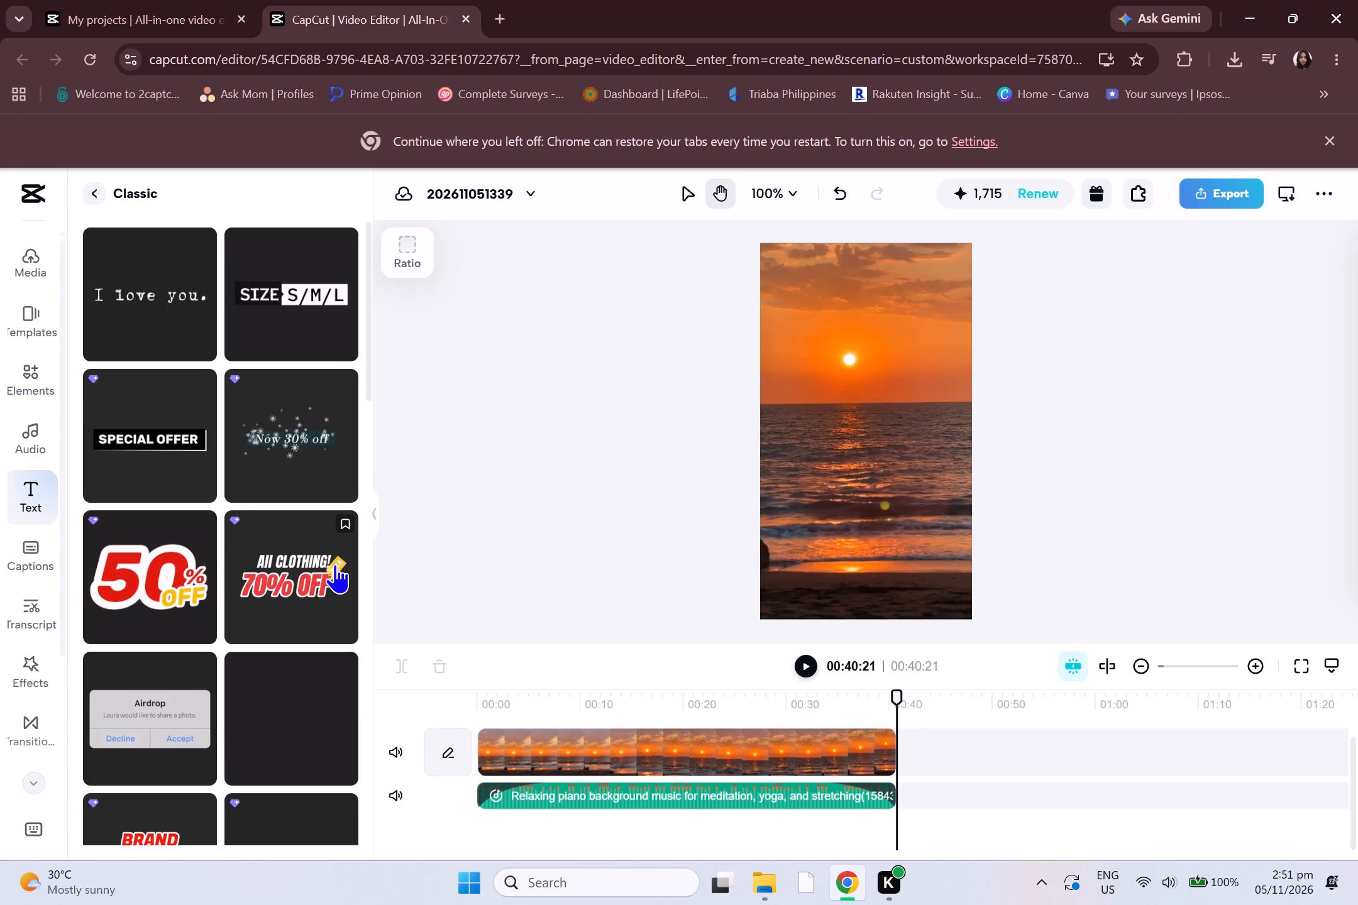
scroll(325, 595, "down", 2)
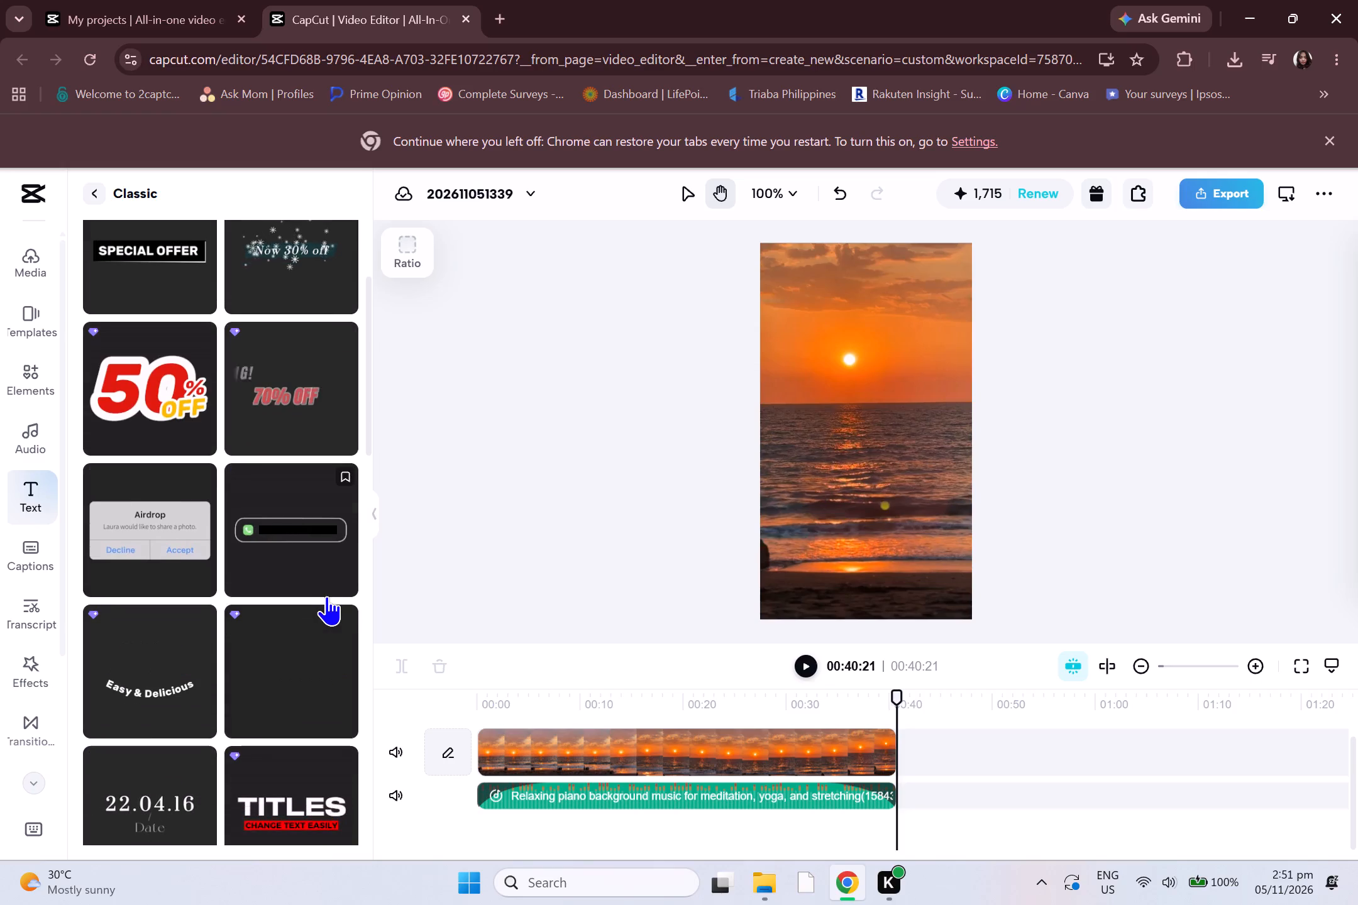
scroll(331, 598, "down", 1)
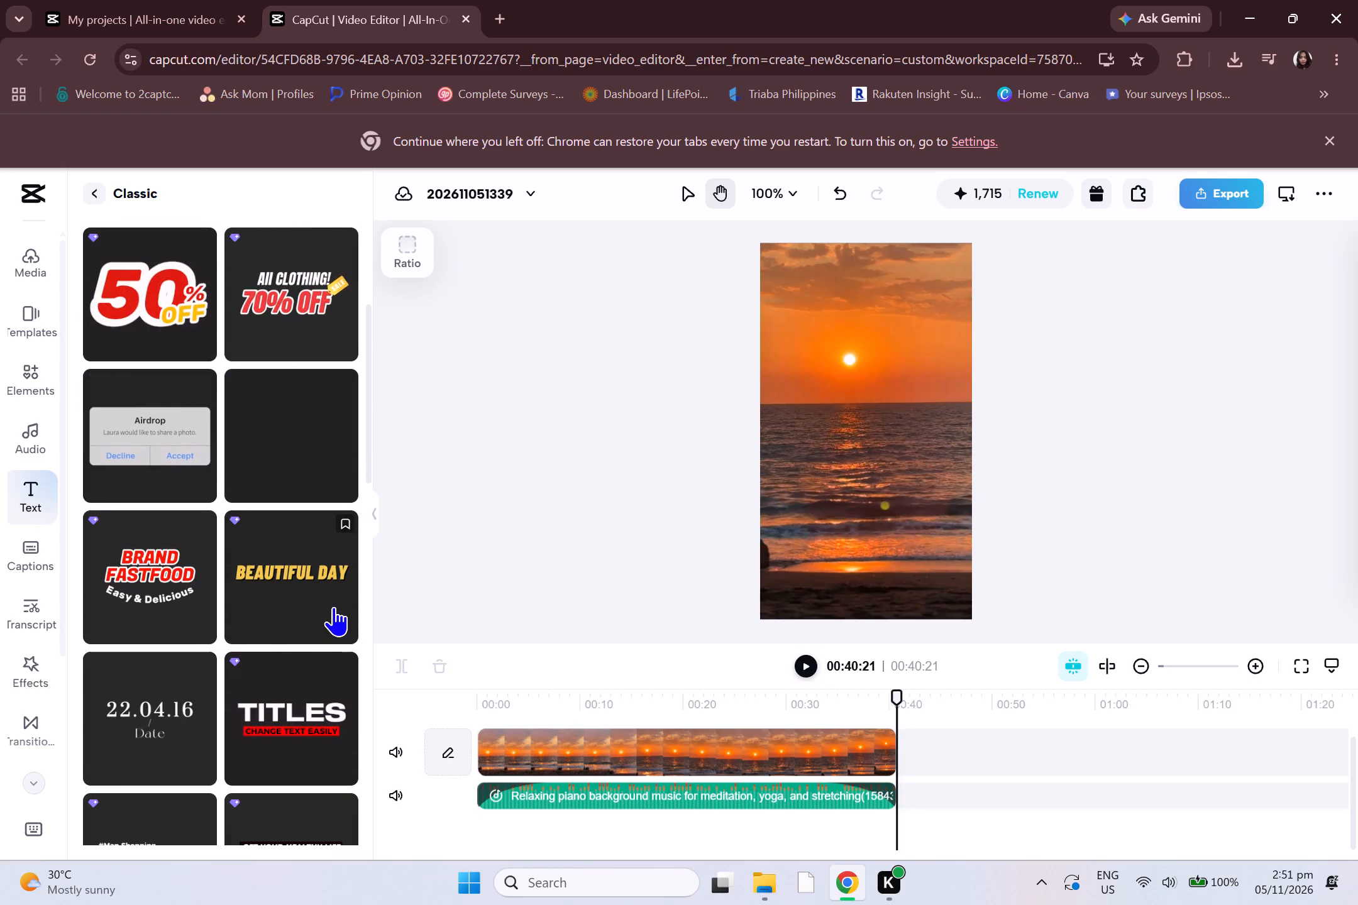
scroll(333, 606, "down", 2)
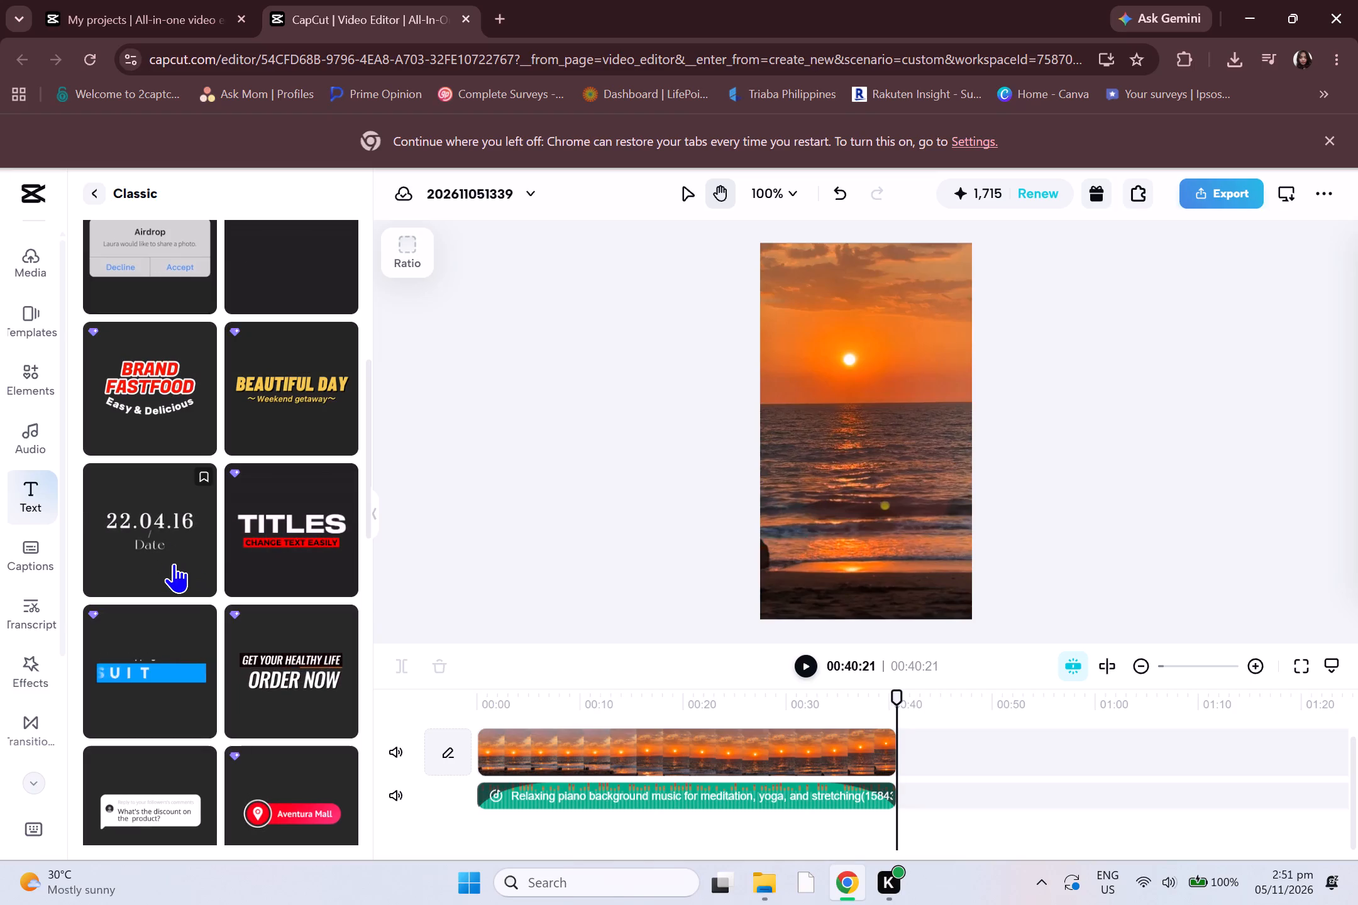
scroll(303, 641, "down", 1)
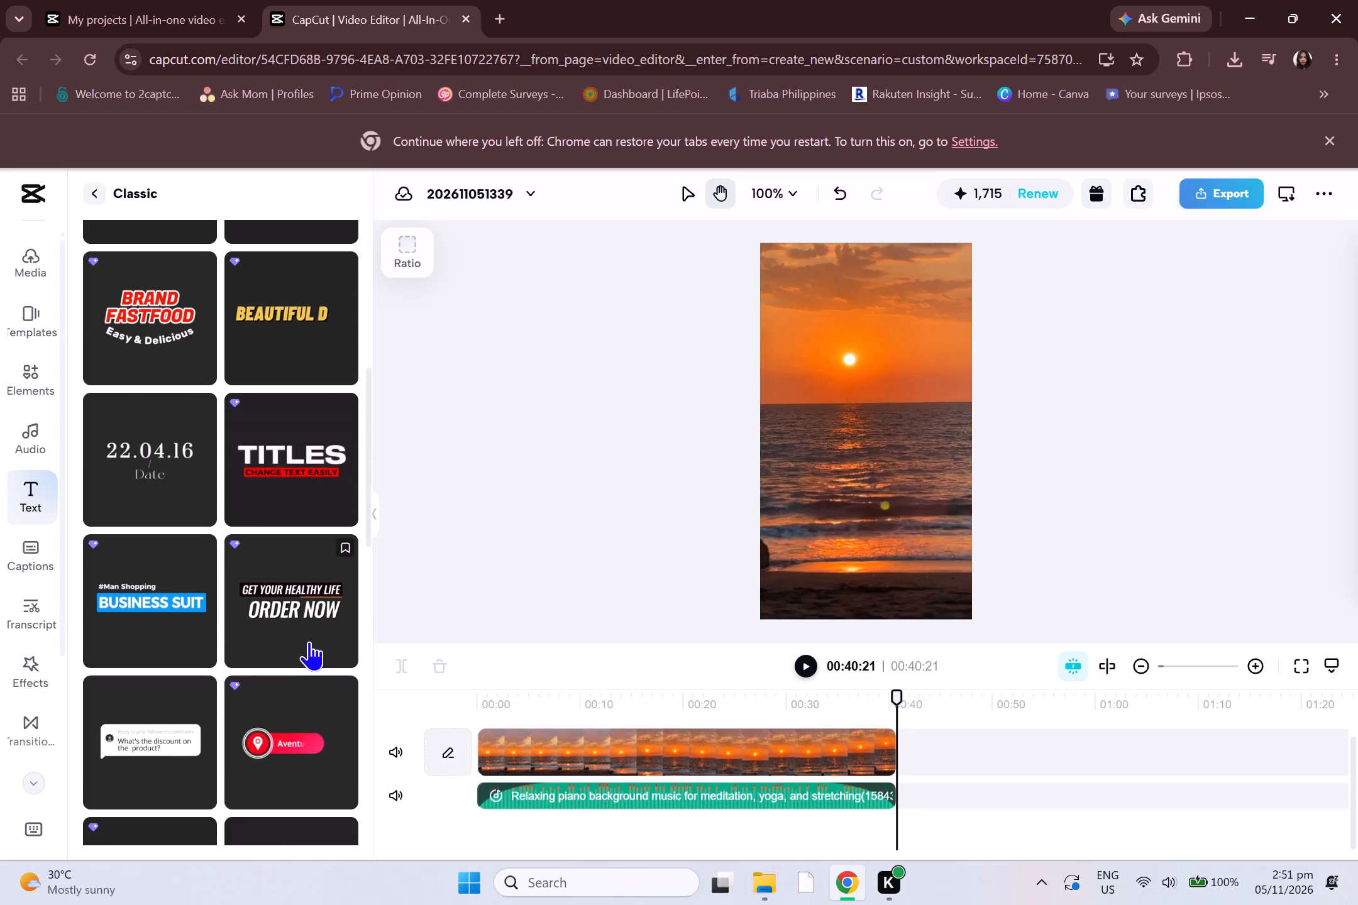
scroll(268, 622, "down", 1)
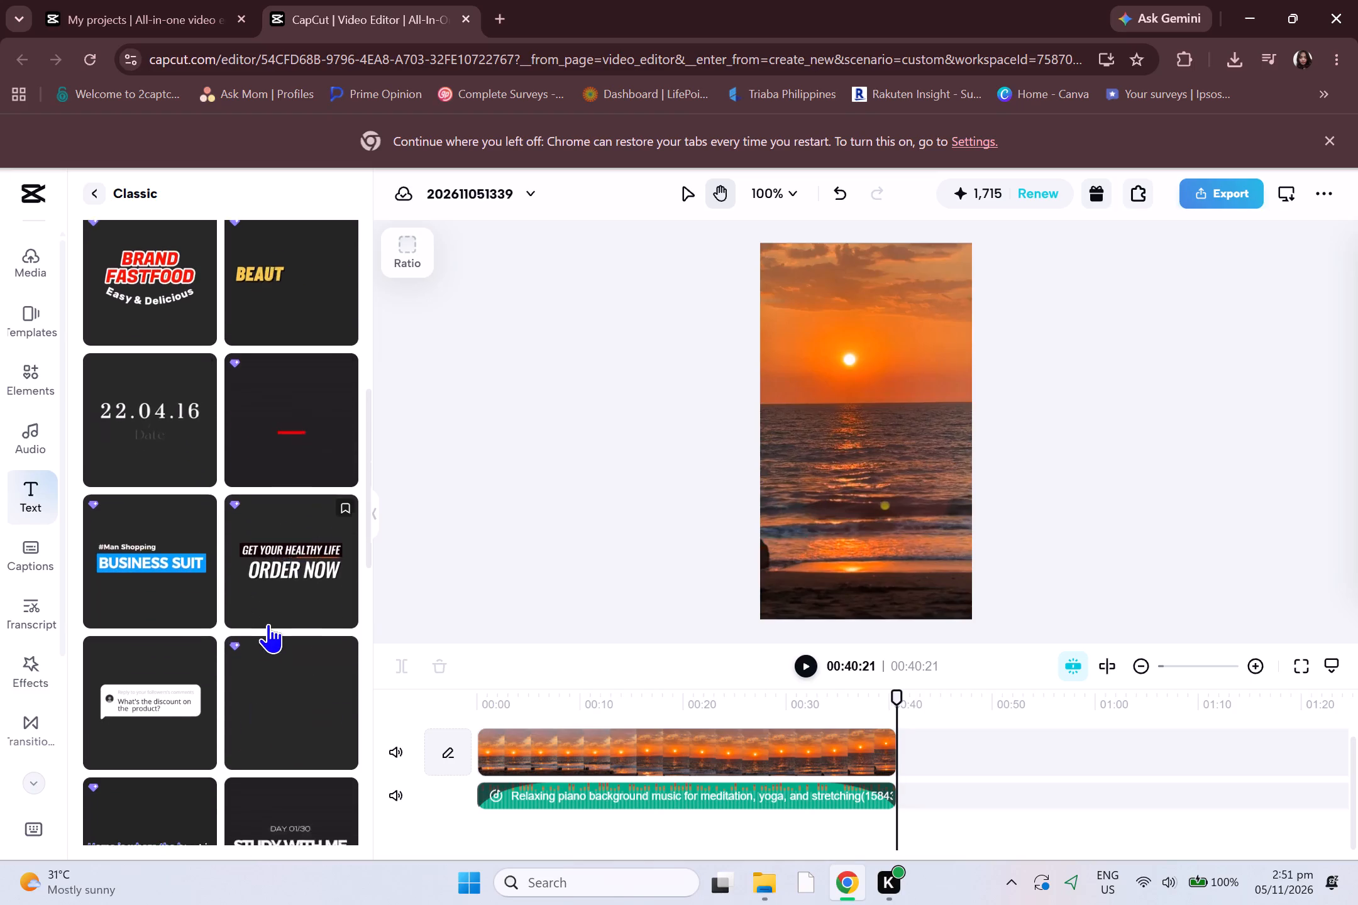
scroll(274, 623, "down", 4)
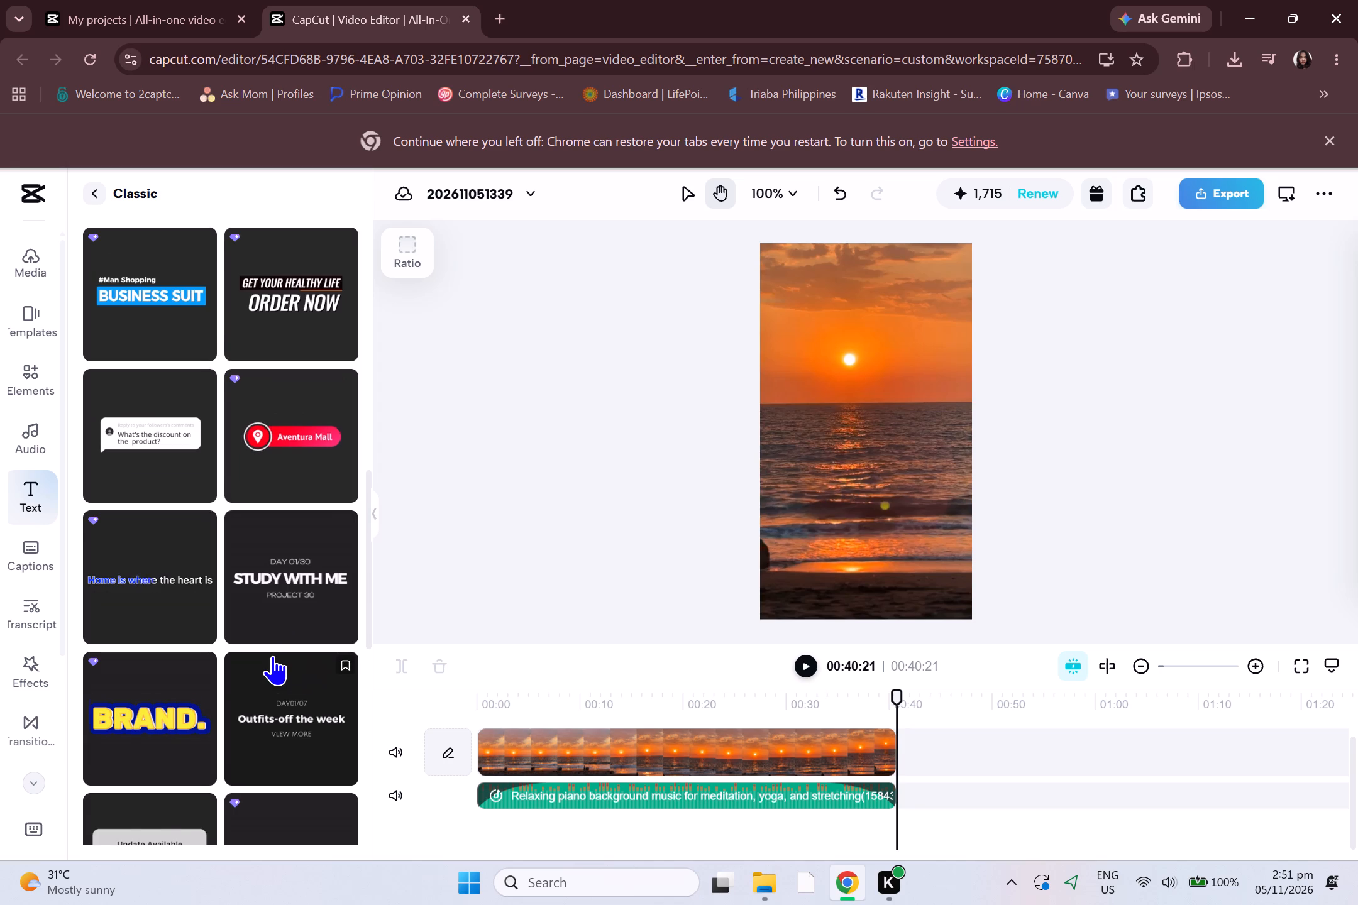
scroll(272, 655, "down", 1)
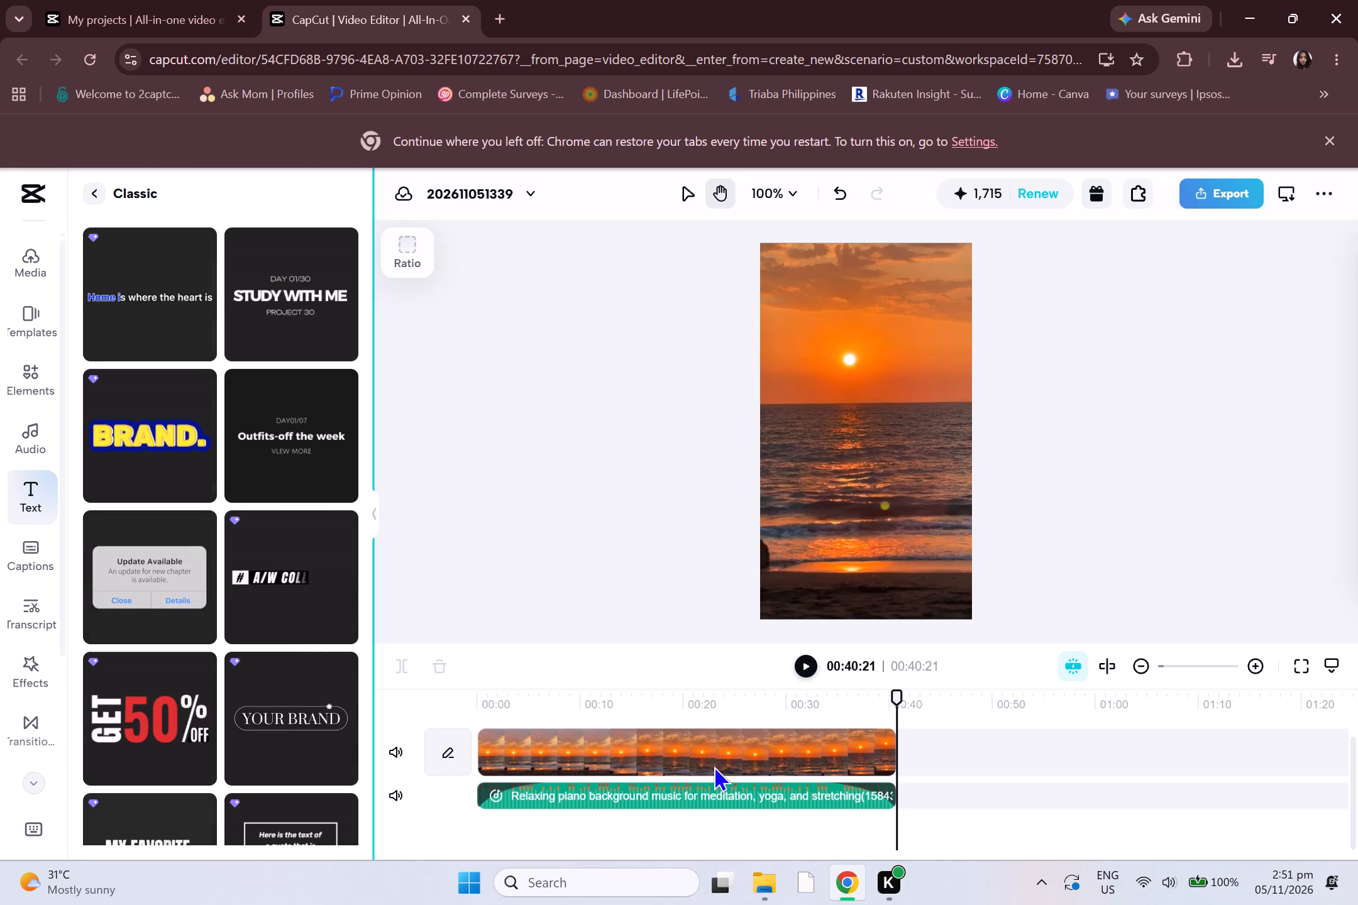
scroll(187, 639, "down", 2)
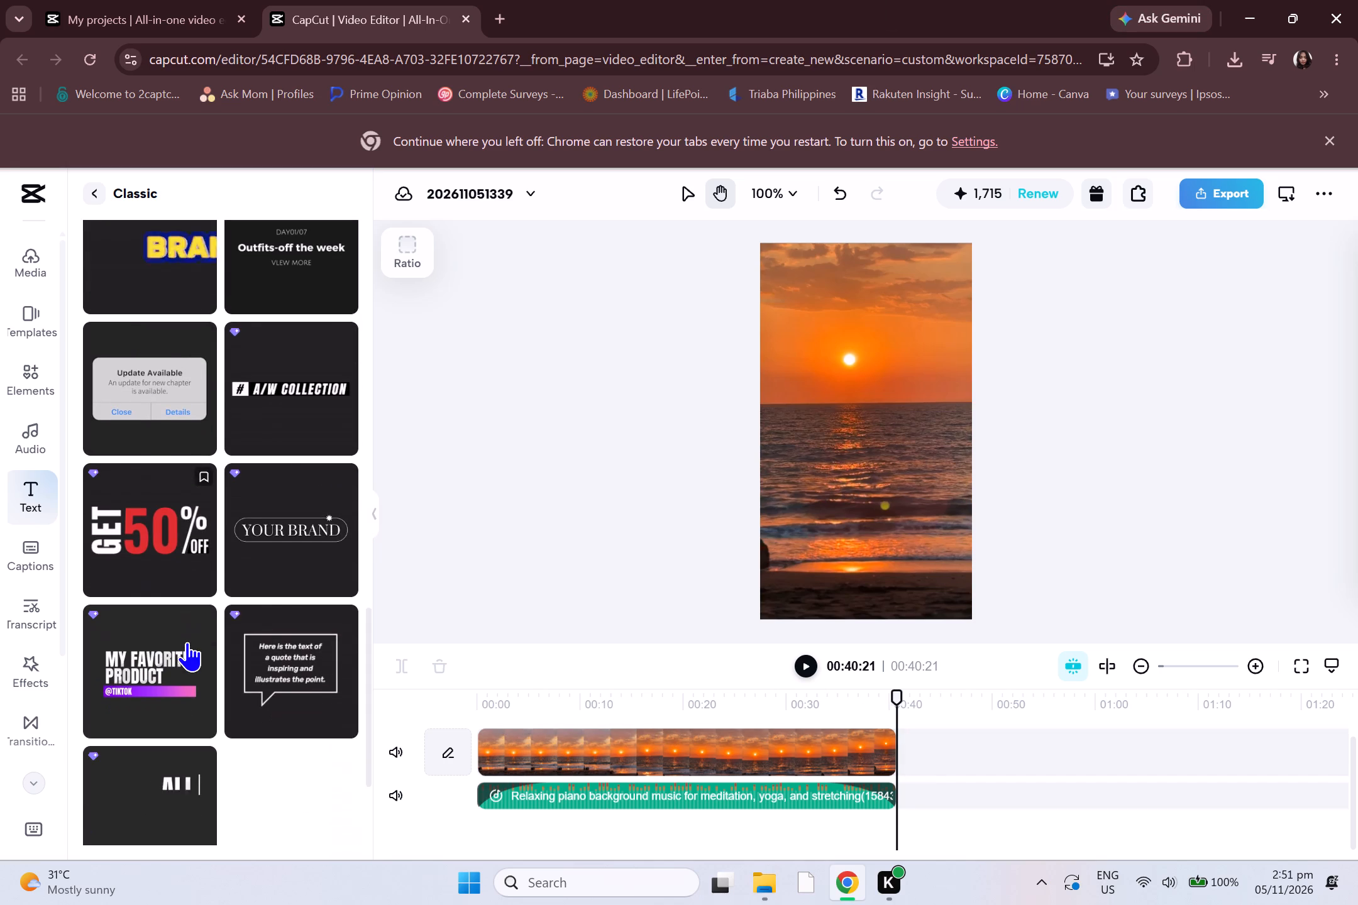
scroll(187, 642, "down", 1)
scroll(348, 563, "down", 1)
scroll(306, 490, "down", 2)
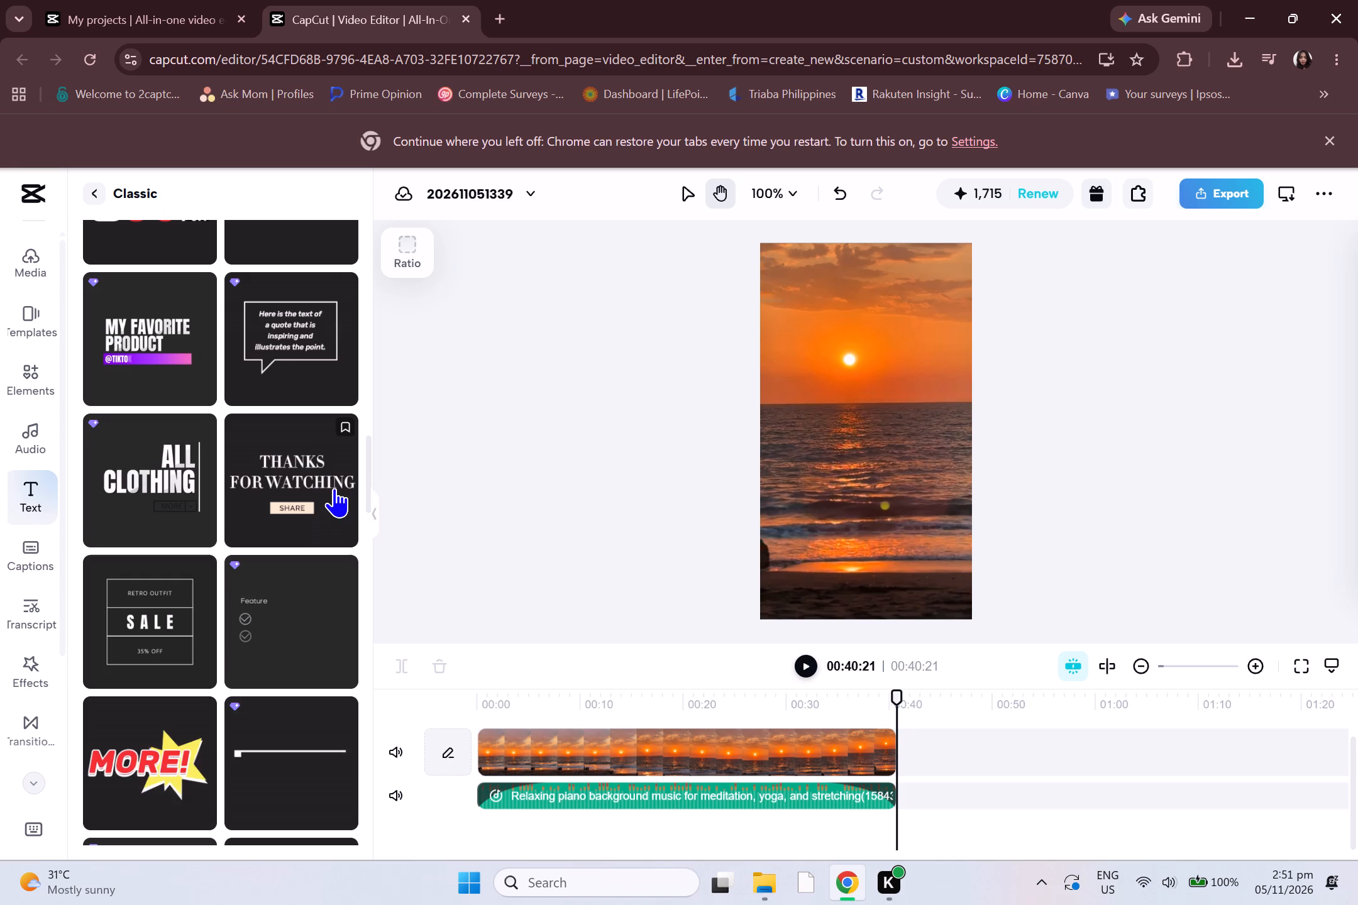
scroll(324, 481, "down", 1)
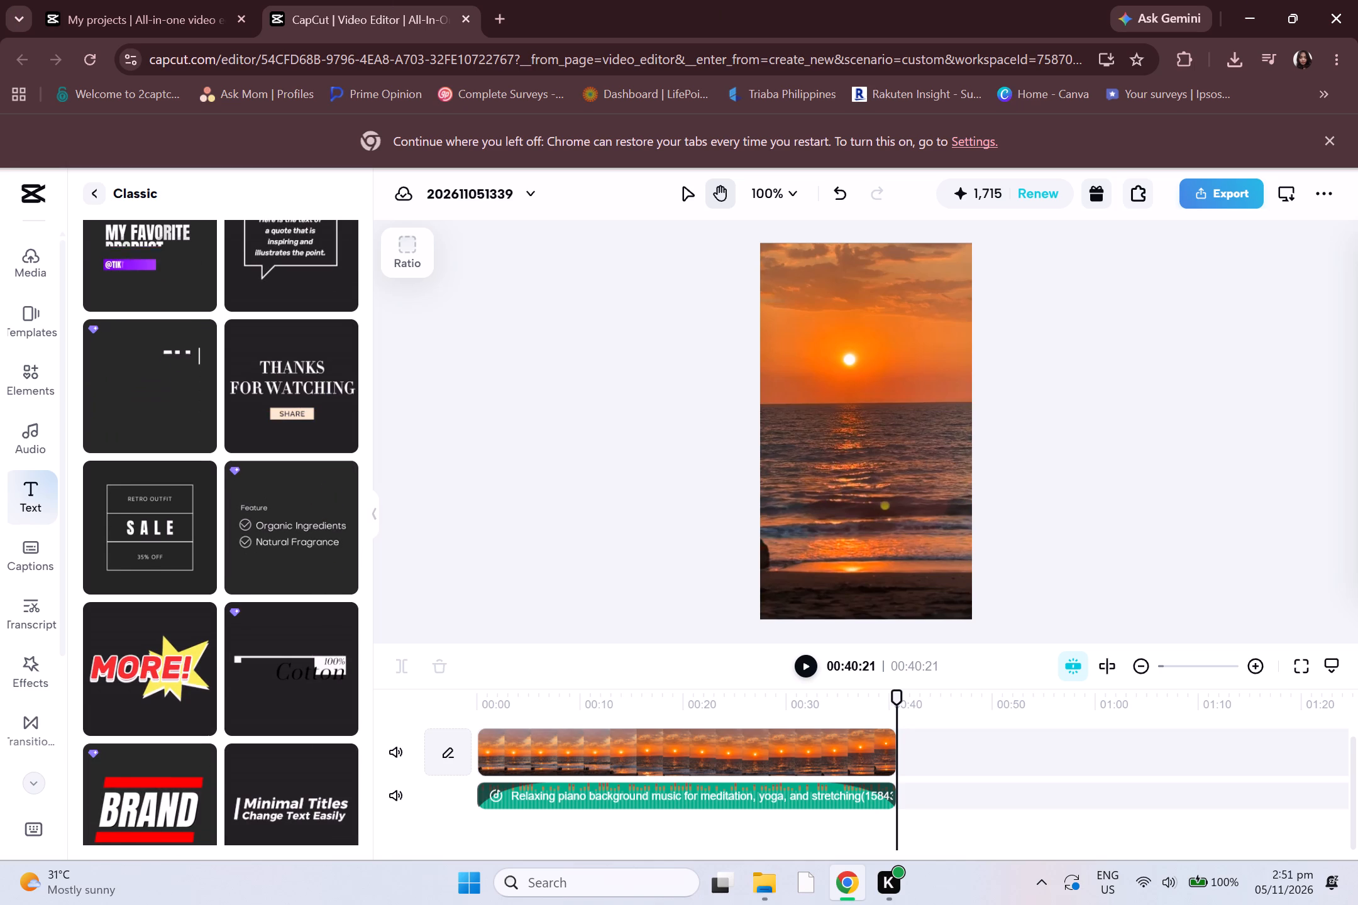
scroll(251, 466, "down", 1)
scroll(288, 573, "down", 1)
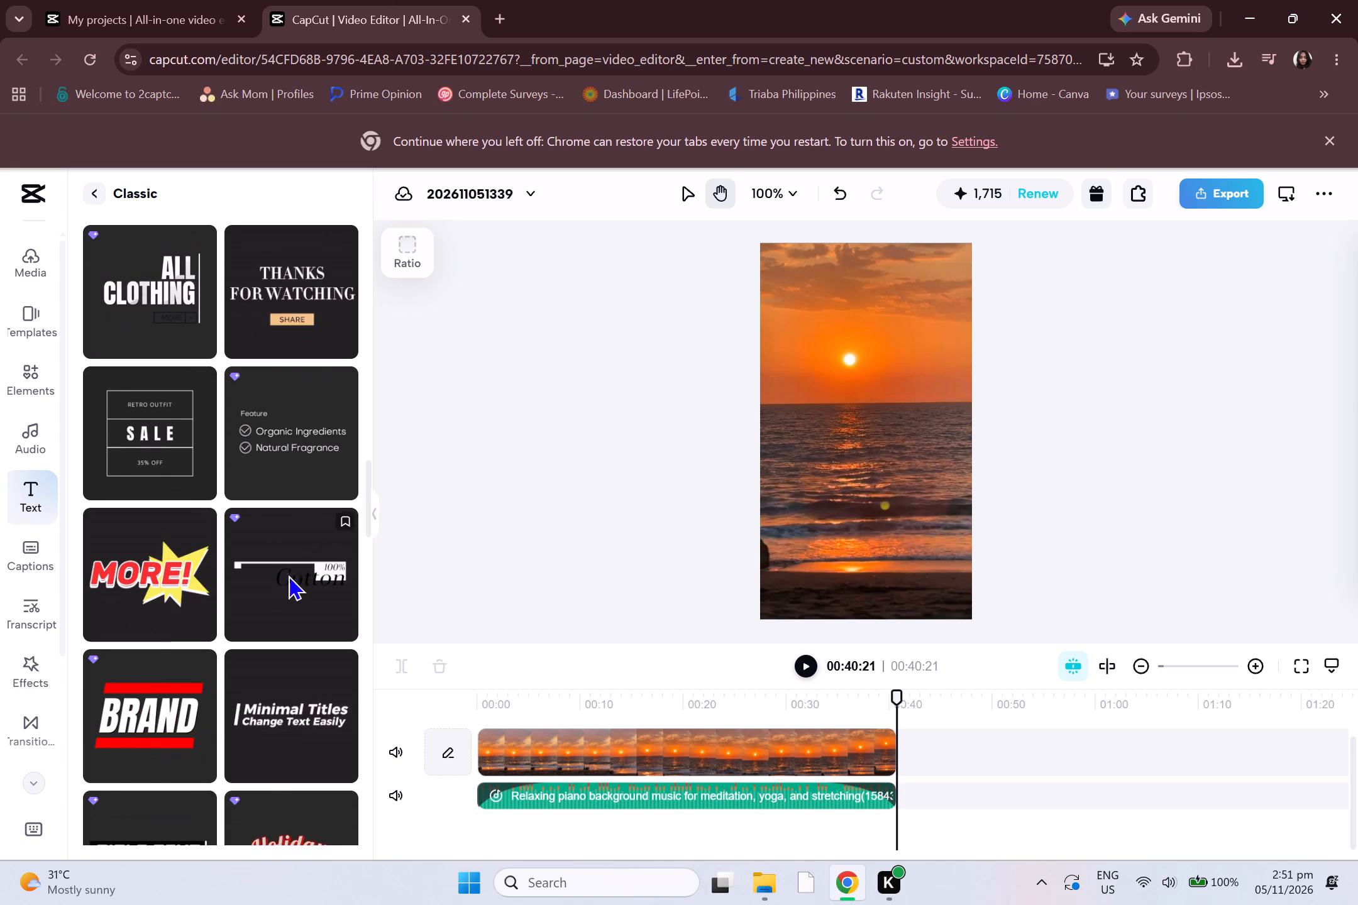
scroll(273, 653, "down", 2)
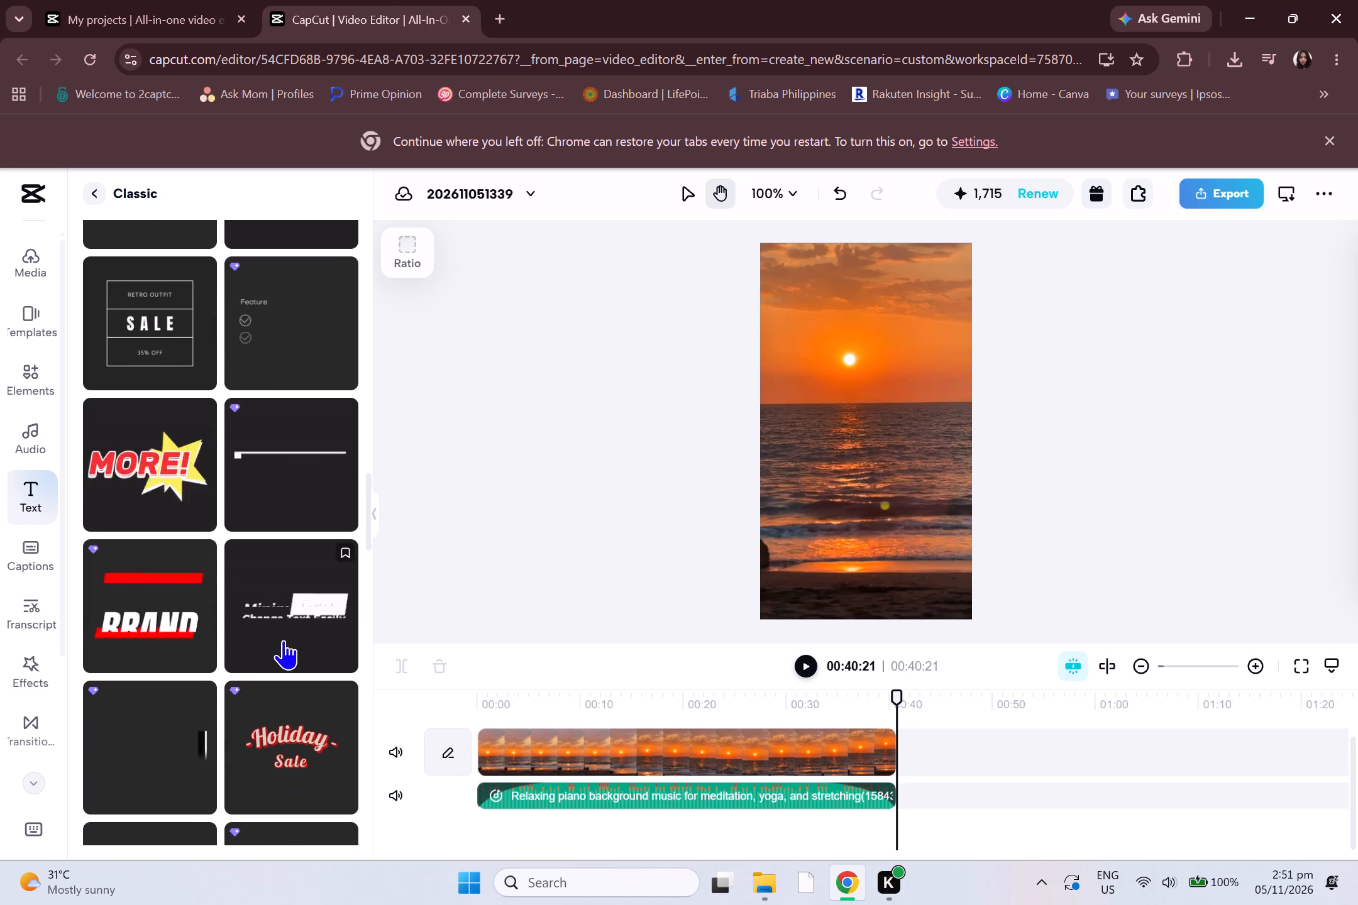
scroll(293, 636, "down", 1)
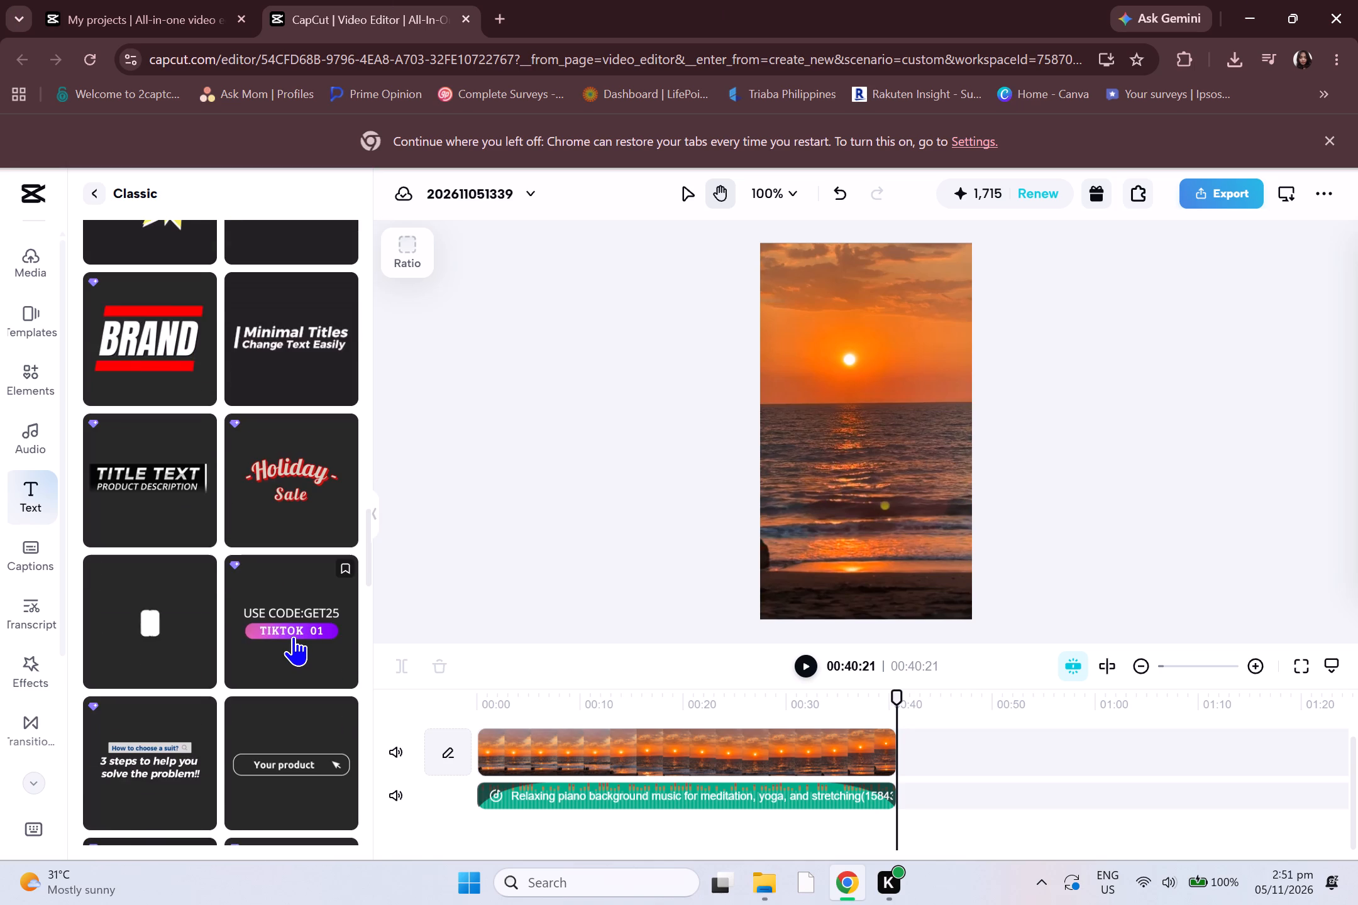
scroll(293, 636, "down", 3)
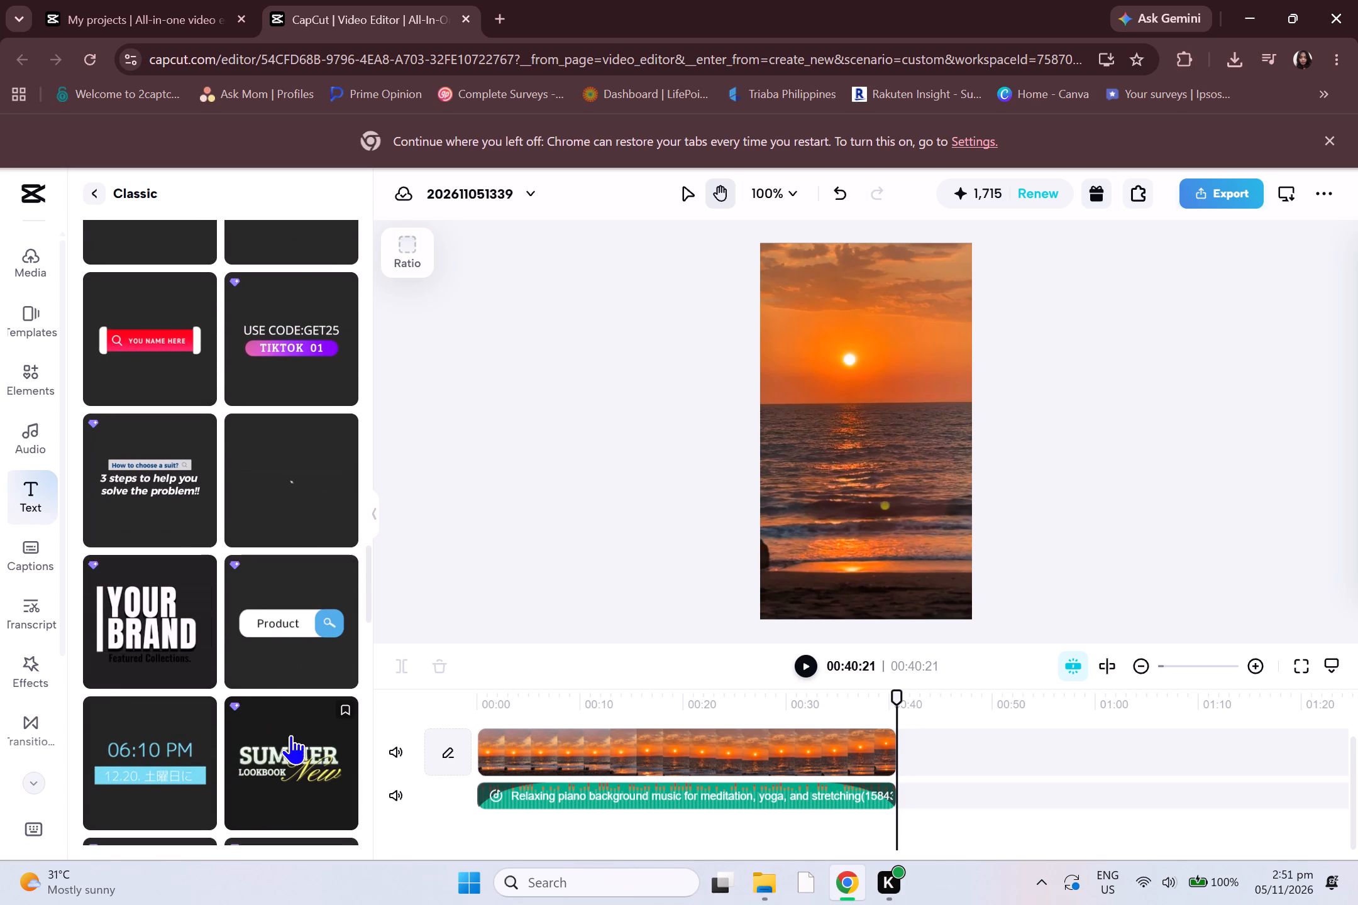
scroll(184, 746, "down", 3)
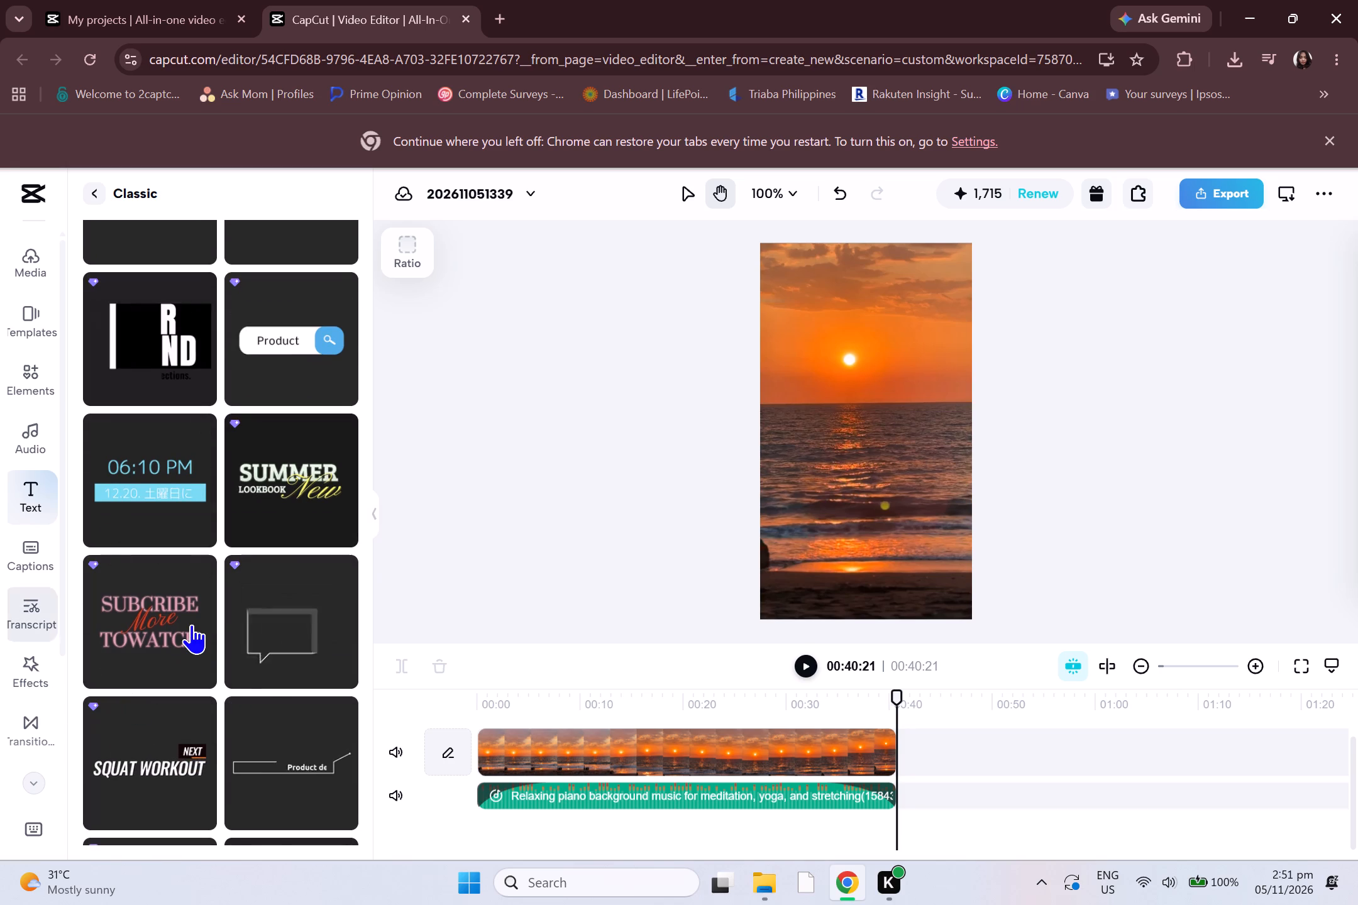
scroll(205, 674, "down", 1)
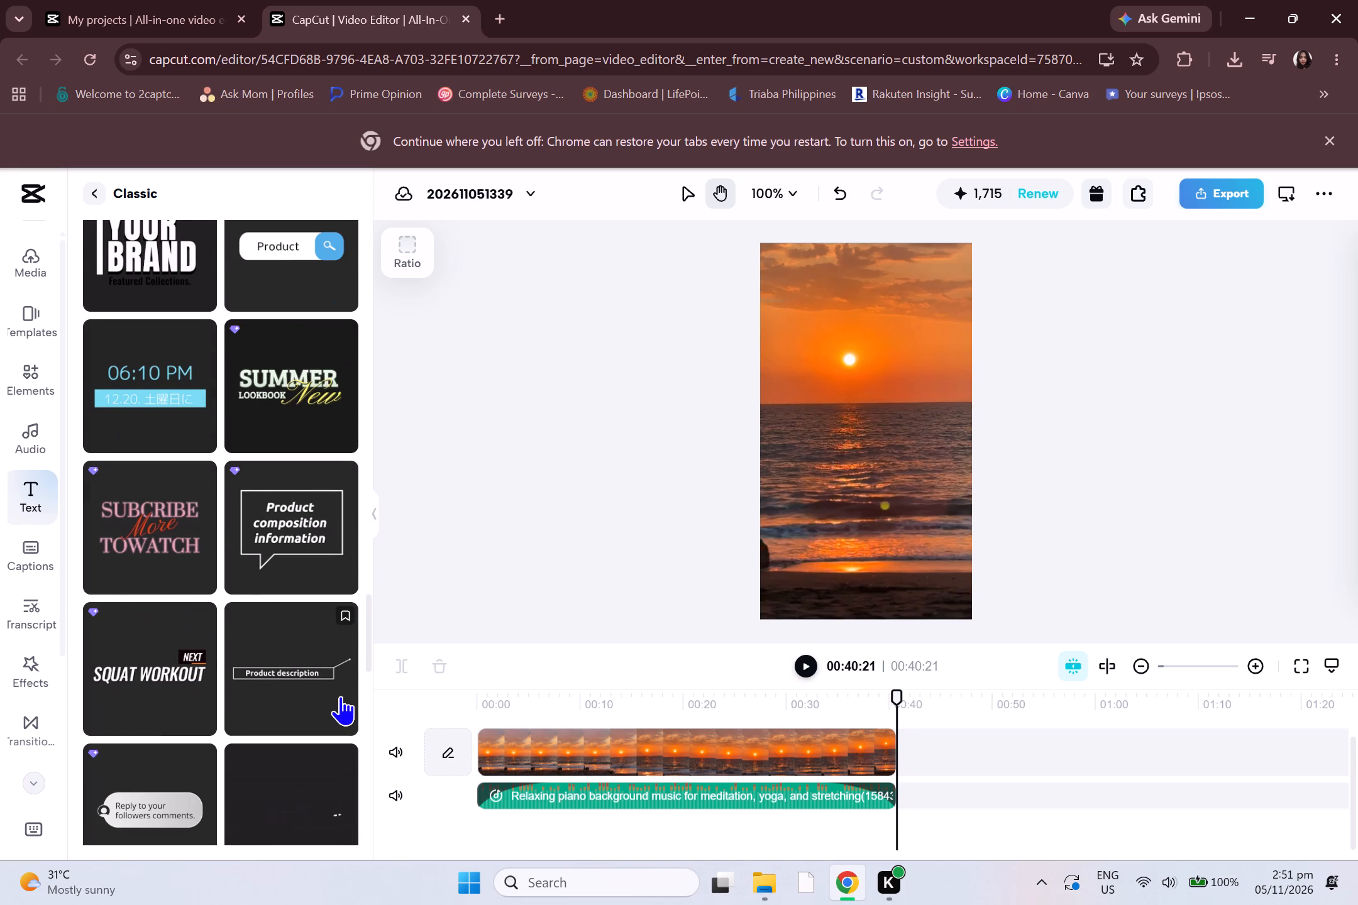
scroll(340, 696, "down", 2)
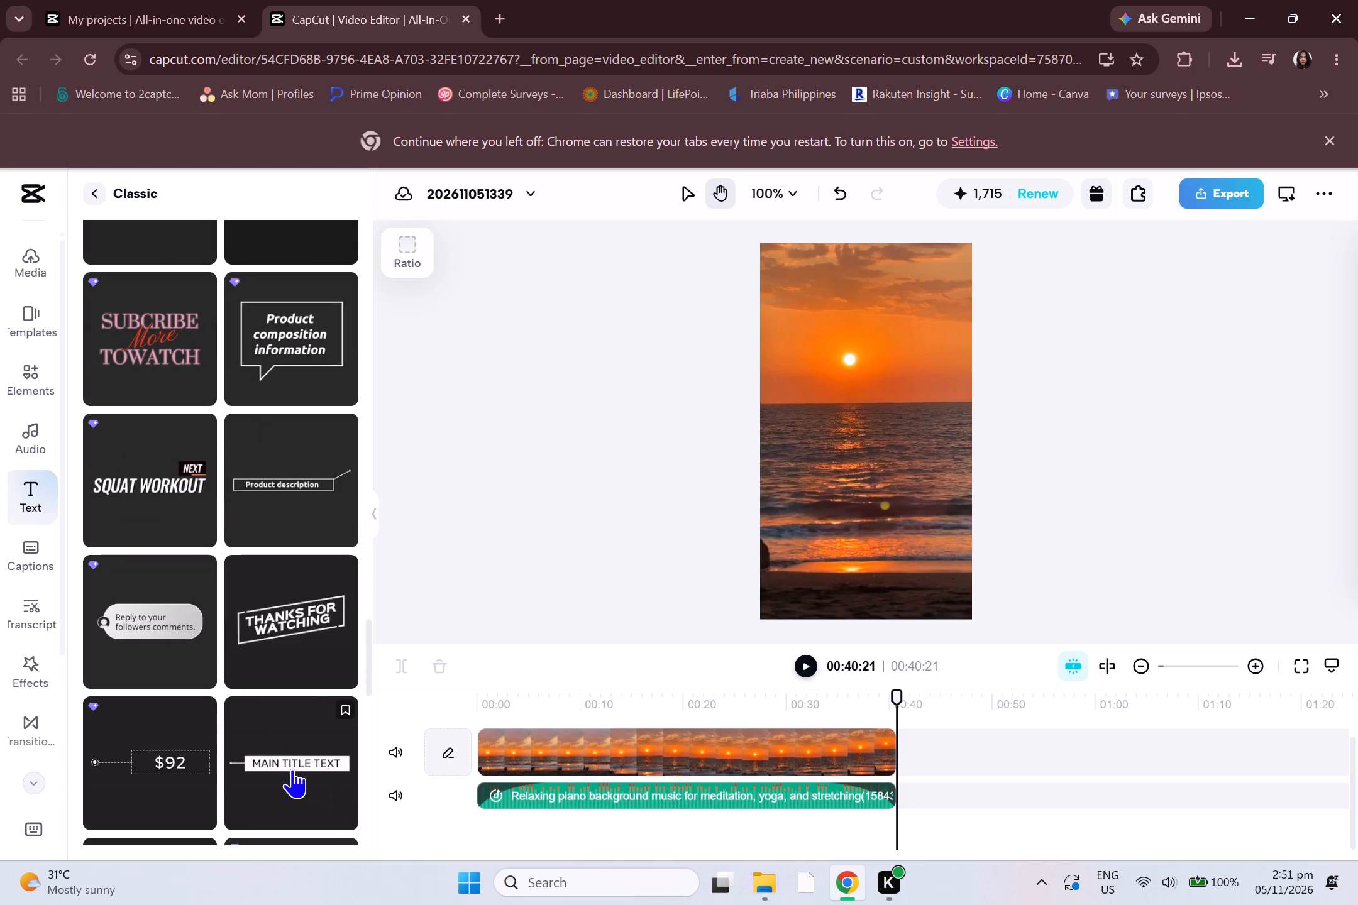
scroll(294, 613, "down", 3)
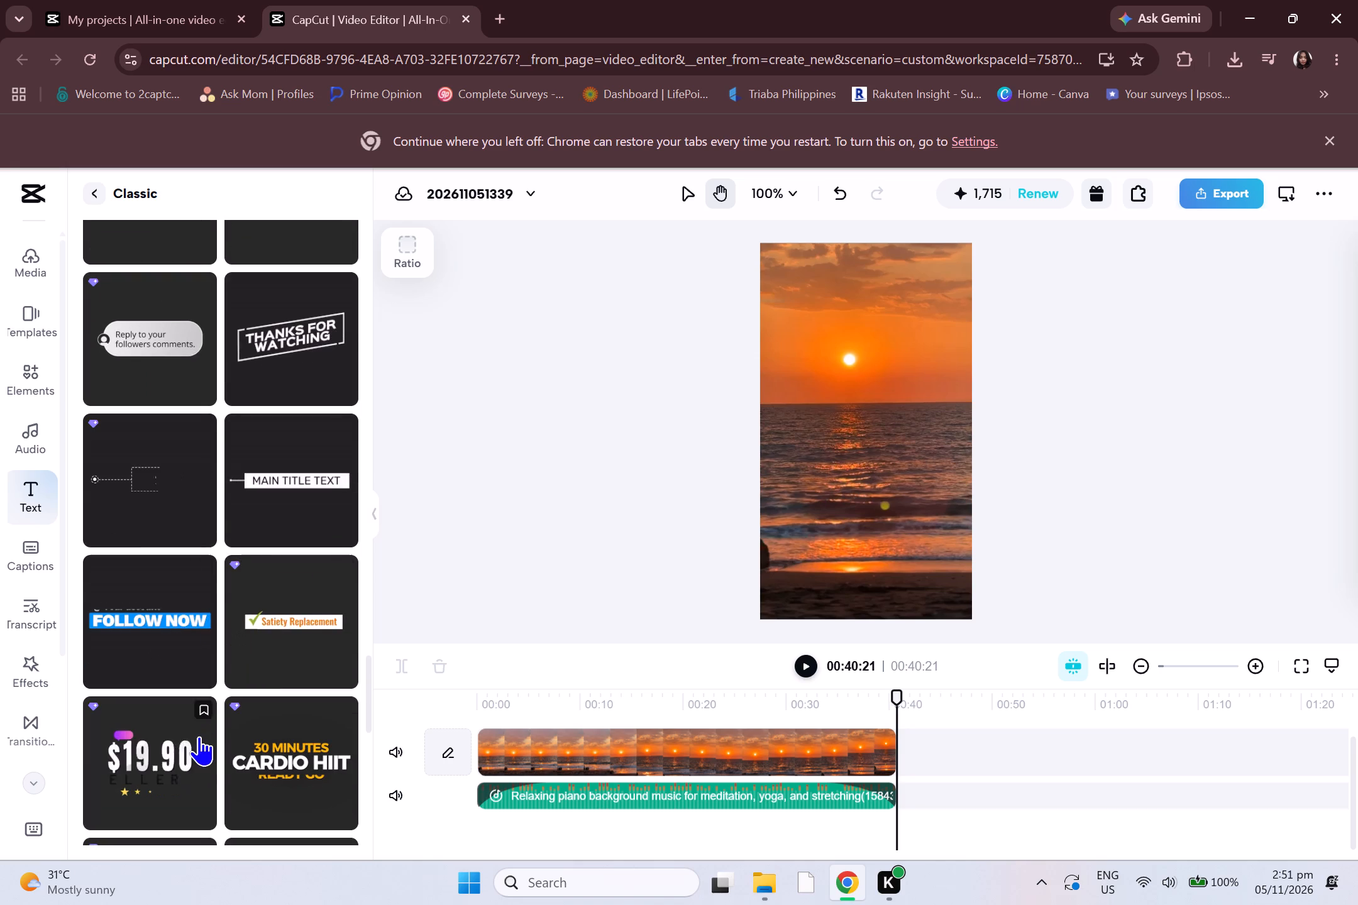
scroll(198, 738, "down", 2)
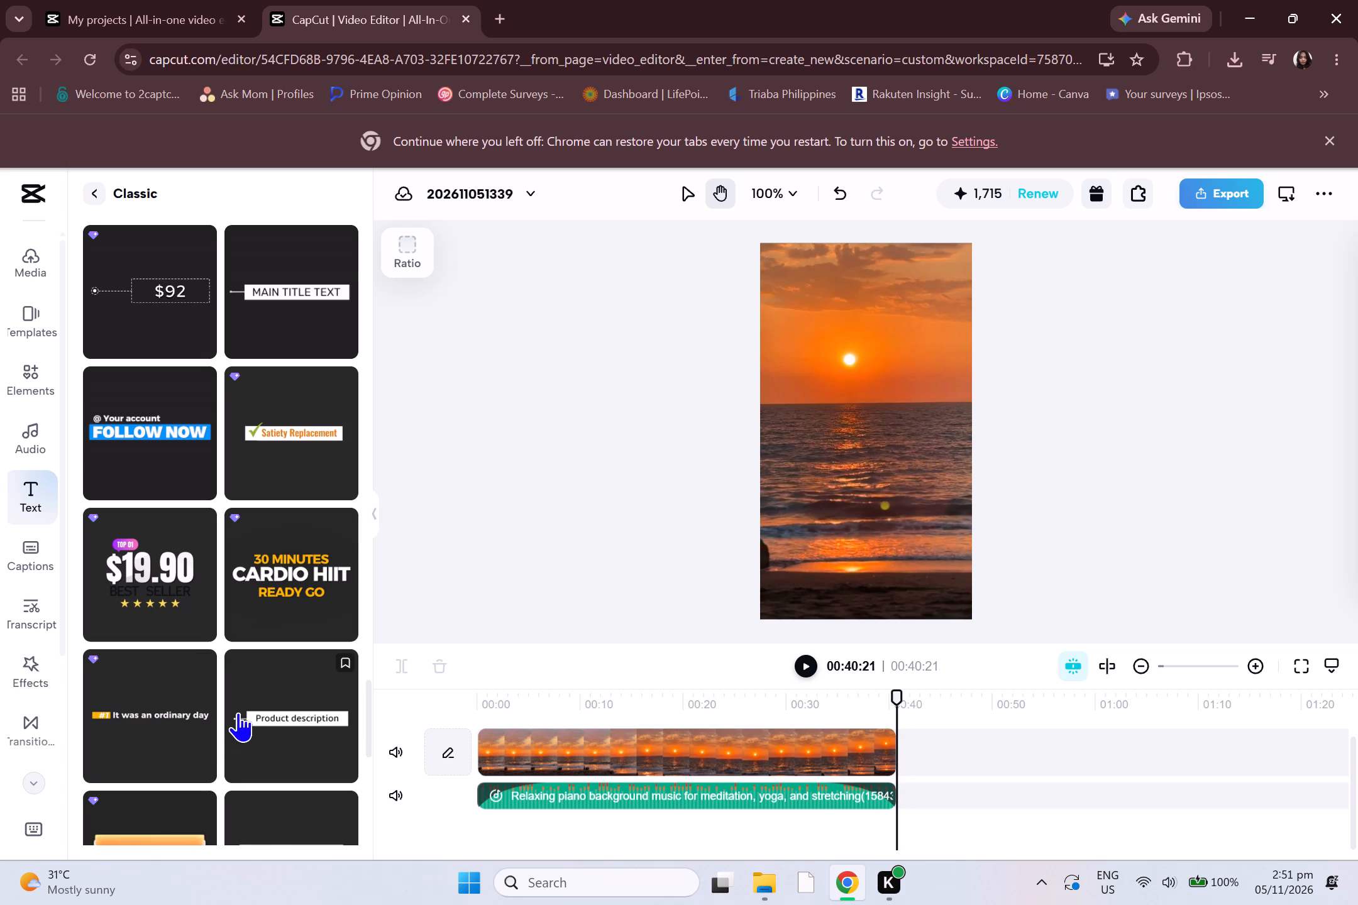
scroll(238, 712, "down", 2)
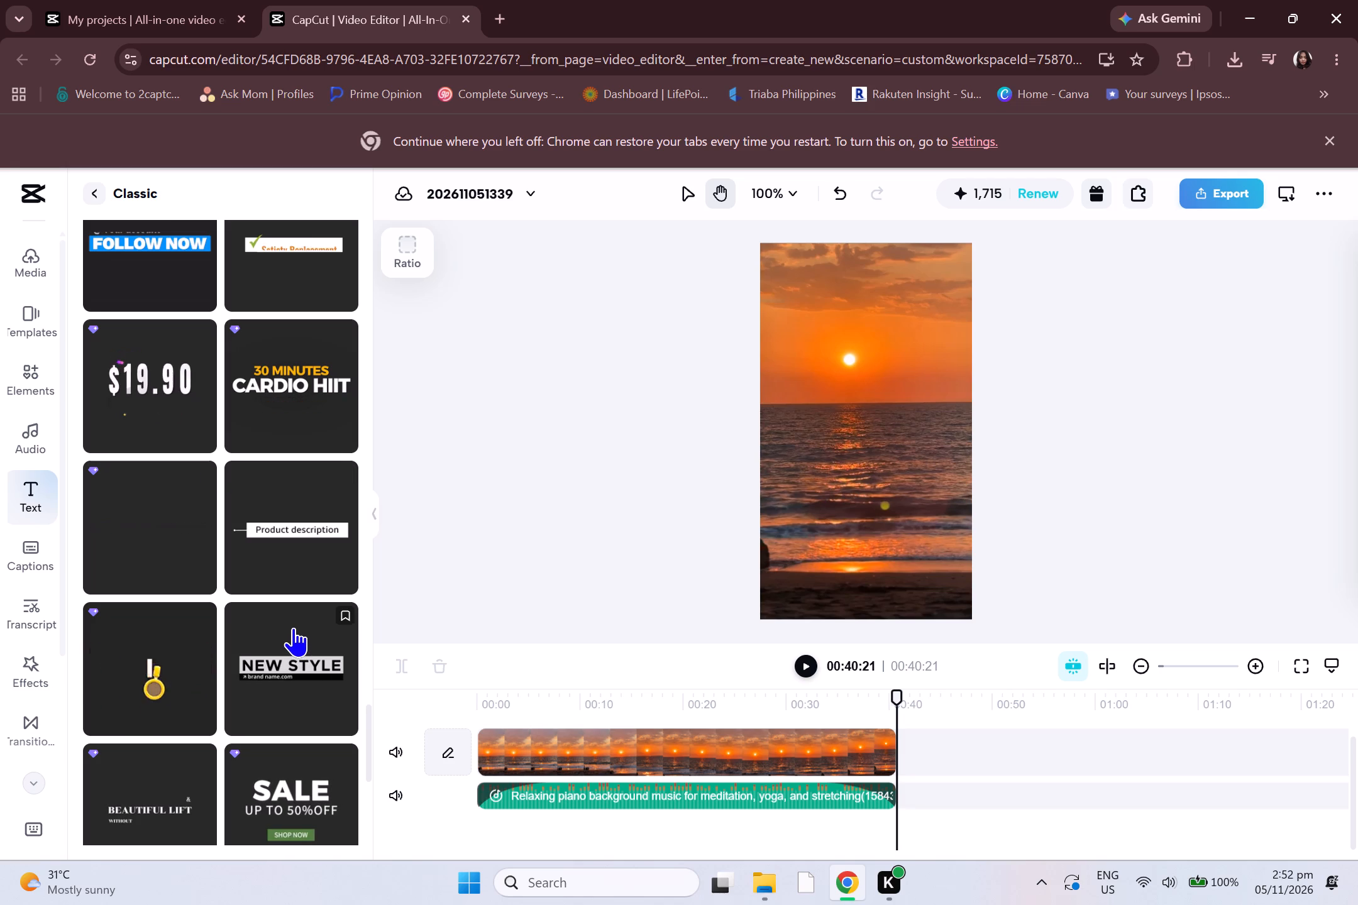
scroll(145, 541, "down", 1)
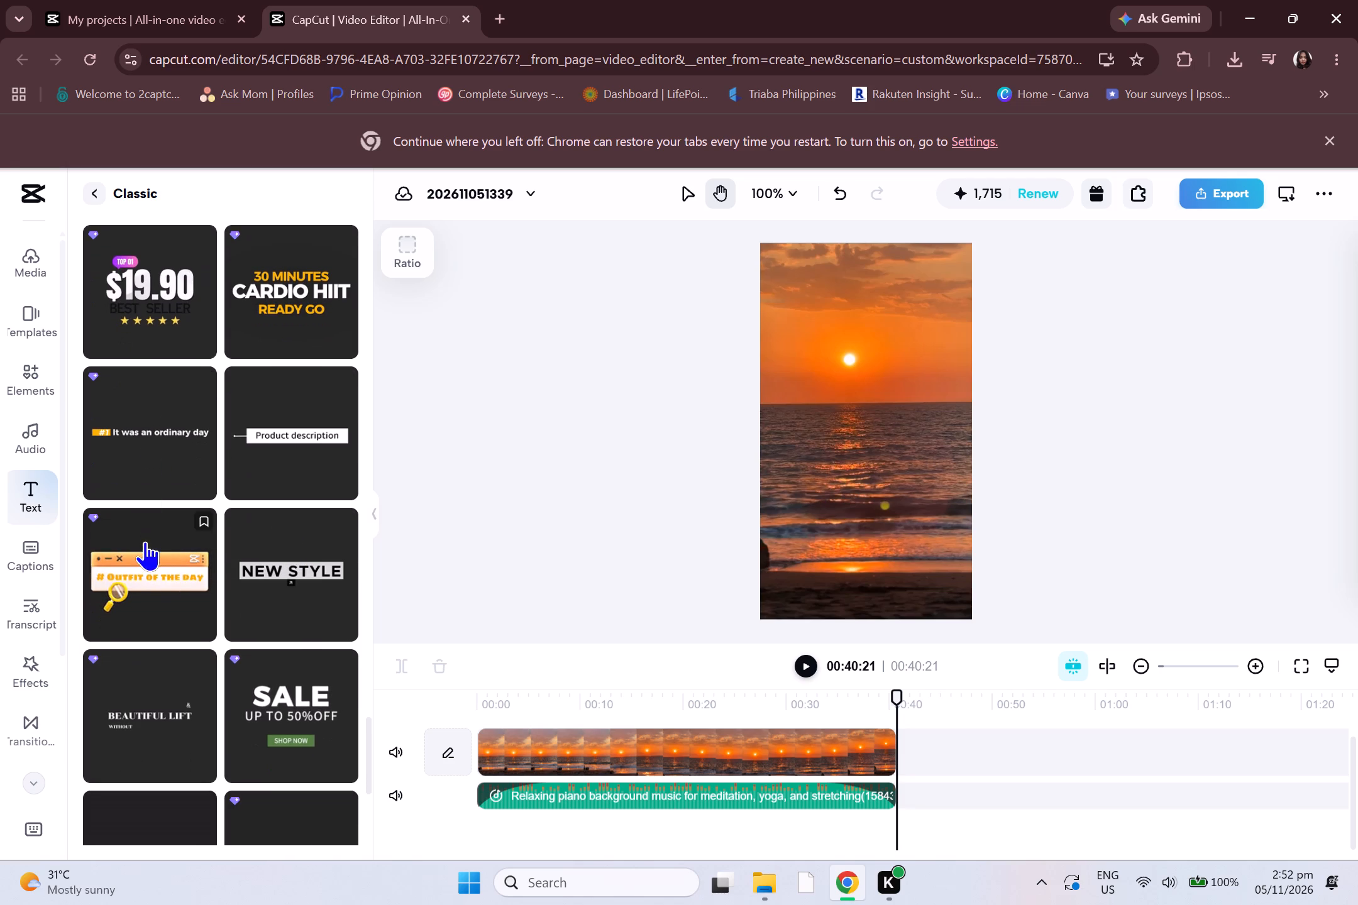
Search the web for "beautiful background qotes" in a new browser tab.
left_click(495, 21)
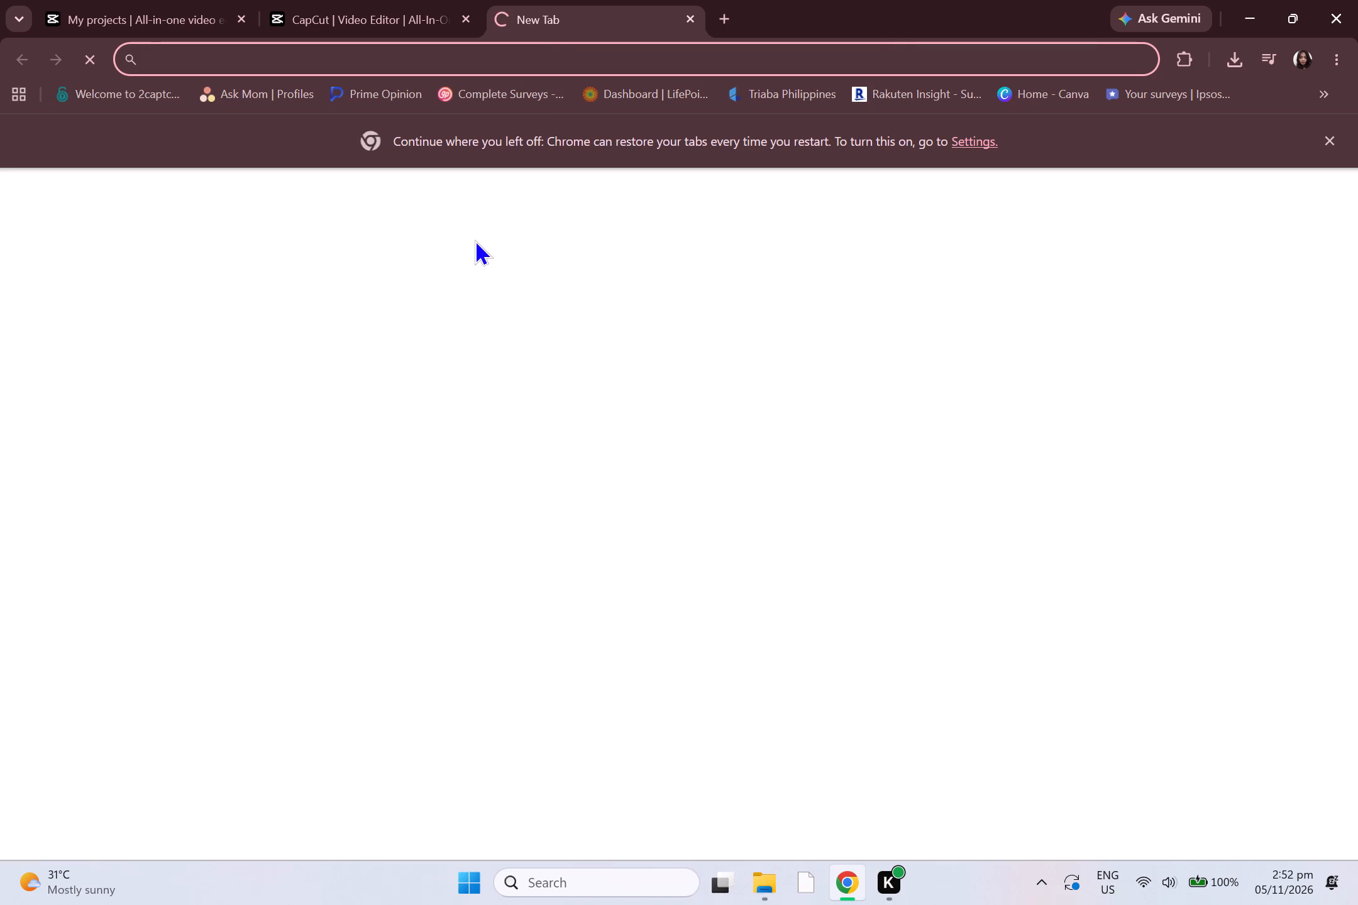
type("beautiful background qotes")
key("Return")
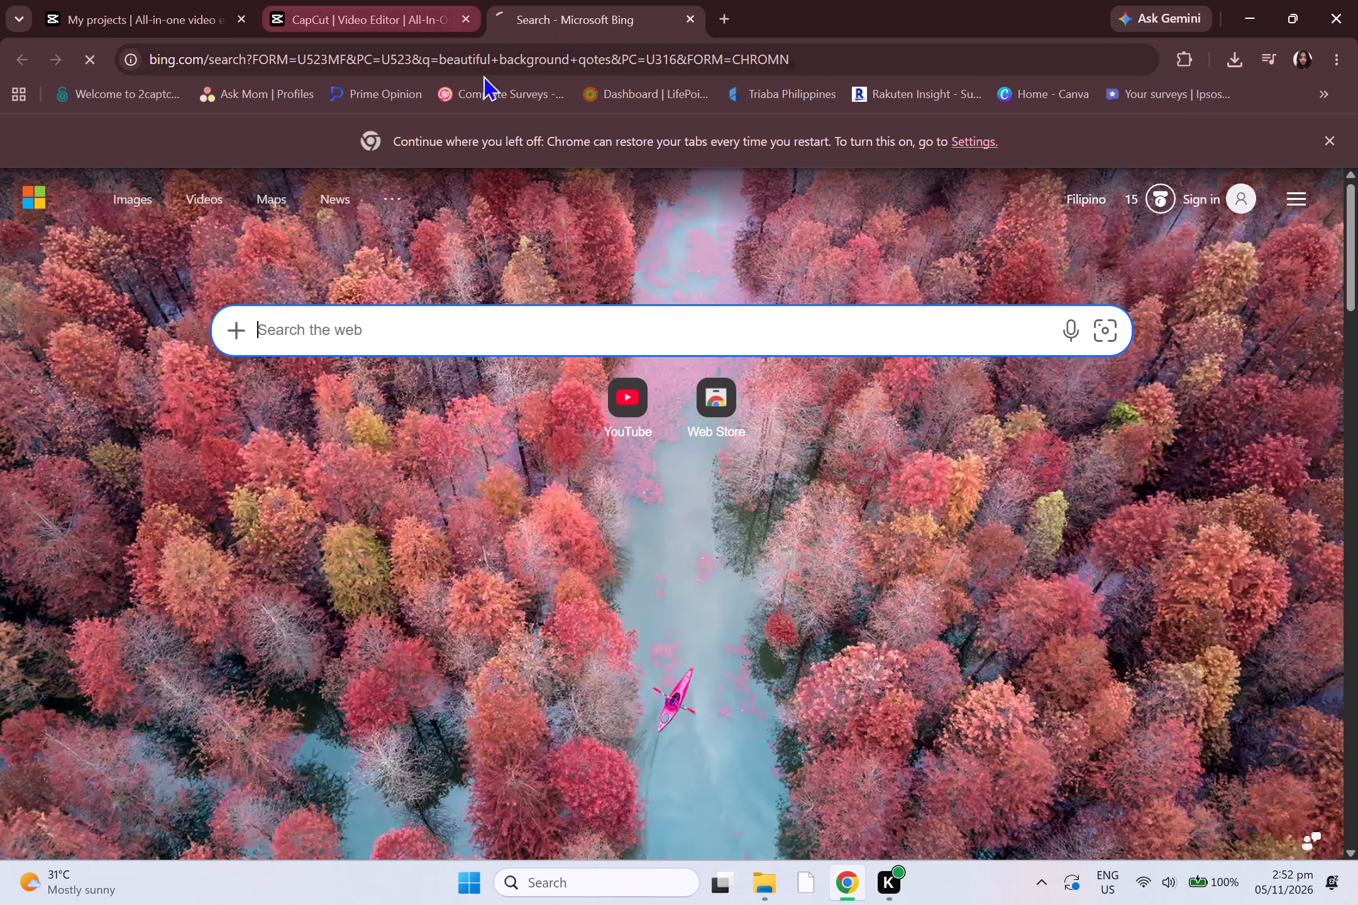
Replace the quotes search tab with a fresh browser tab and search the web for "google".
left_click(723, 16)
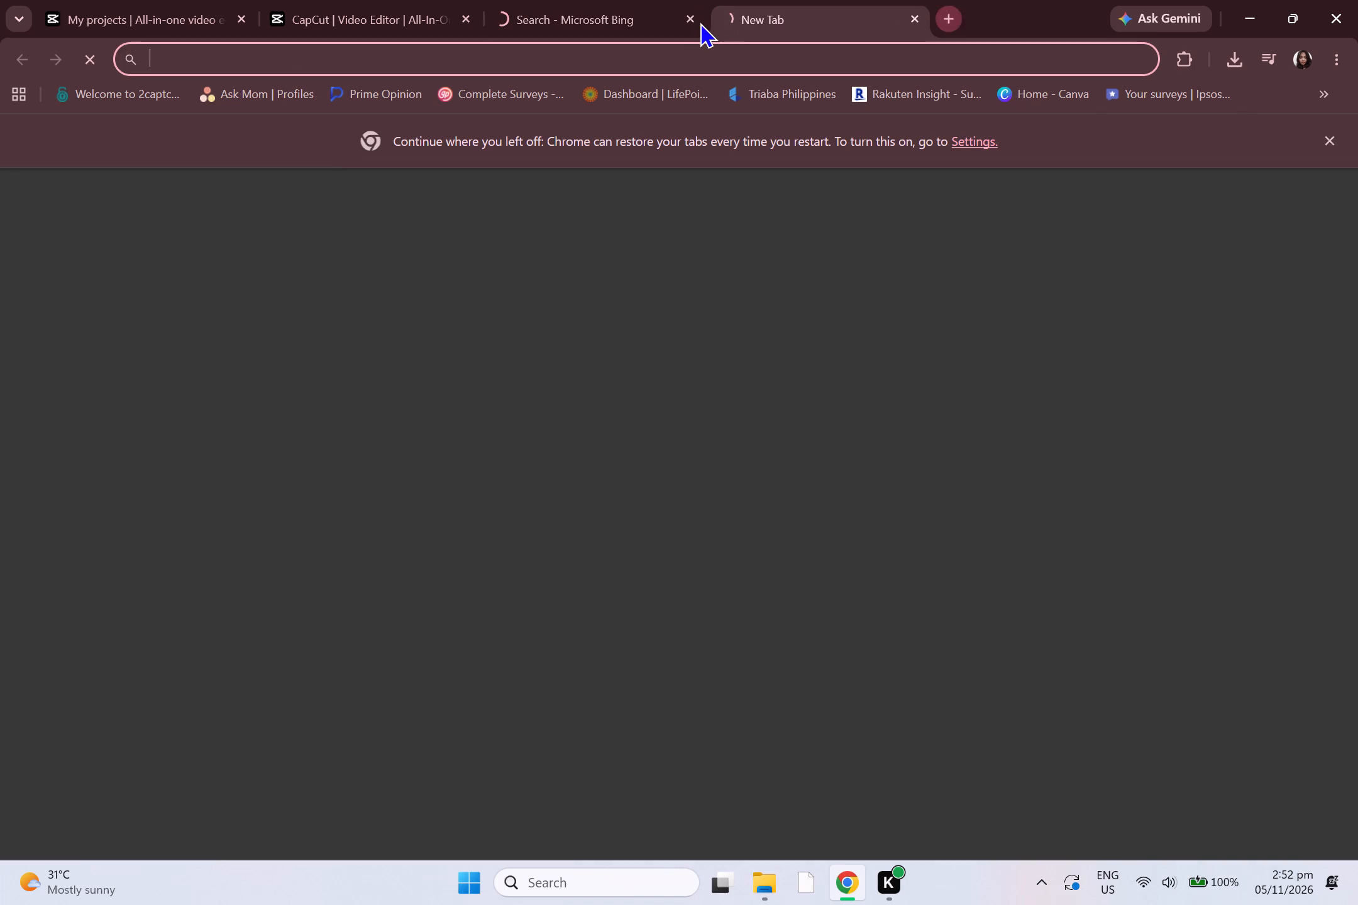
left_click(692, 19)
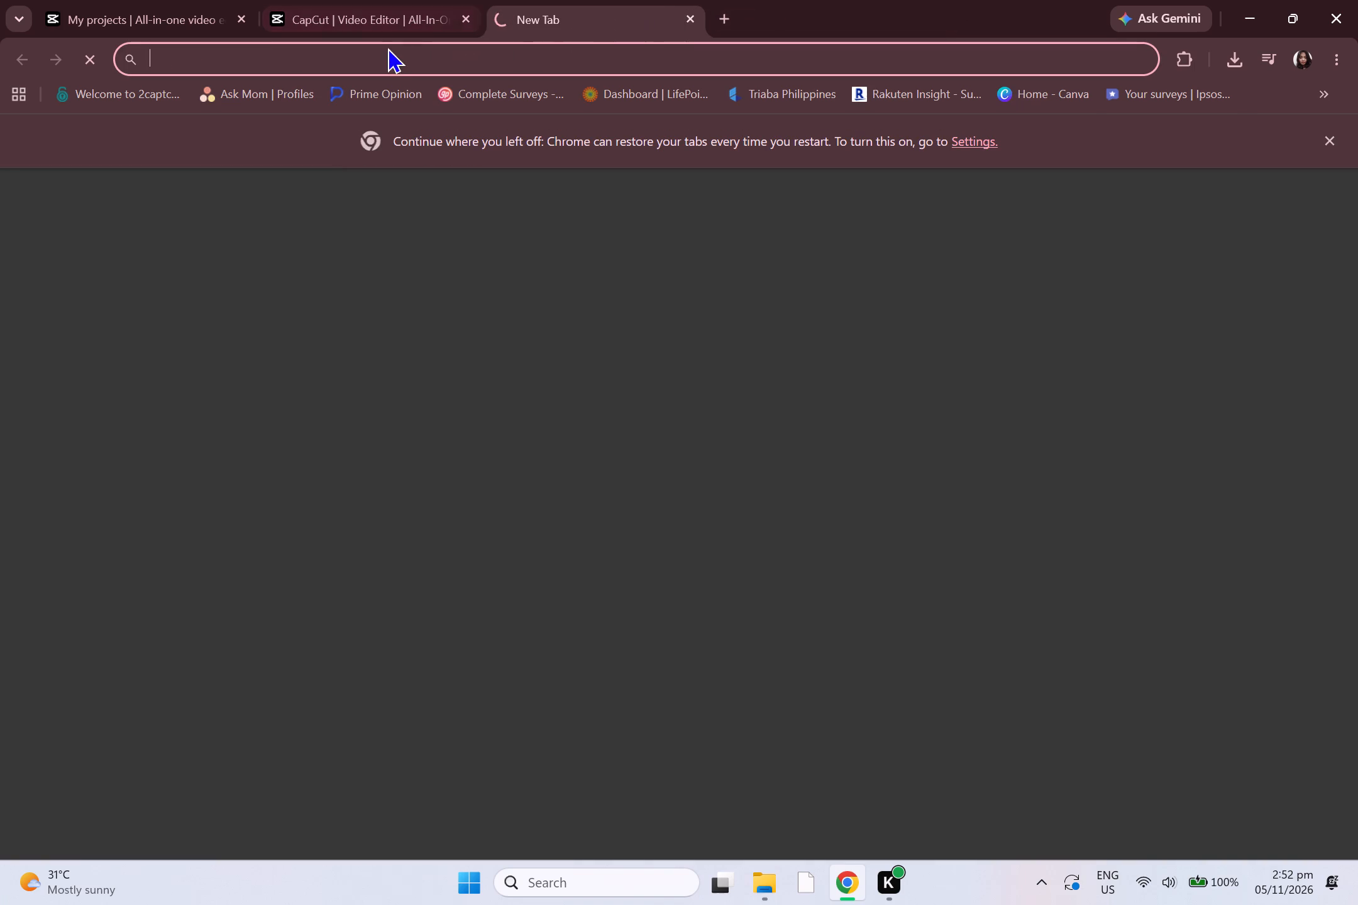
type("gog")
key("BackSpace")
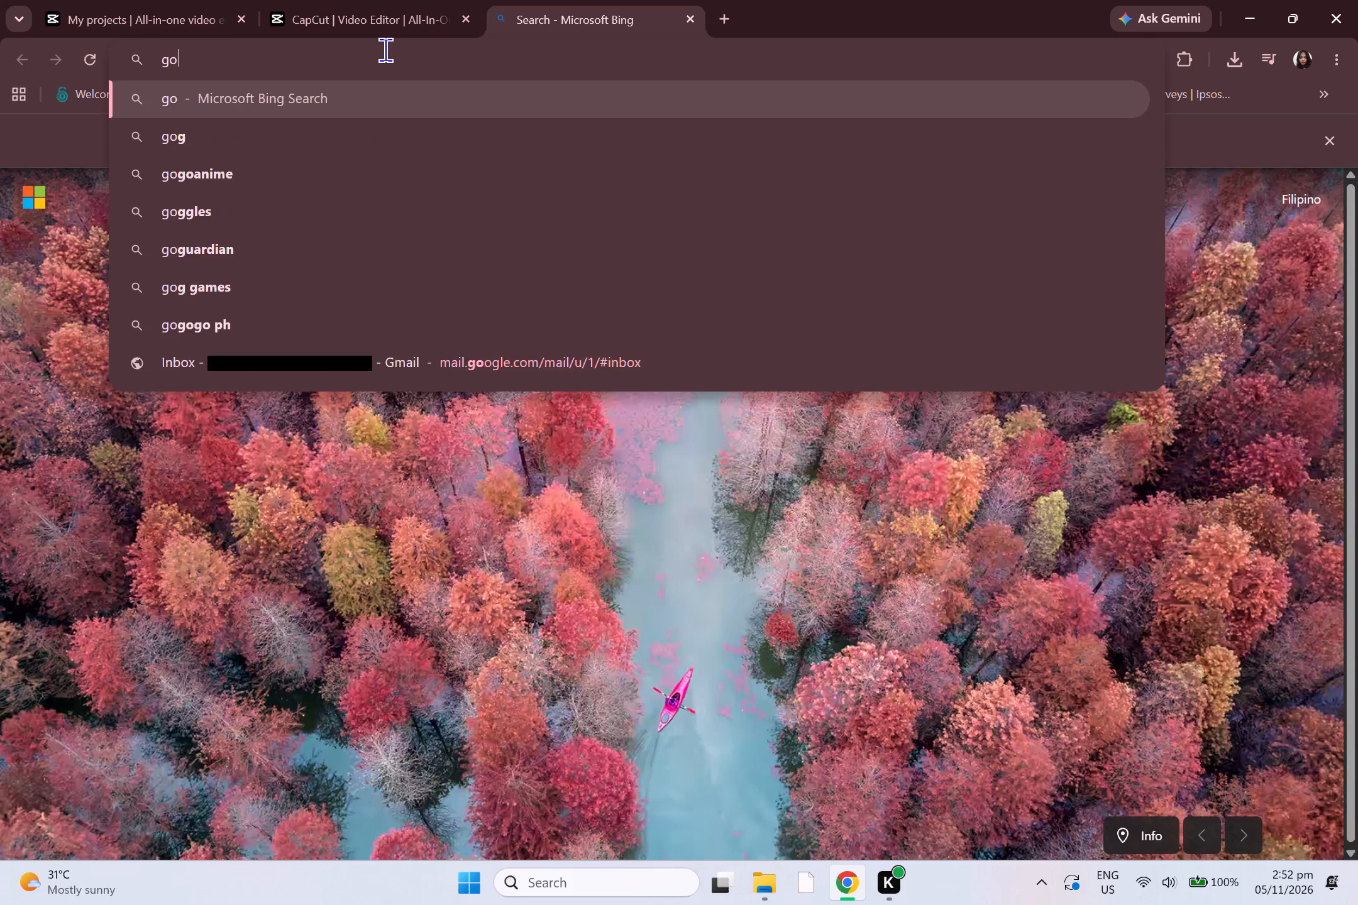
type("ogle")
key("Return")
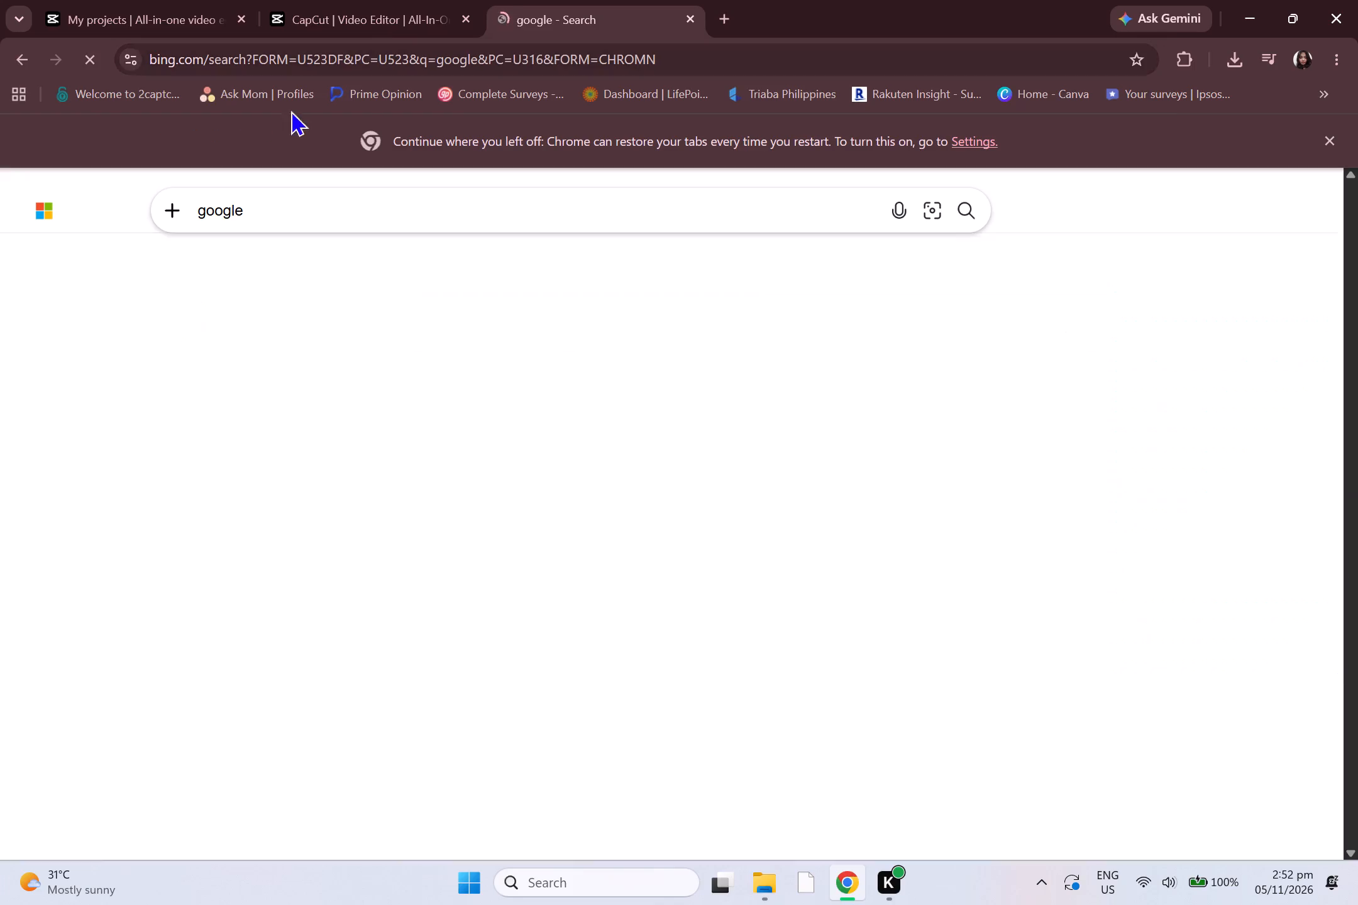
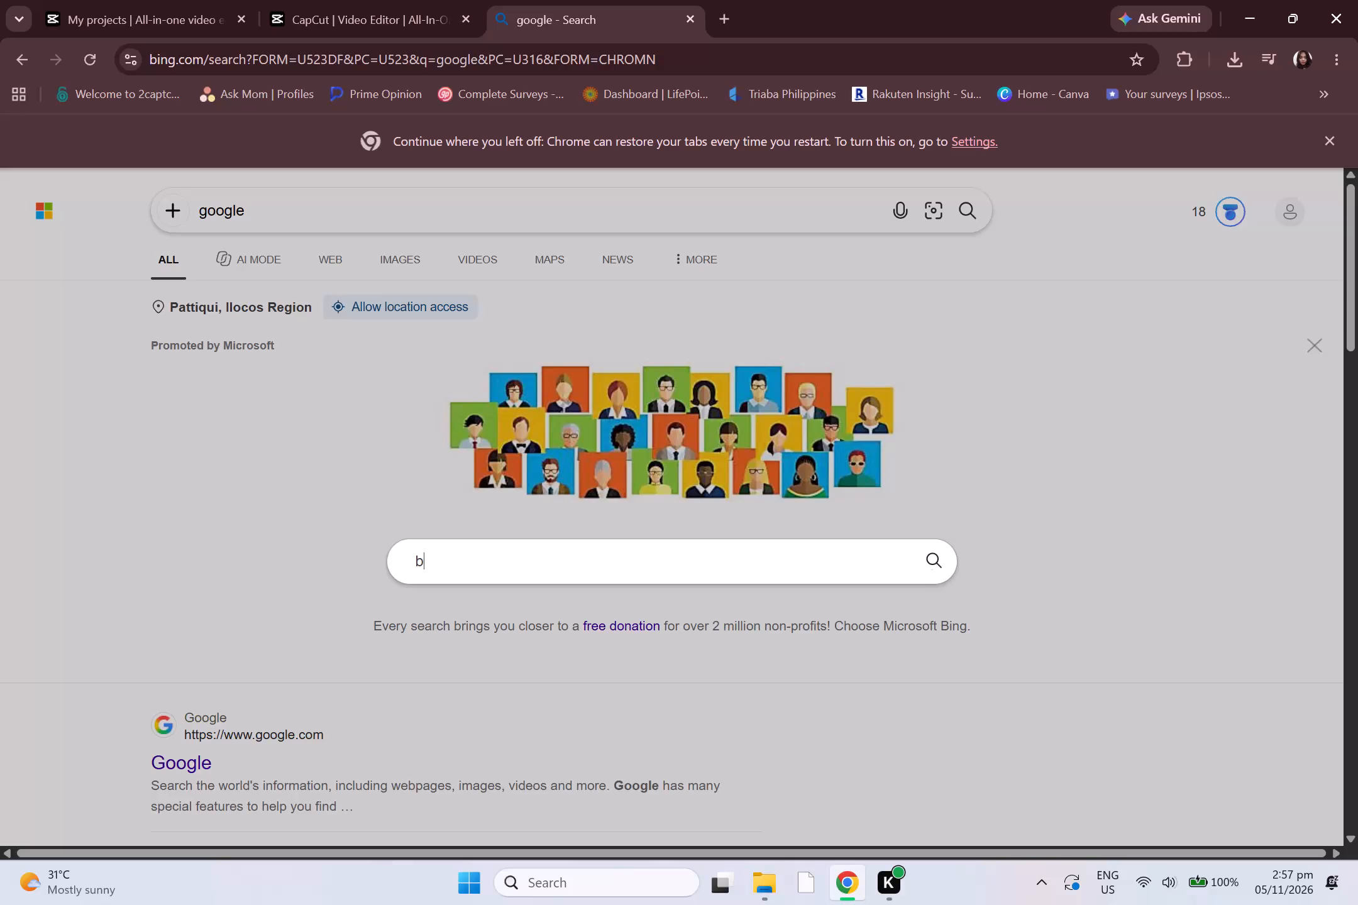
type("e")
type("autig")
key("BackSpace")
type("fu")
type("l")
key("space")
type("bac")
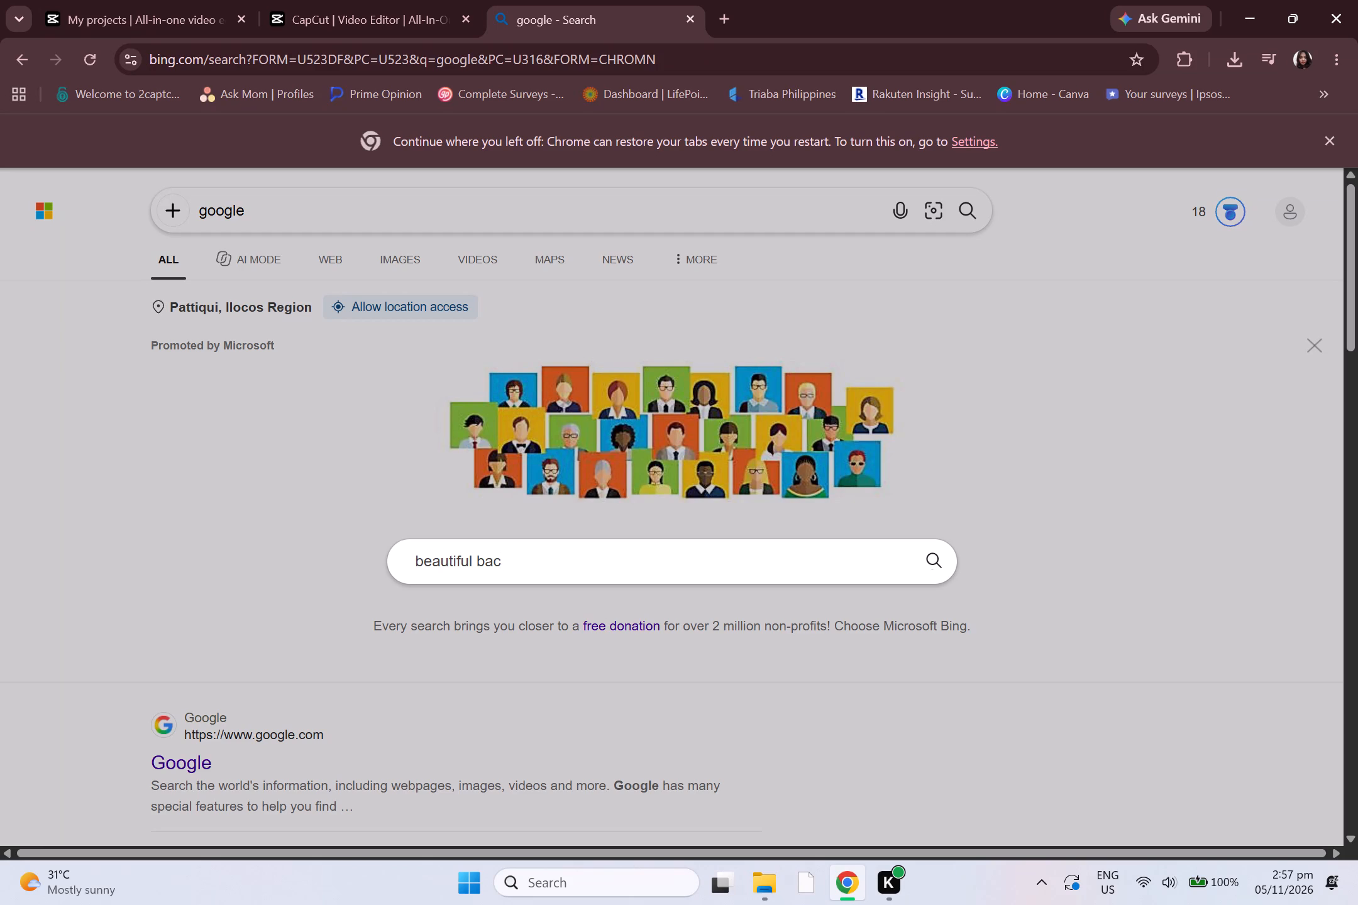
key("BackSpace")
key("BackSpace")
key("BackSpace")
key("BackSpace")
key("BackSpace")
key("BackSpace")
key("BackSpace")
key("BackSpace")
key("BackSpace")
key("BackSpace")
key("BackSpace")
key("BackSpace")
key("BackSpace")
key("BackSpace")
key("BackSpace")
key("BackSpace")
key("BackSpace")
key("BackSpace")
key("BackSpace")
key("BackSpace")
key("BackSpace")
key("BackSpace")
Search the web for "background qotes".
type("background qotes")
key("Return")
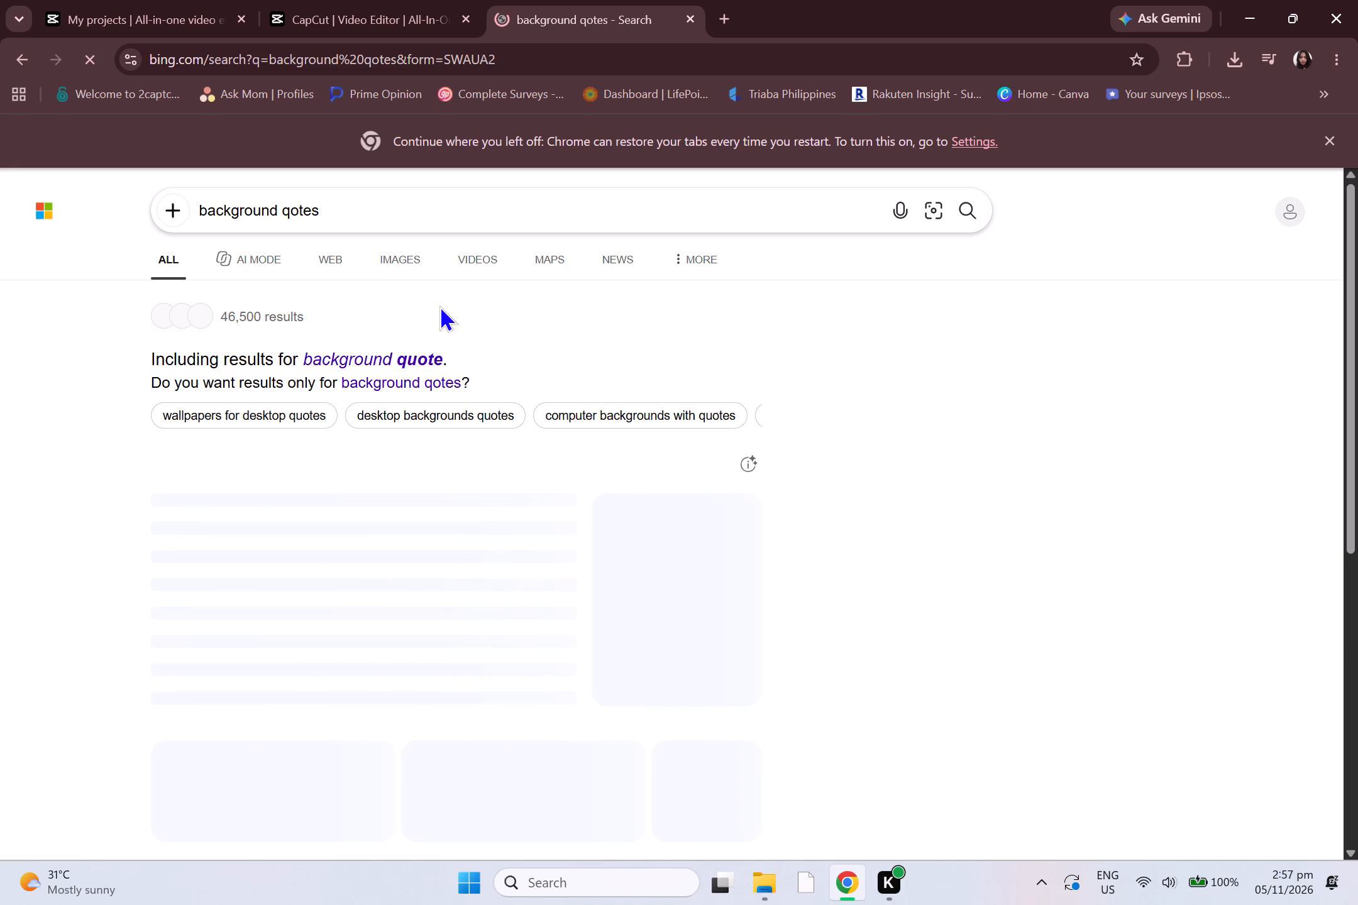
Show the image results for the background quotes search and look through them for a suitable quote and text style.
left_click(396, 255)
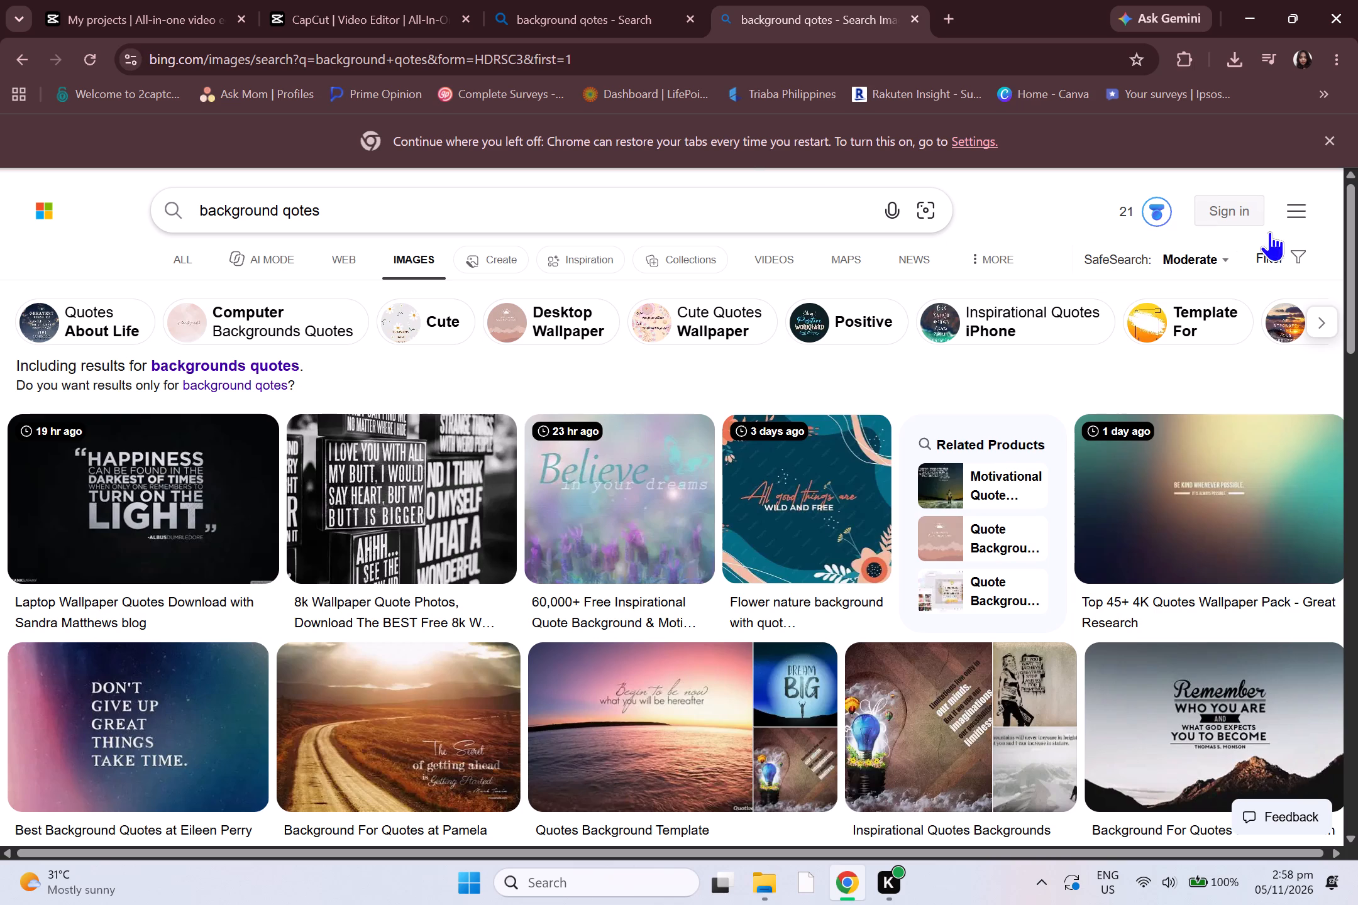
left_click_drag(1352, 258, 1357, 327)
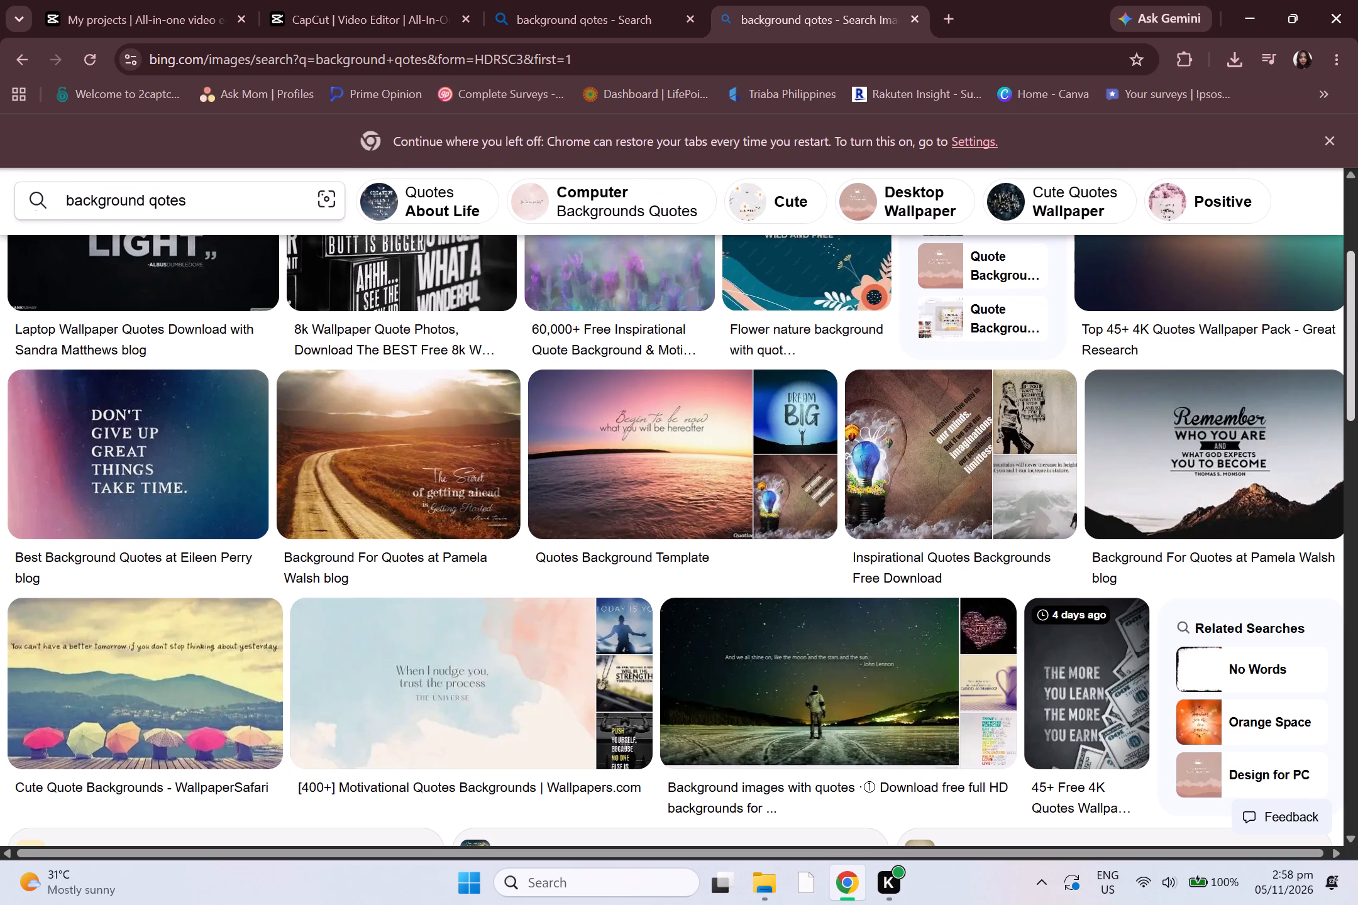
left_click_drag(1357, 327, 1352, 400)
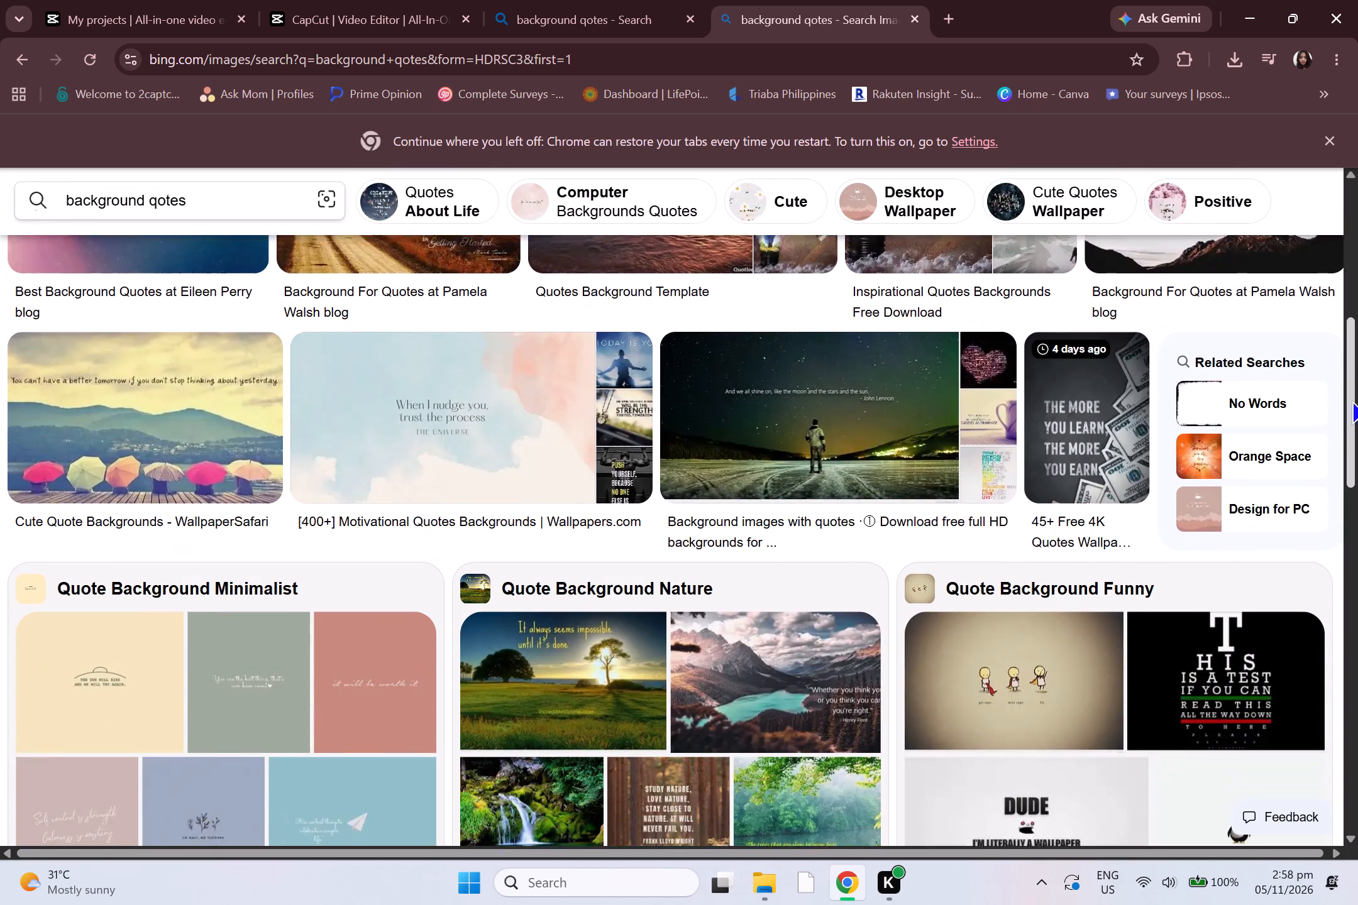
left_click_drag(1352, 400, 1352, 442)
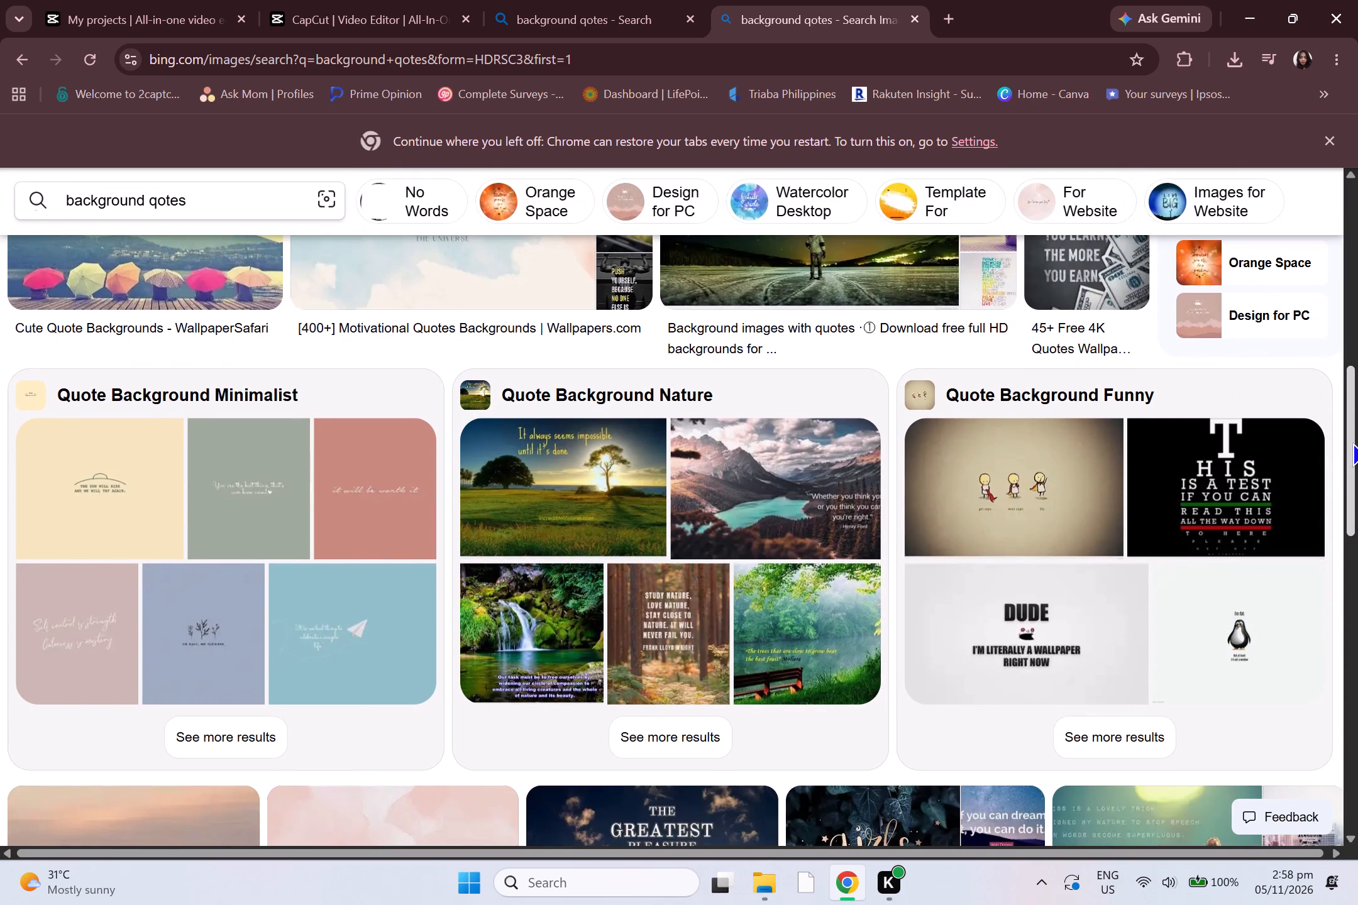
left_click_drag(1352, 442, 1354, 437)
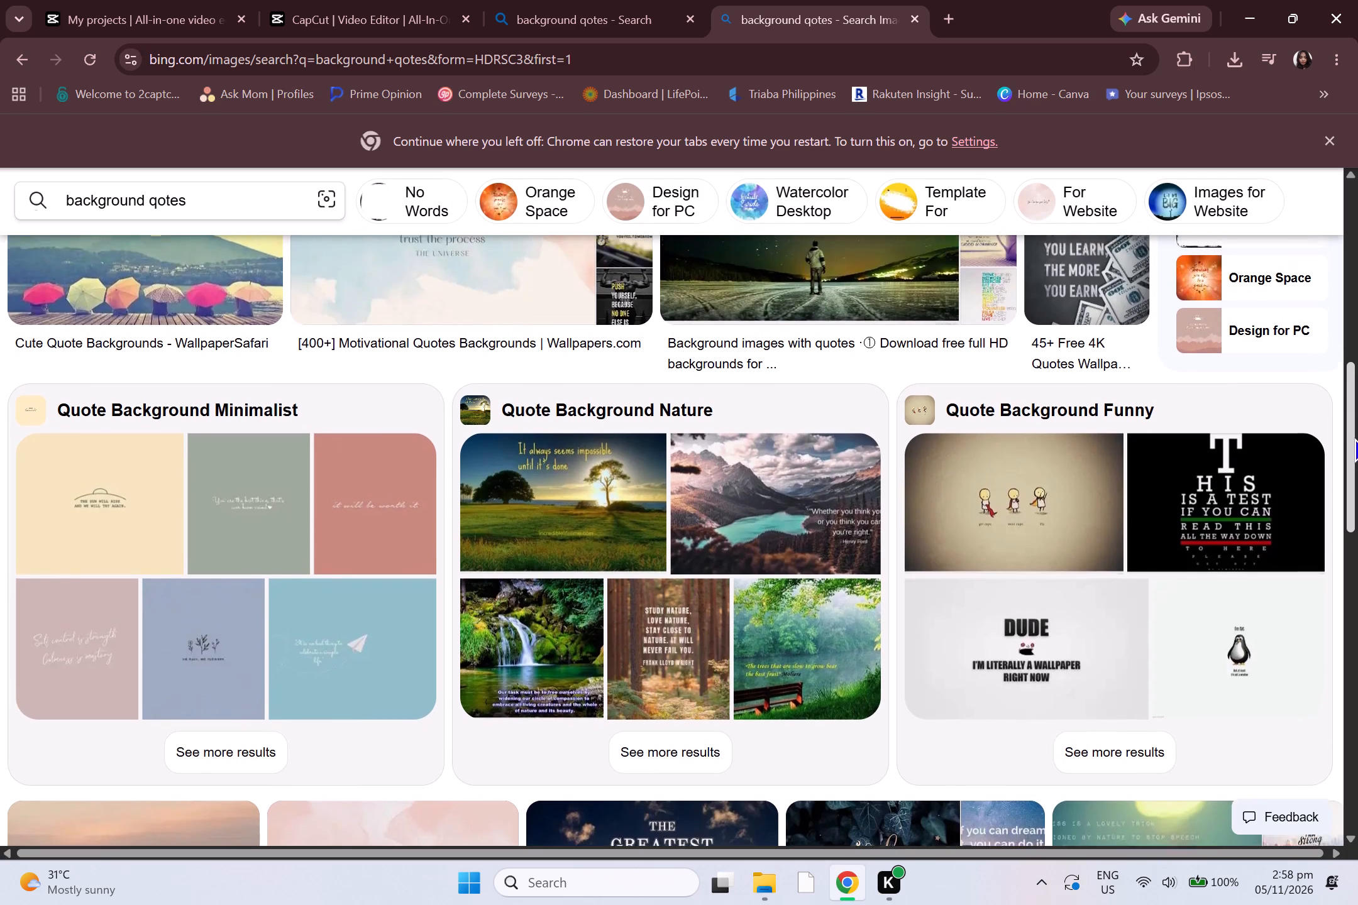
left_click_drag(1354, 437, 1357, 246)
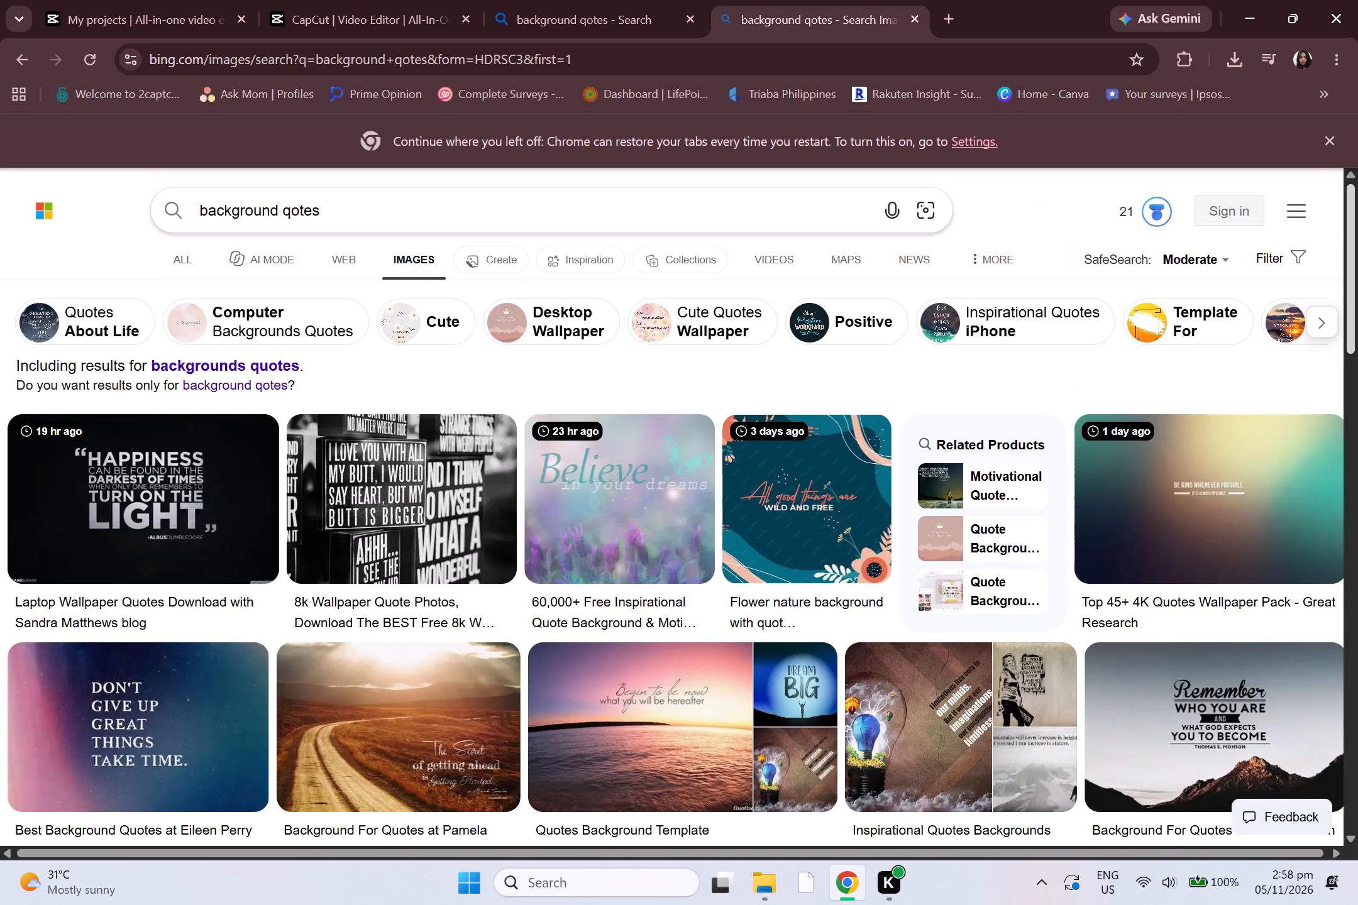
left_click_drag(1357, 246, 1357, 309)
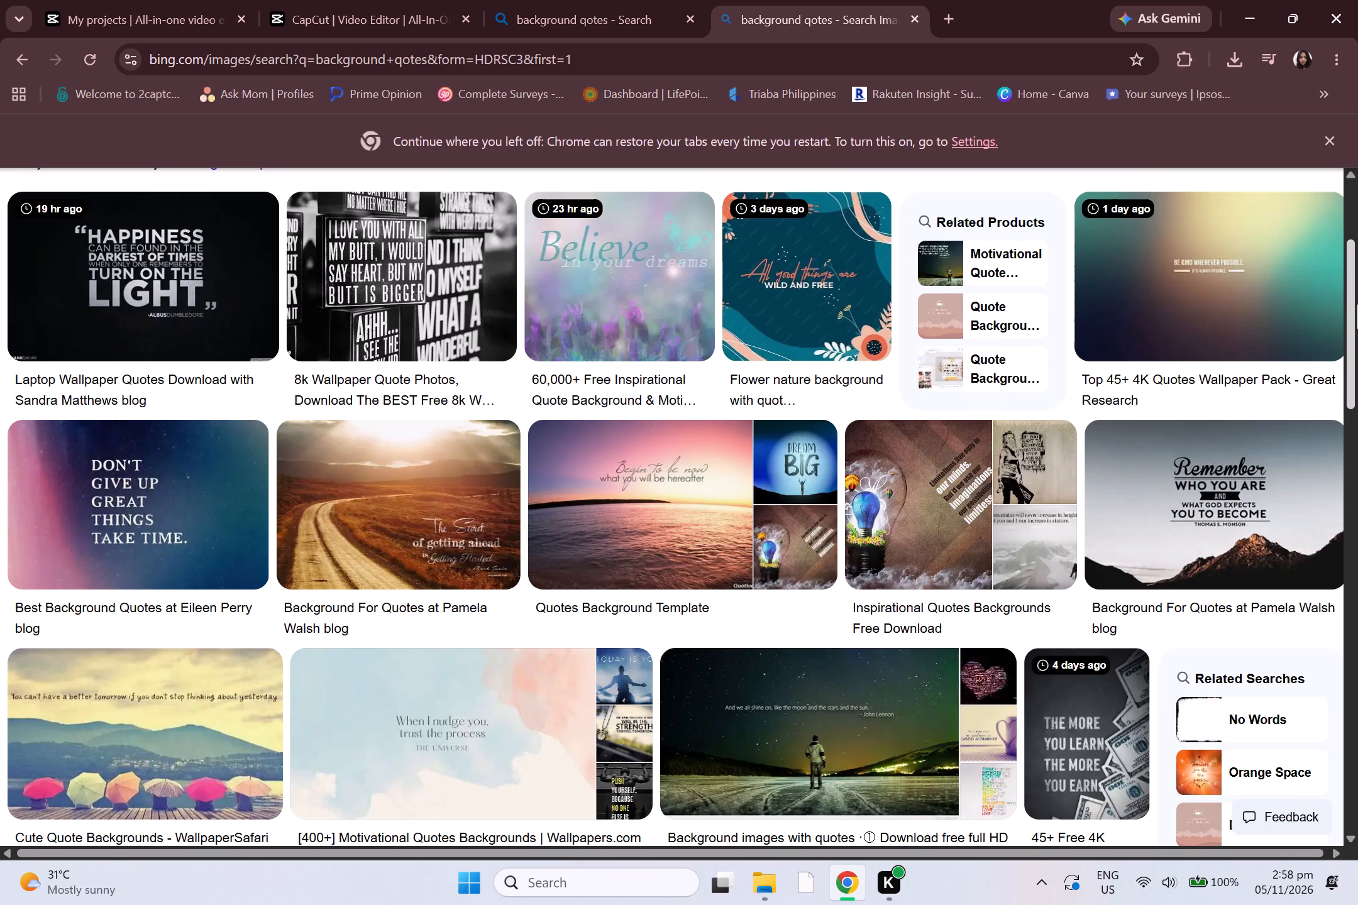
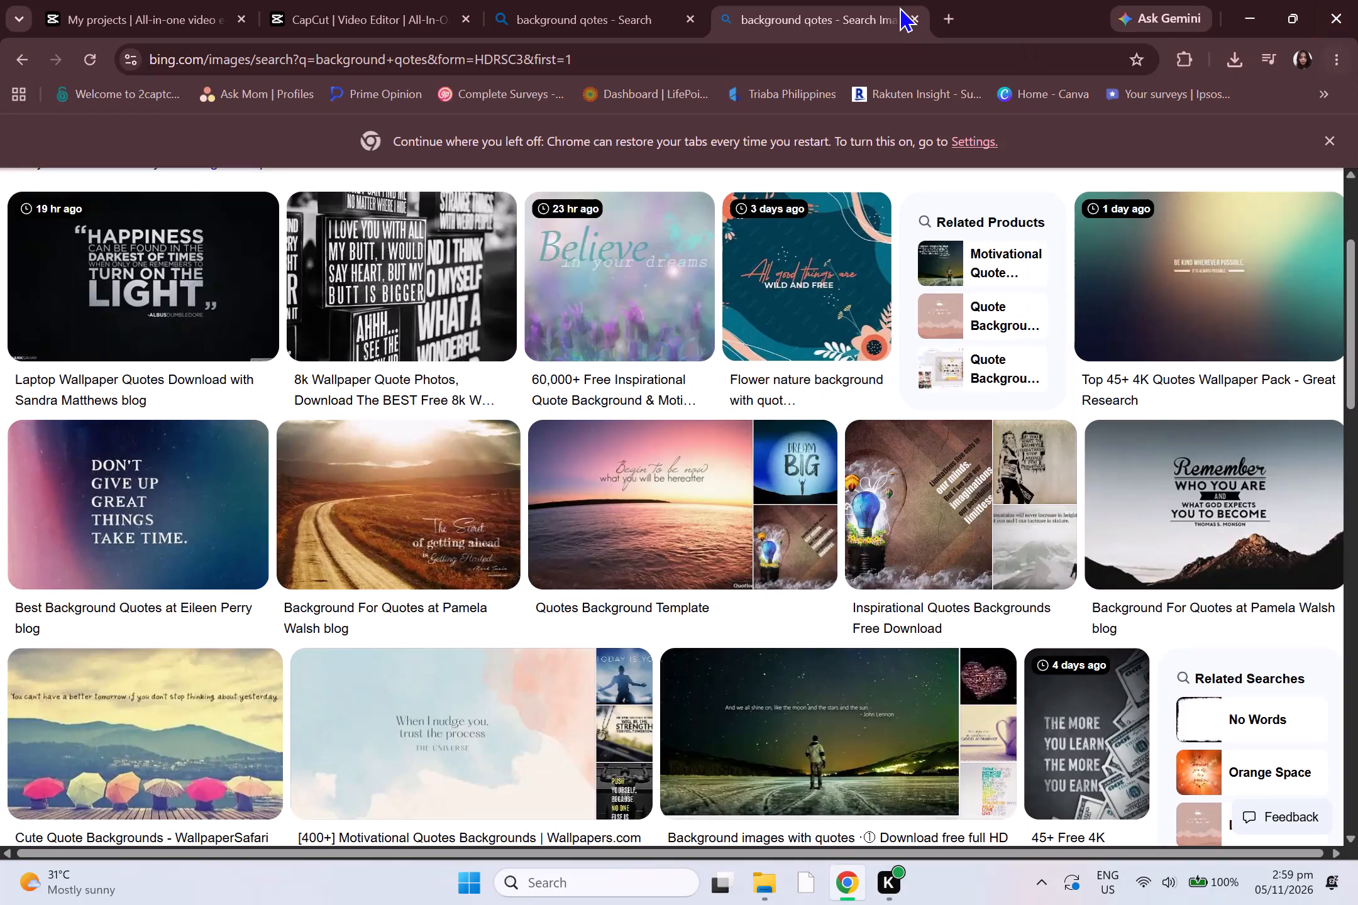
Return from the image results to the general web results for the background quotes search.
left_click(730, 0)
left_click(672, 0)
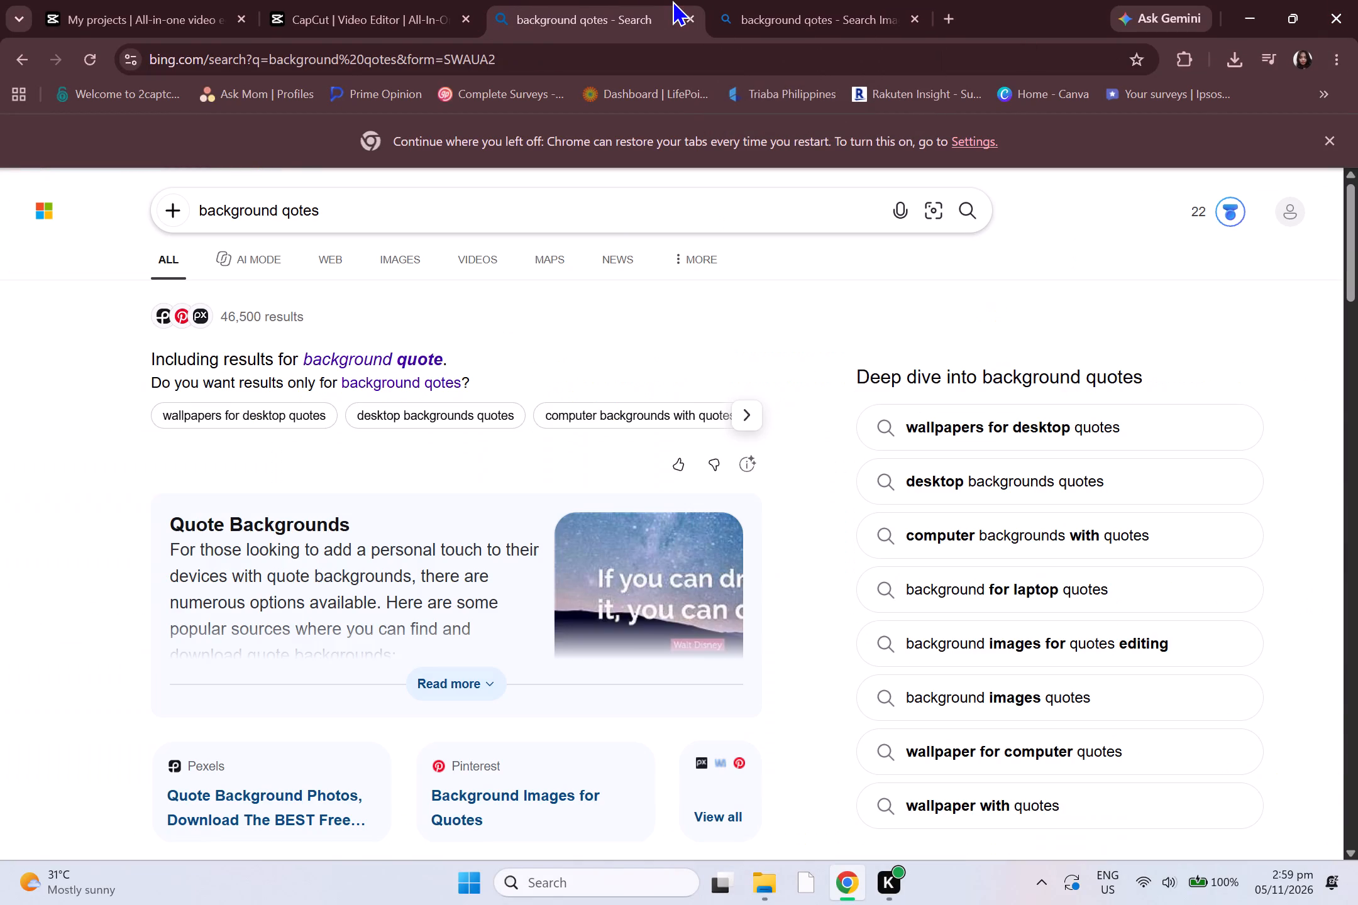
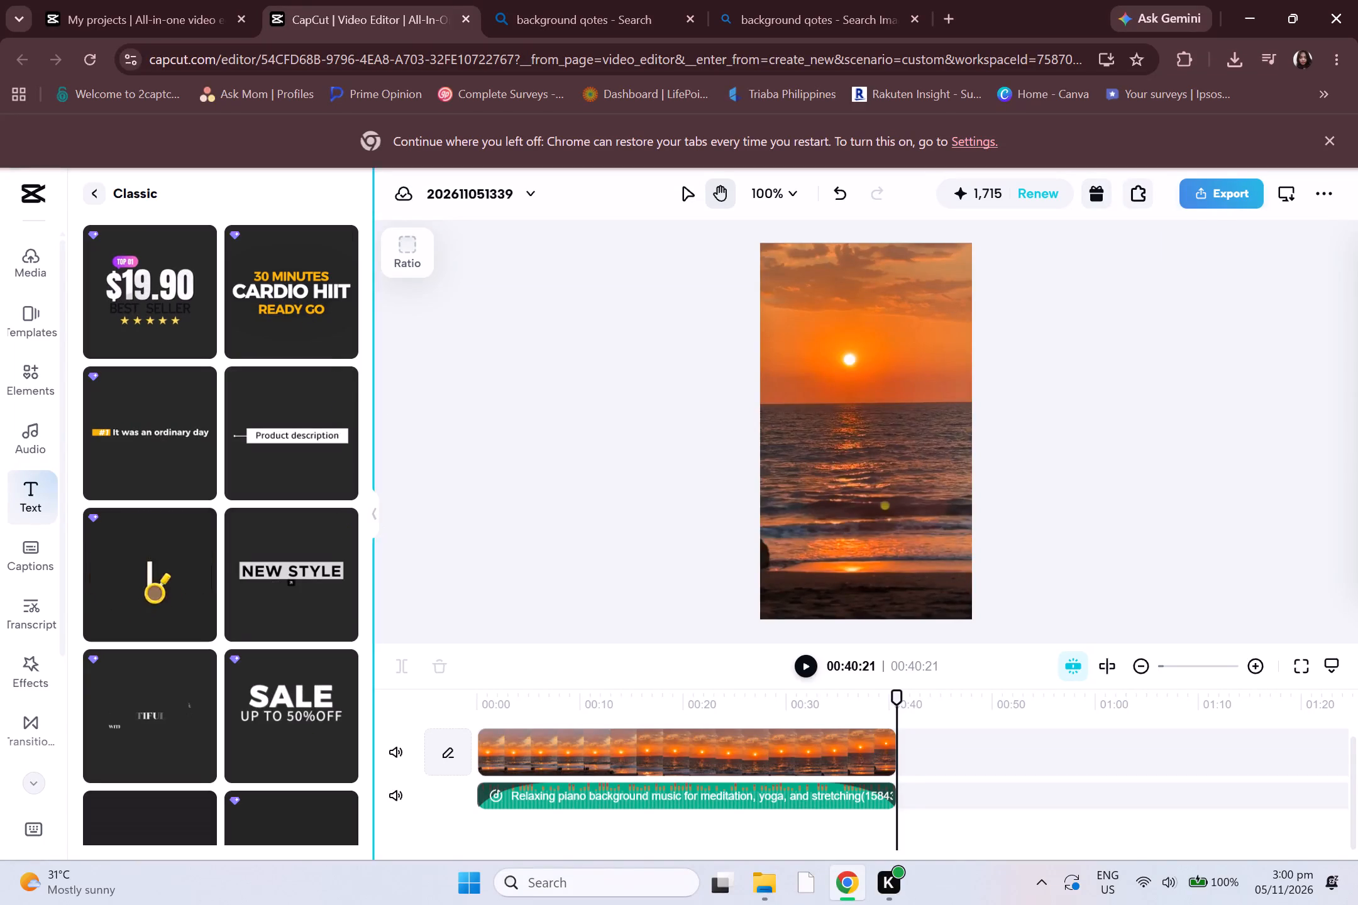
Add the "BEAUTIFUL DAY" Classic text template to the timeline right after the end of the sunset clip.
scroll(41, 176, "up", 15)
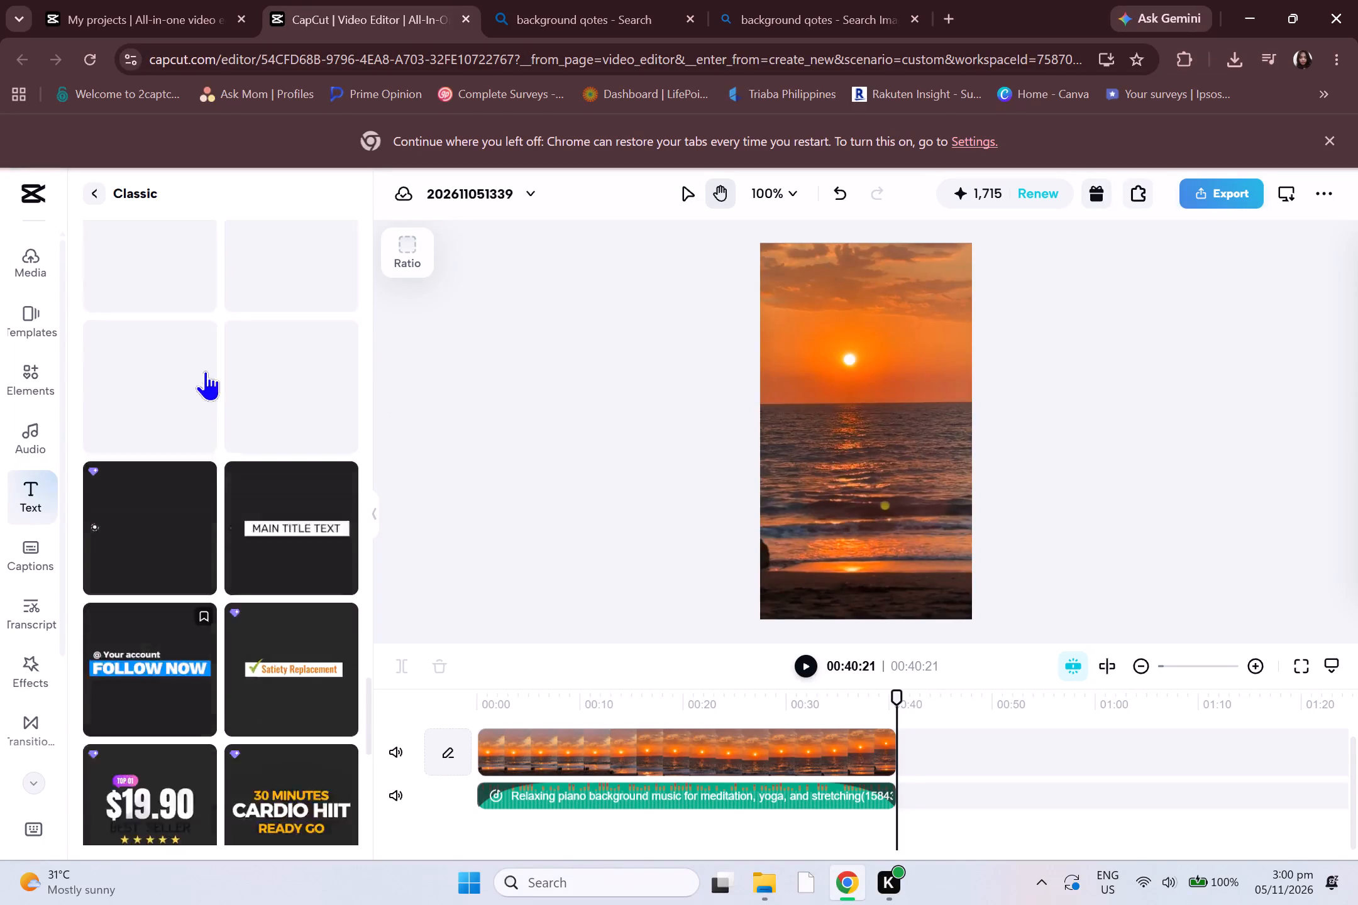
scroll(205, 371, "up", 20)
scroll(205, 371, "up", 13)
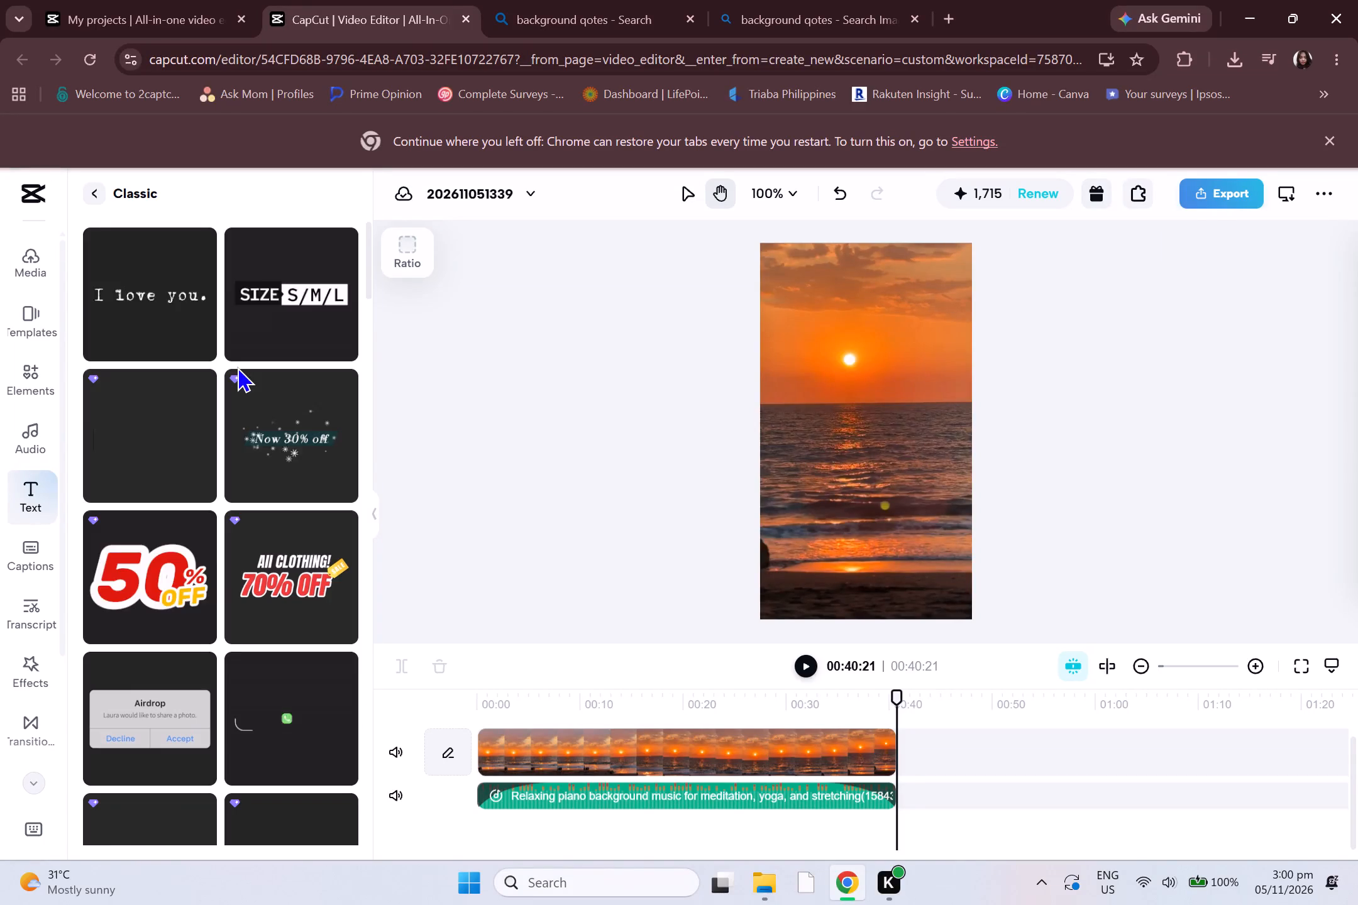
scroll(237, 366, "up", 4)
scroll(237, 366, "down", 1)
scroll(237, 366, "up", 2)
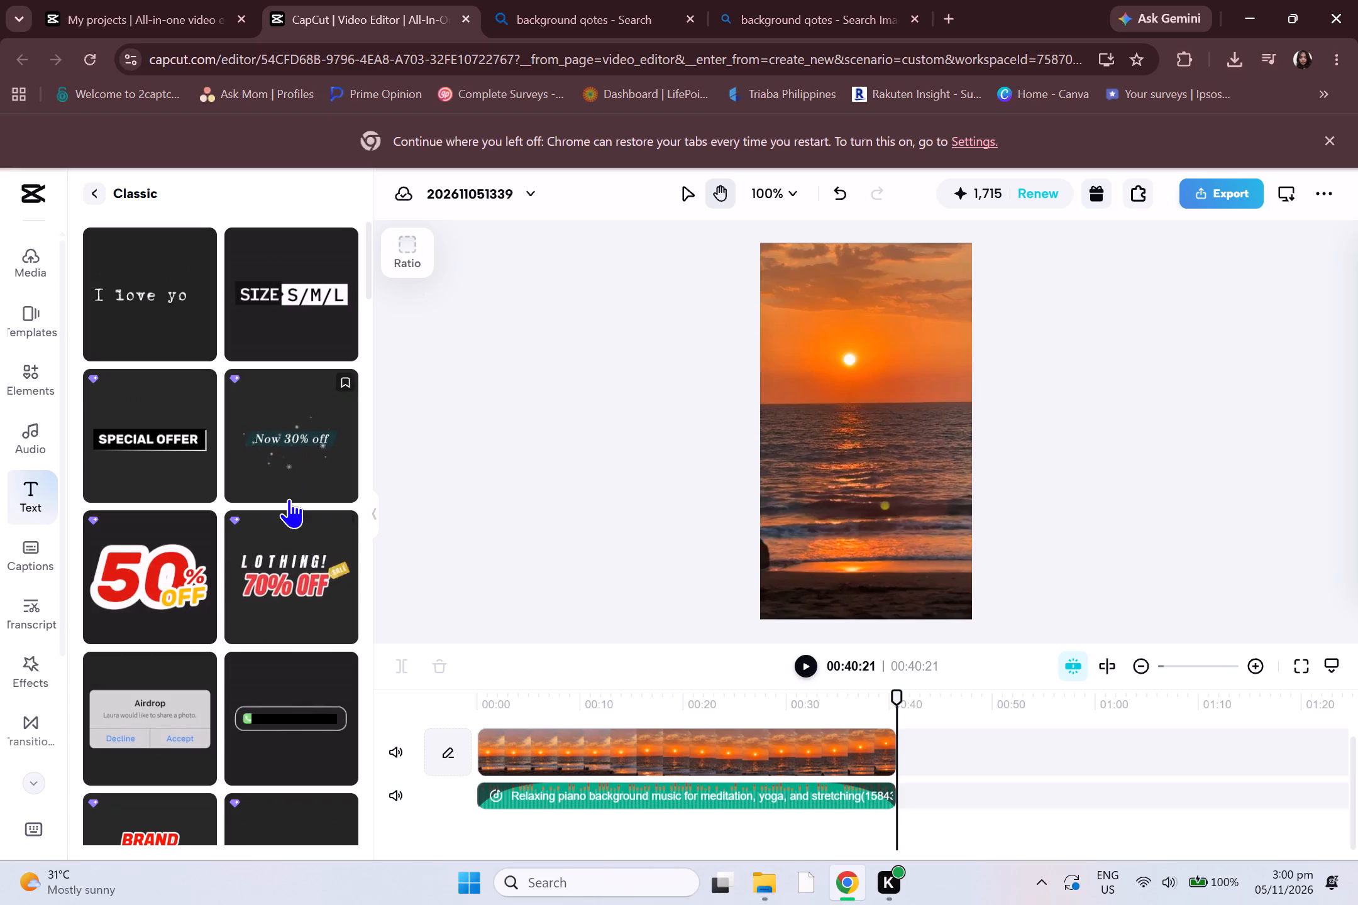
scroll(175, 530, "down", 2)
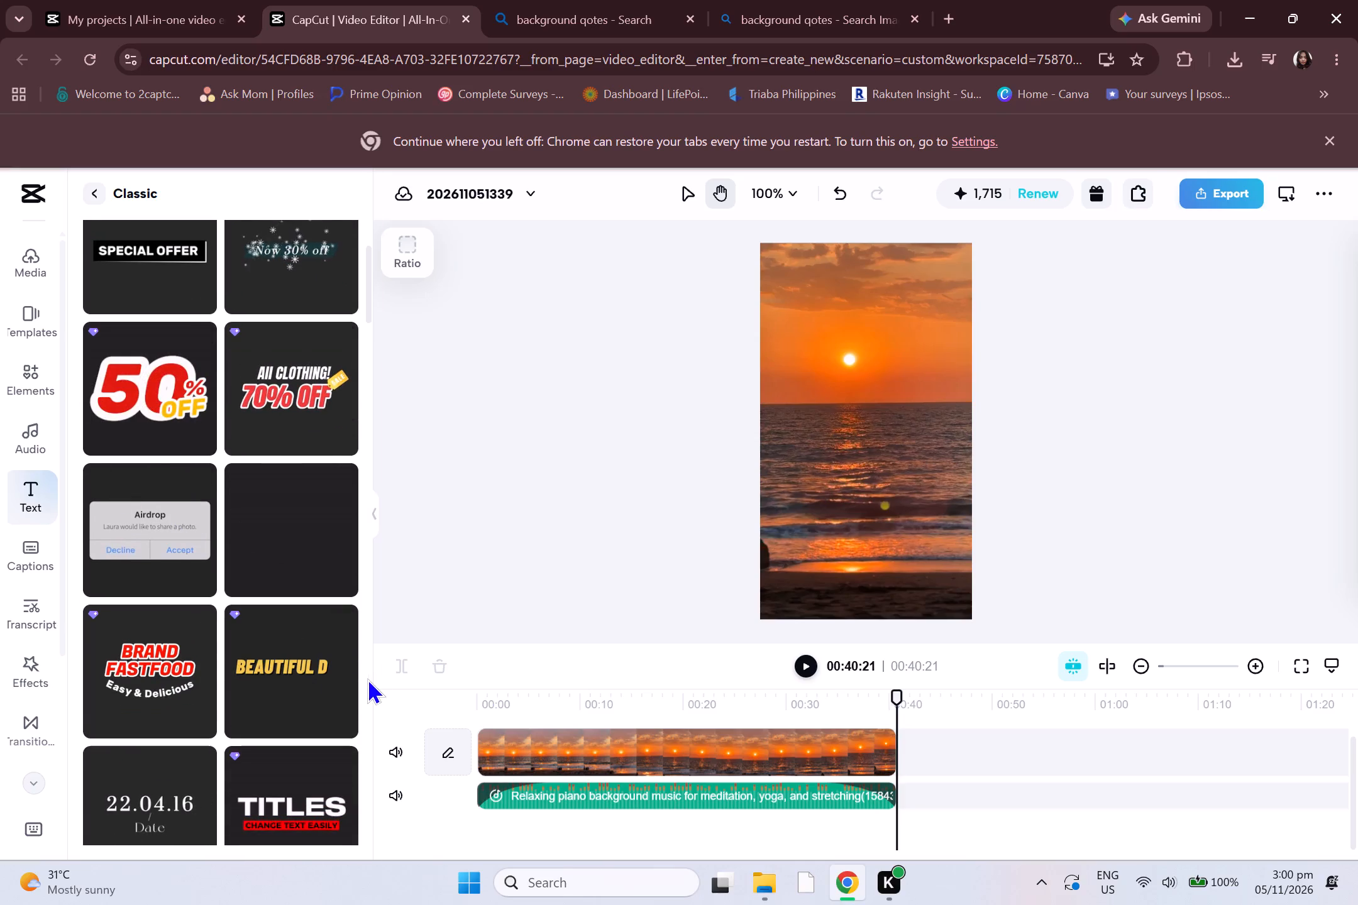
left_click(319, 676)
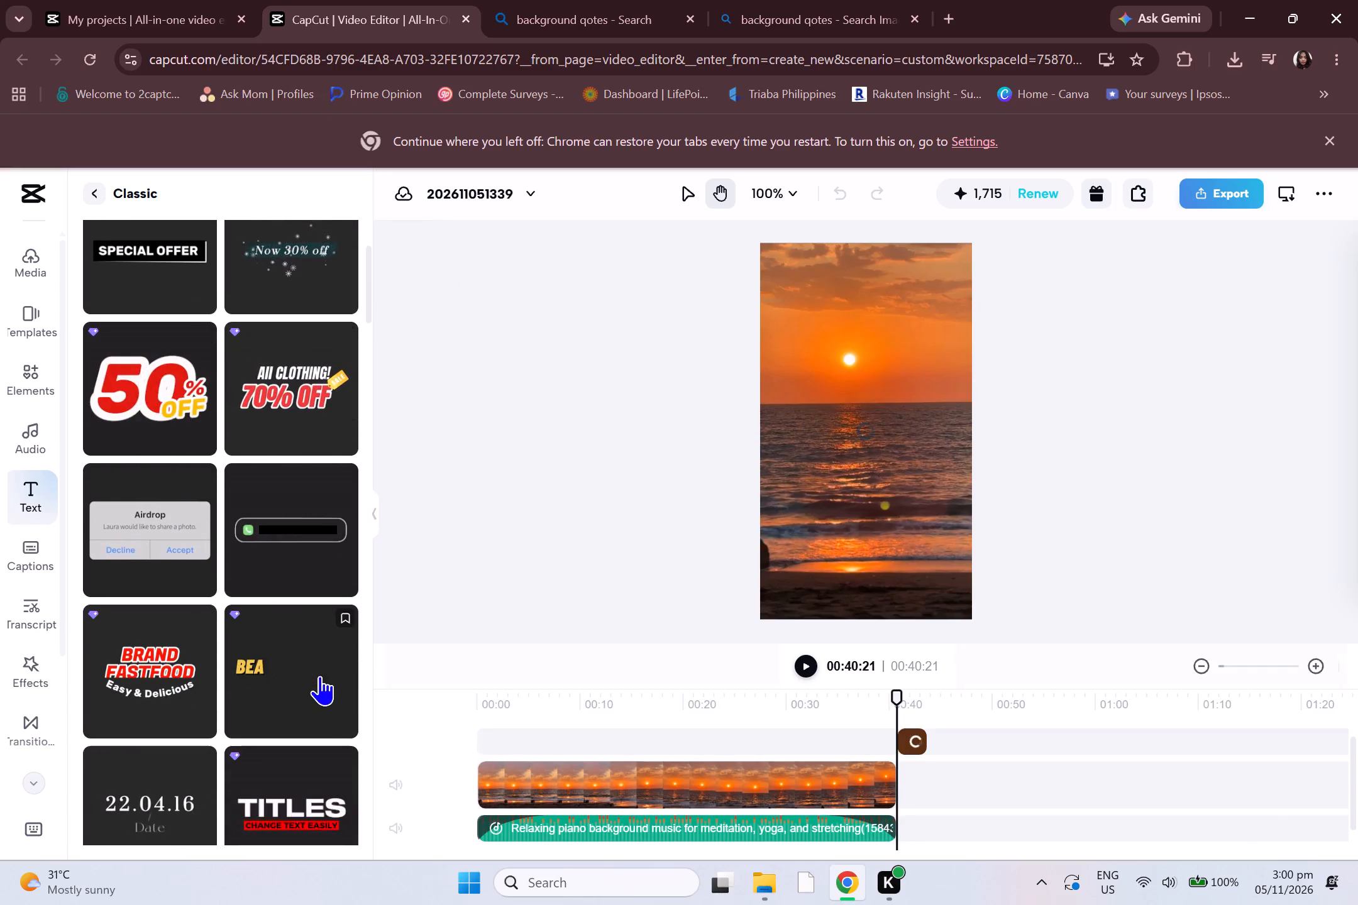
left_click(854, 440)
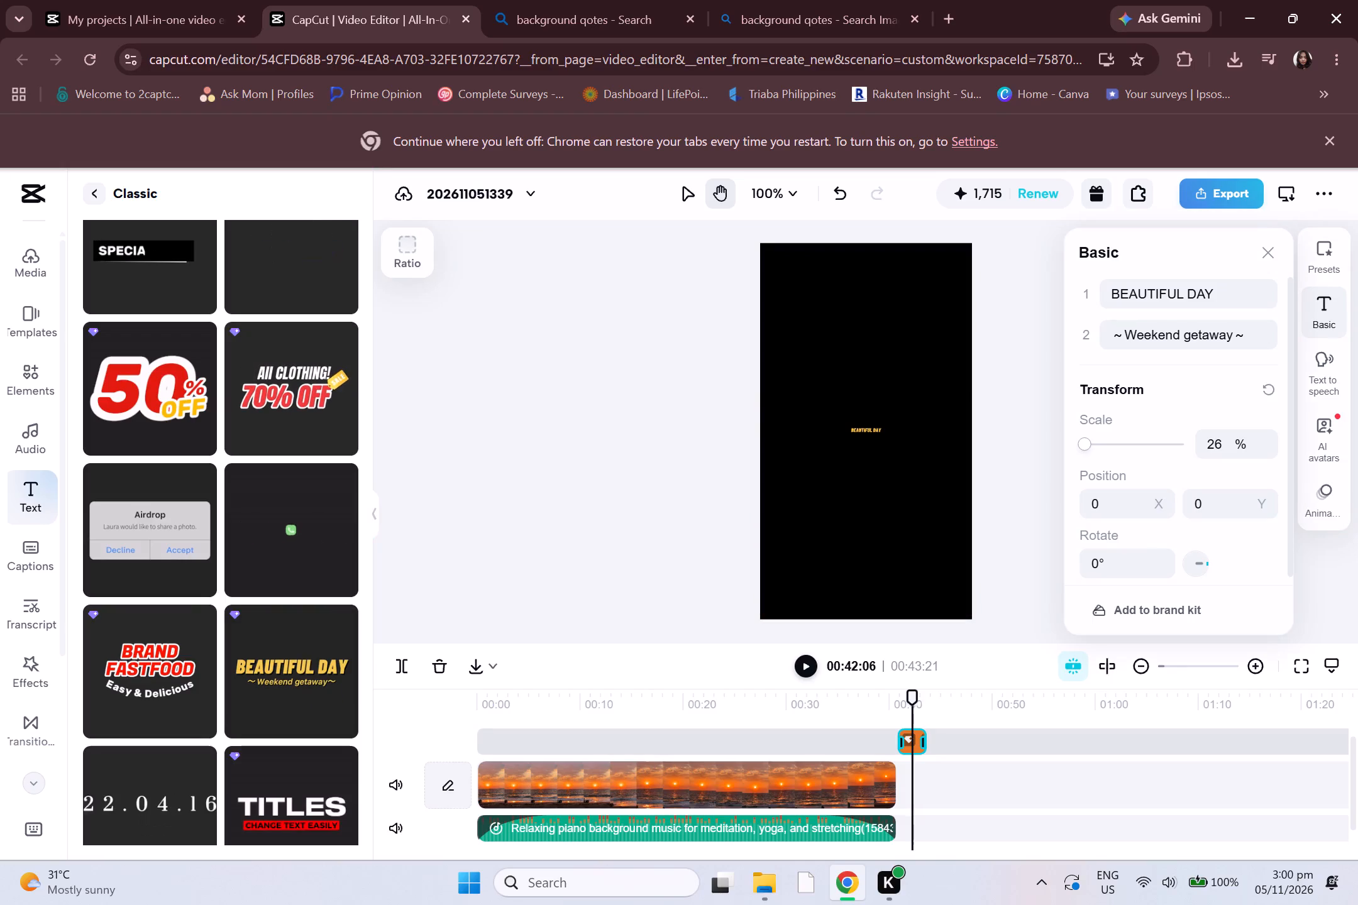
Clear the text template's second line, "~Weekend getaway~", leaving it empty.
left_click(1244, 296)
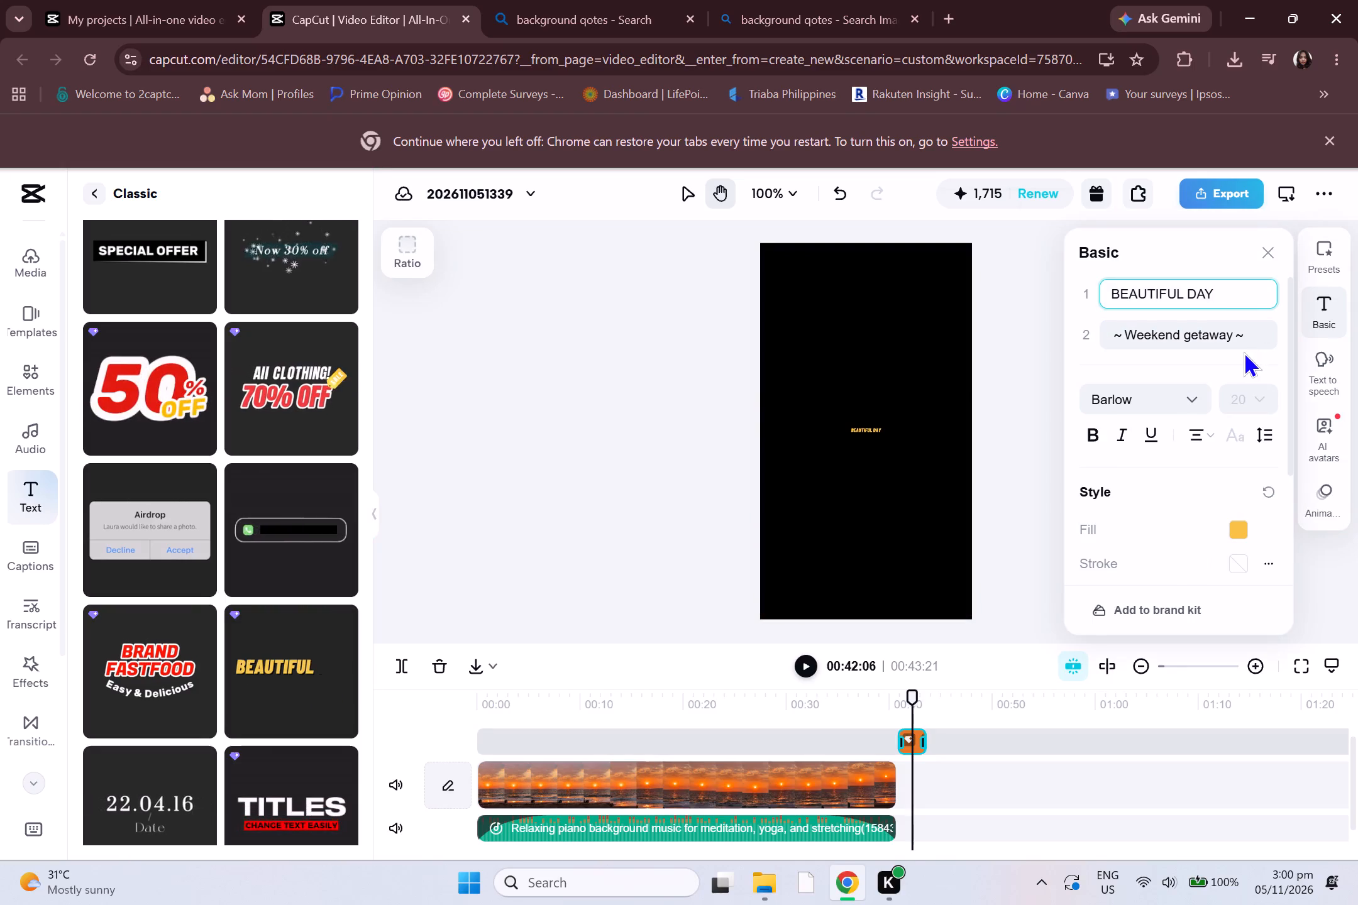
left_click(1230, 336)
left_click(1242, 336)
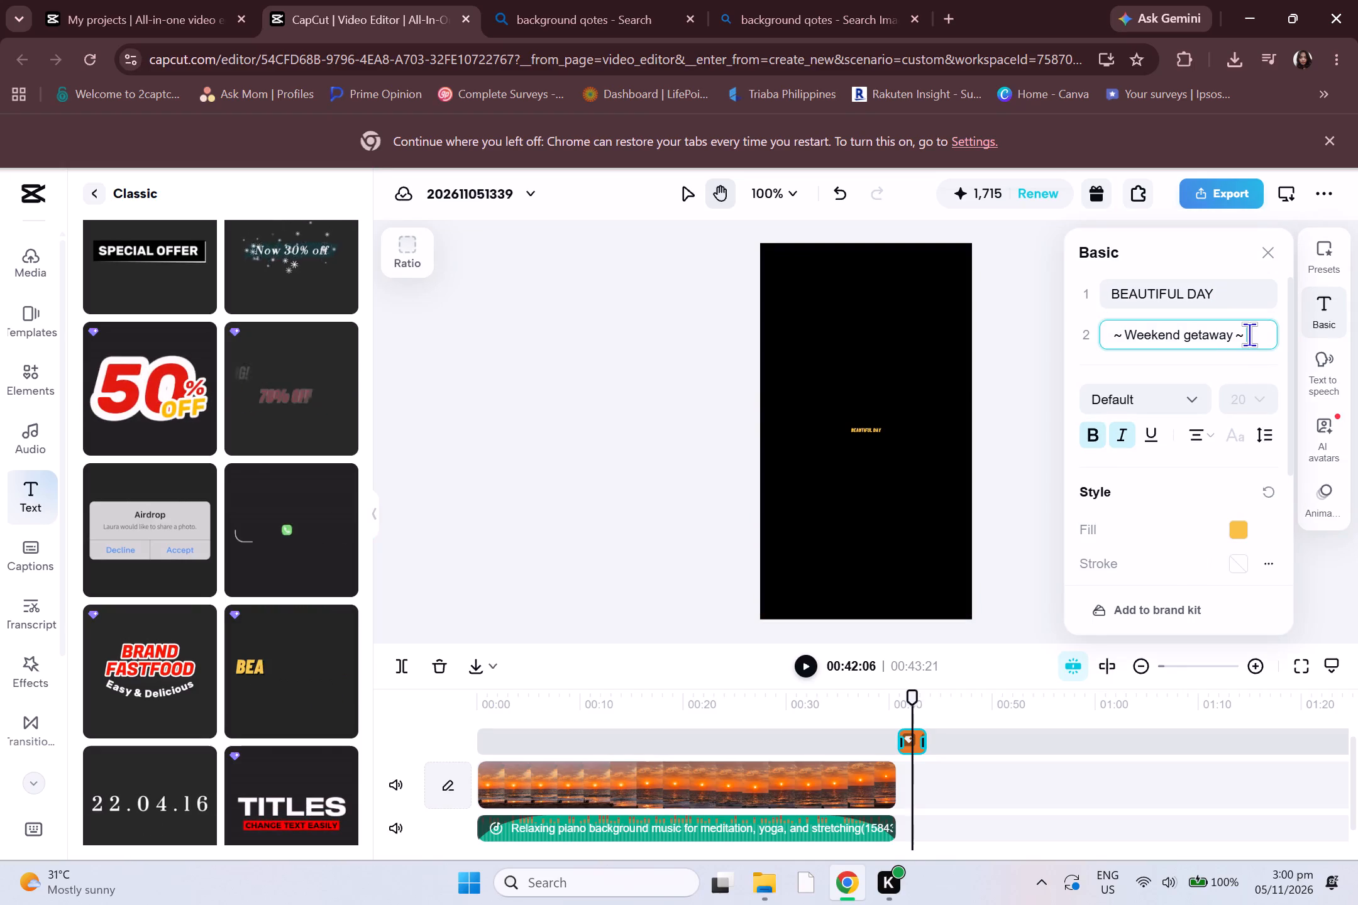
key("BackSpace")
key("BackSpace")
key("BackSpace")
key("BackSpace")
key("BackSpace")
key("BackSpace")
key("BackSpace")
key("BackSpace")
key("BackSpace")
key("BackSpace")
key("BackSpace")
key("BackSpace")
key("BackSpace")
key("BackSpace")
key("BackSpace")
key("BackSpace")
key("BackSpace")
key("BackSpace")
key("BackSpace")
key("BackSpace")
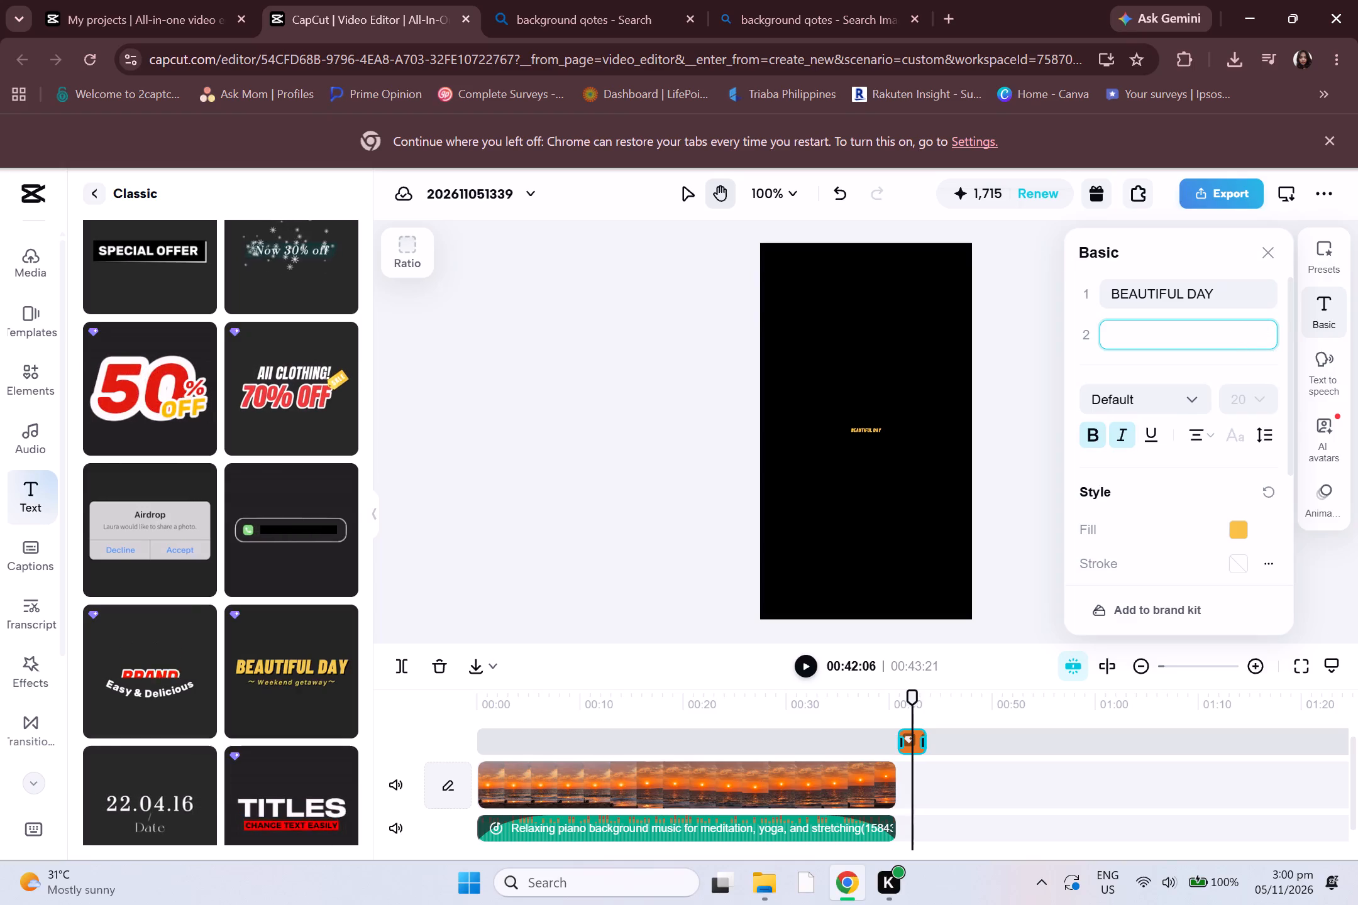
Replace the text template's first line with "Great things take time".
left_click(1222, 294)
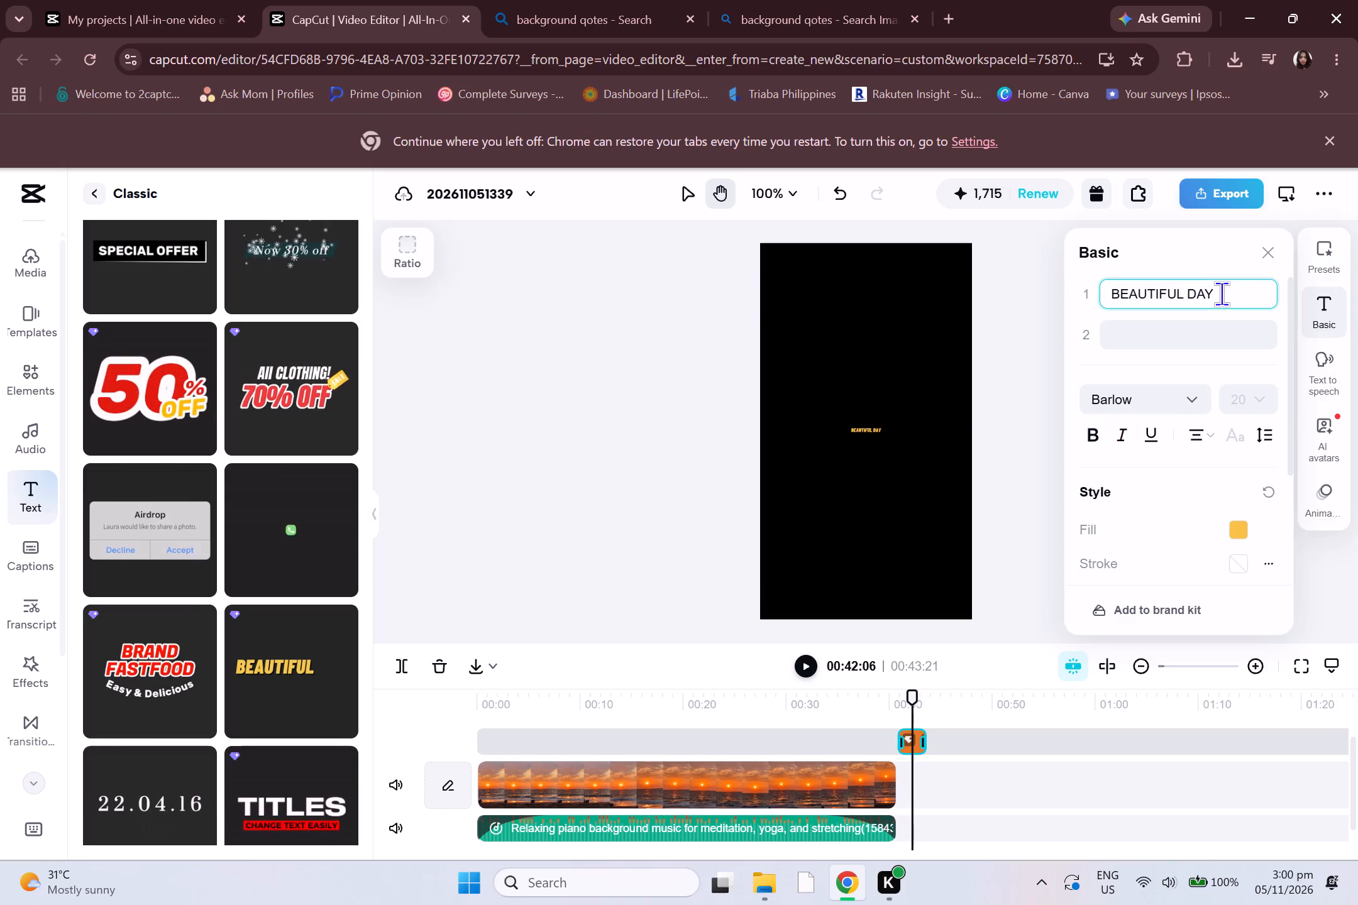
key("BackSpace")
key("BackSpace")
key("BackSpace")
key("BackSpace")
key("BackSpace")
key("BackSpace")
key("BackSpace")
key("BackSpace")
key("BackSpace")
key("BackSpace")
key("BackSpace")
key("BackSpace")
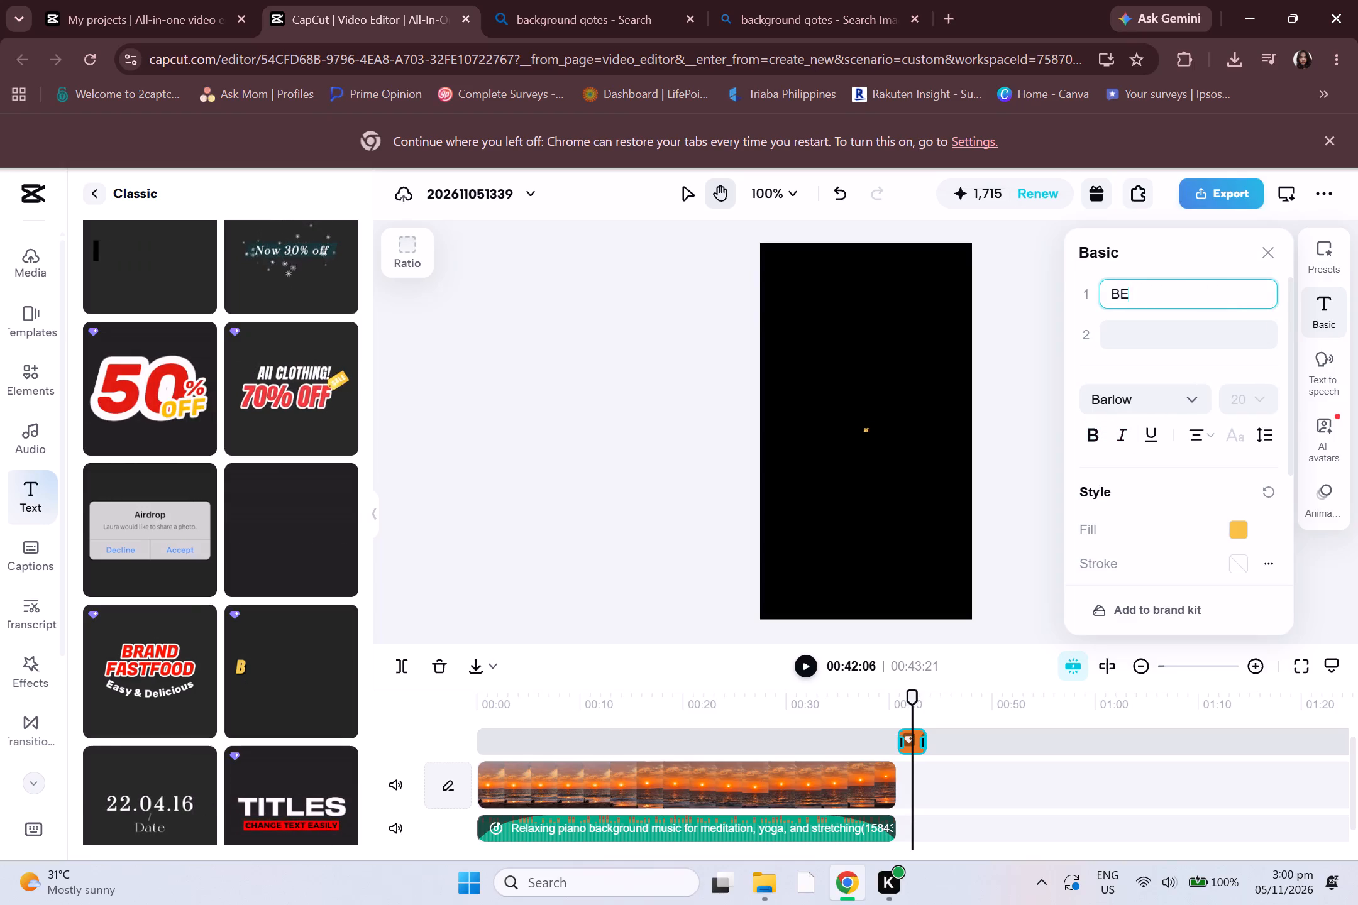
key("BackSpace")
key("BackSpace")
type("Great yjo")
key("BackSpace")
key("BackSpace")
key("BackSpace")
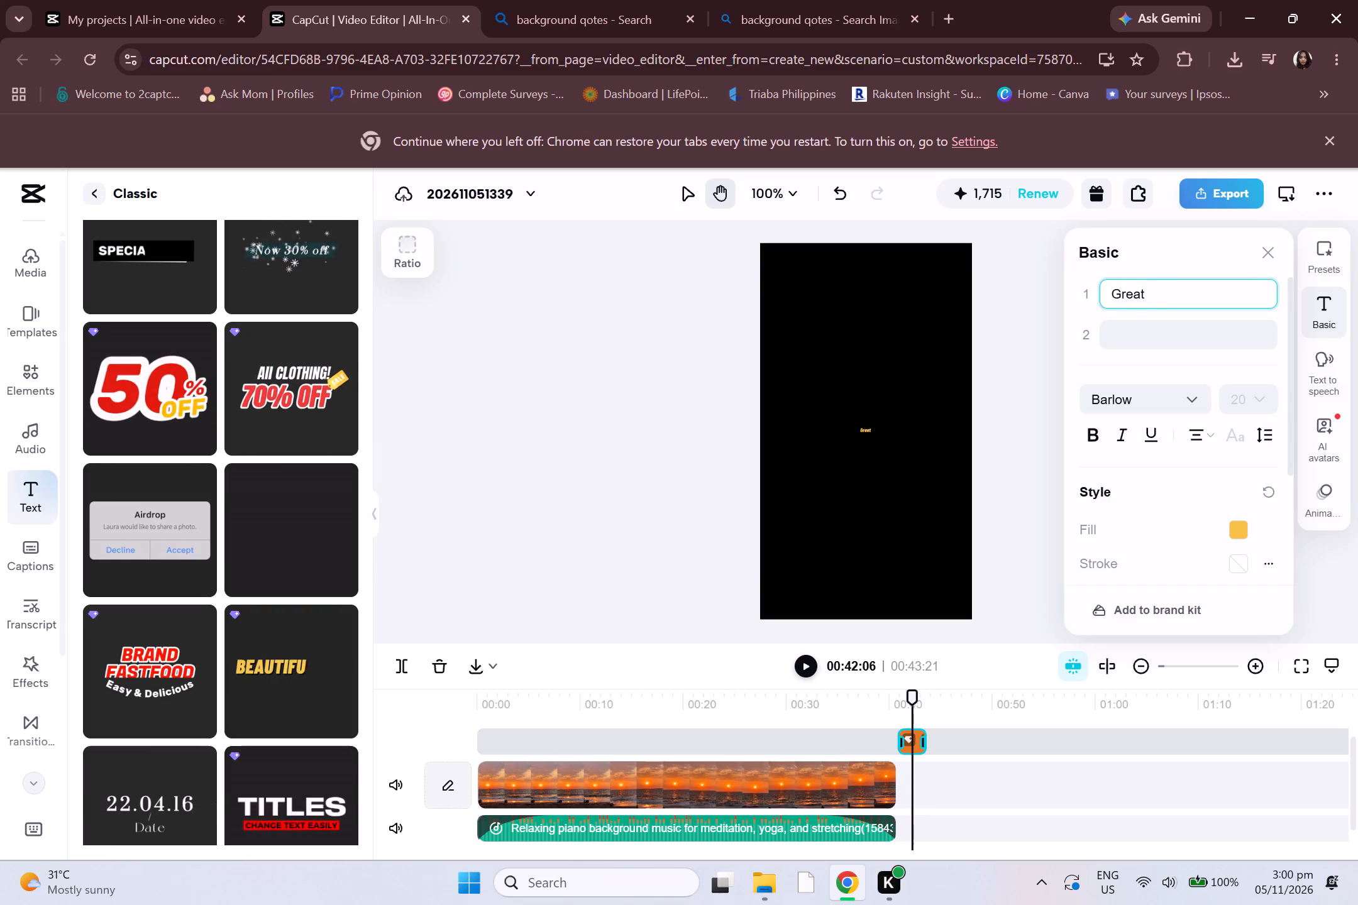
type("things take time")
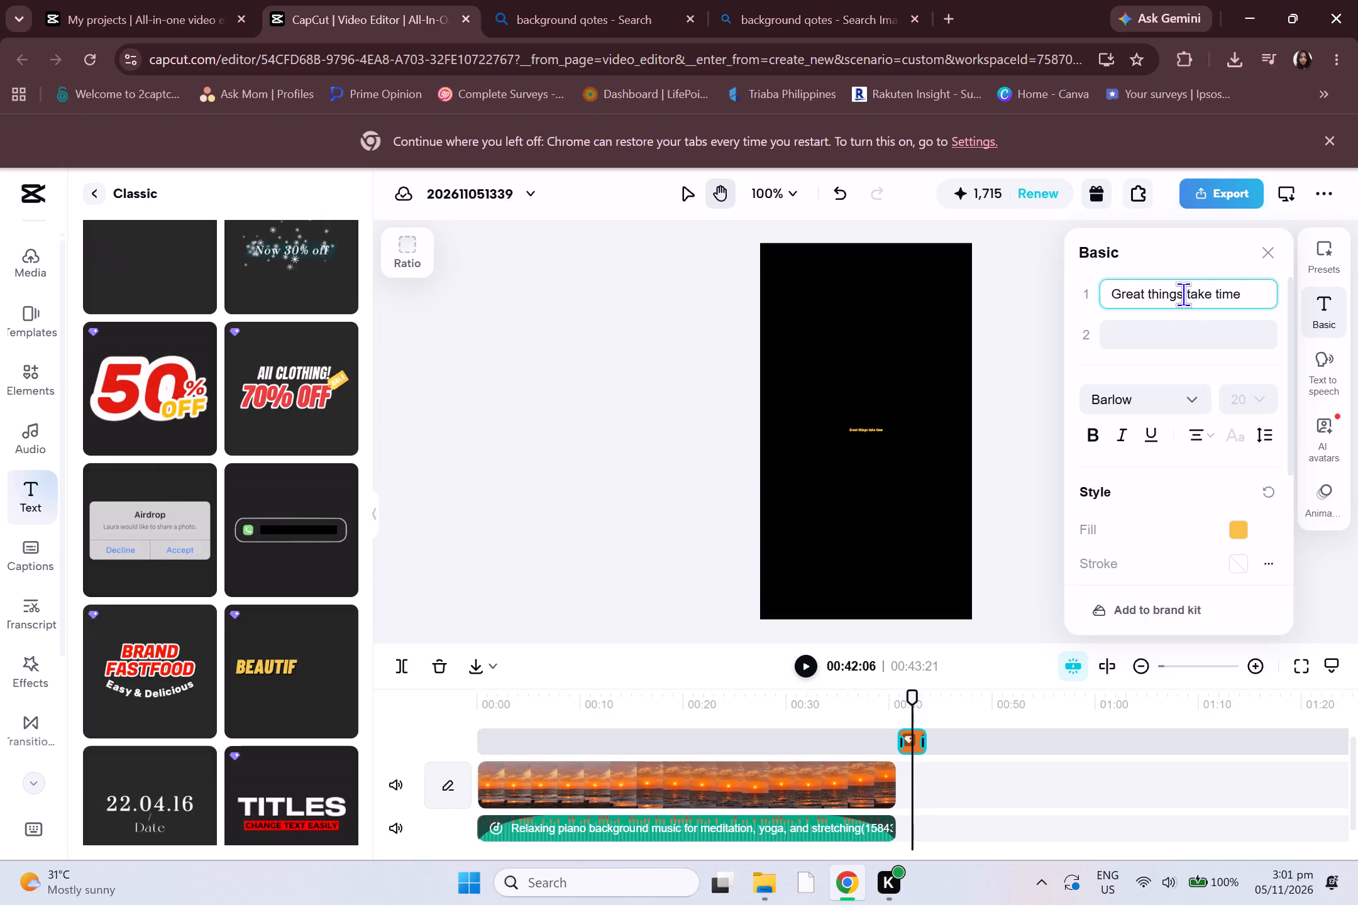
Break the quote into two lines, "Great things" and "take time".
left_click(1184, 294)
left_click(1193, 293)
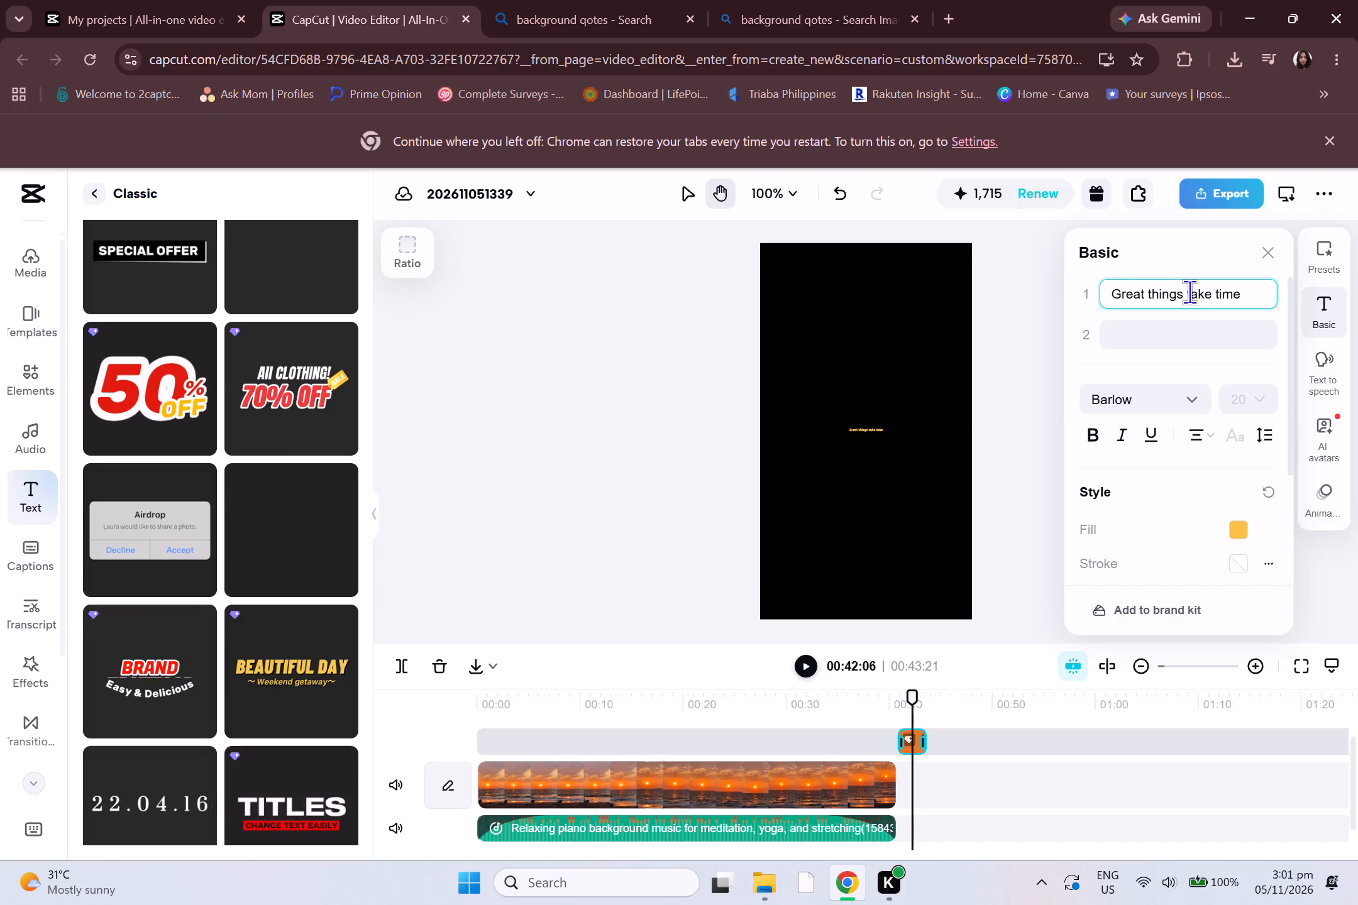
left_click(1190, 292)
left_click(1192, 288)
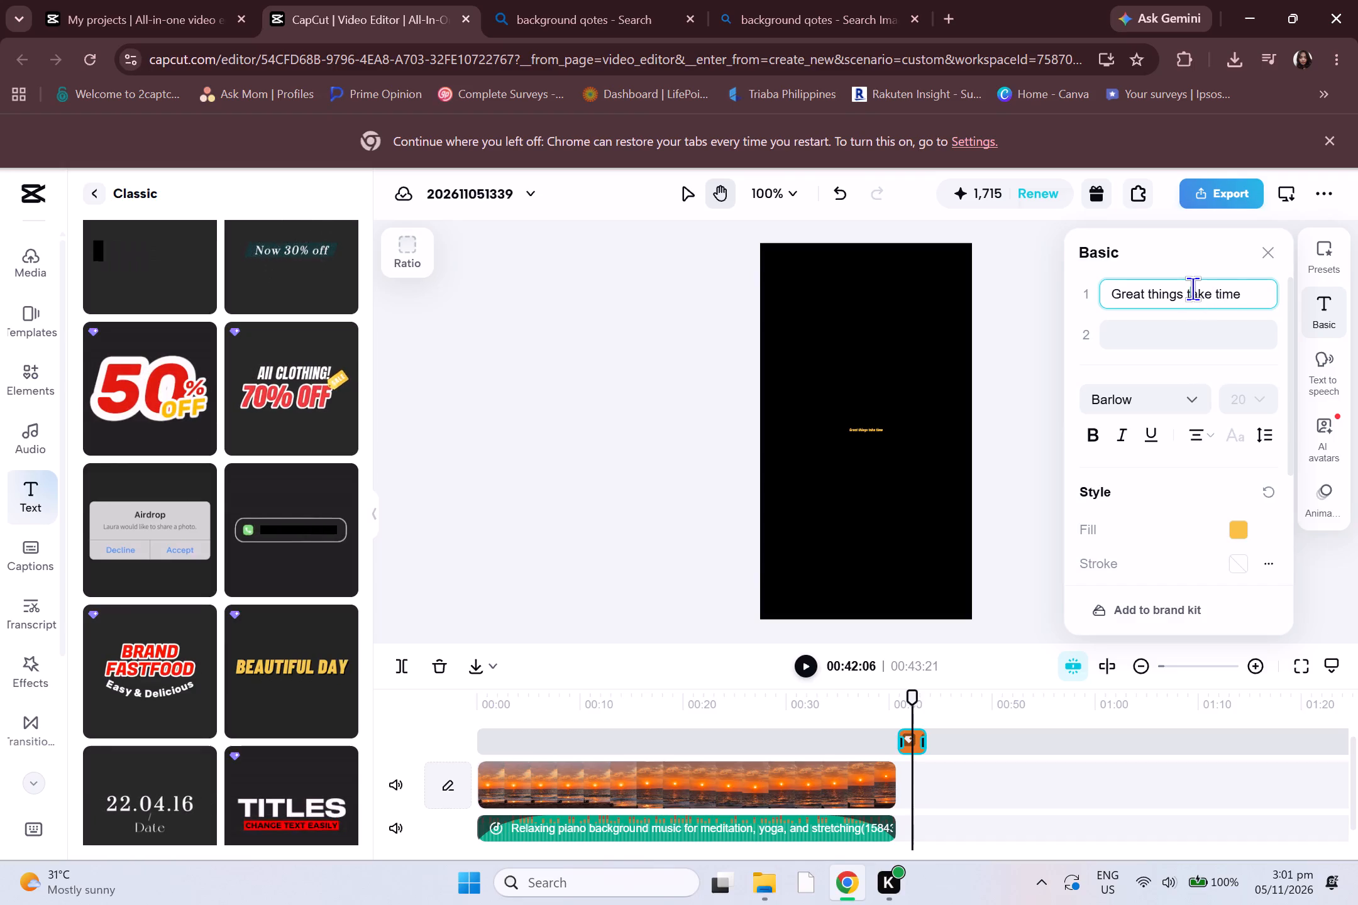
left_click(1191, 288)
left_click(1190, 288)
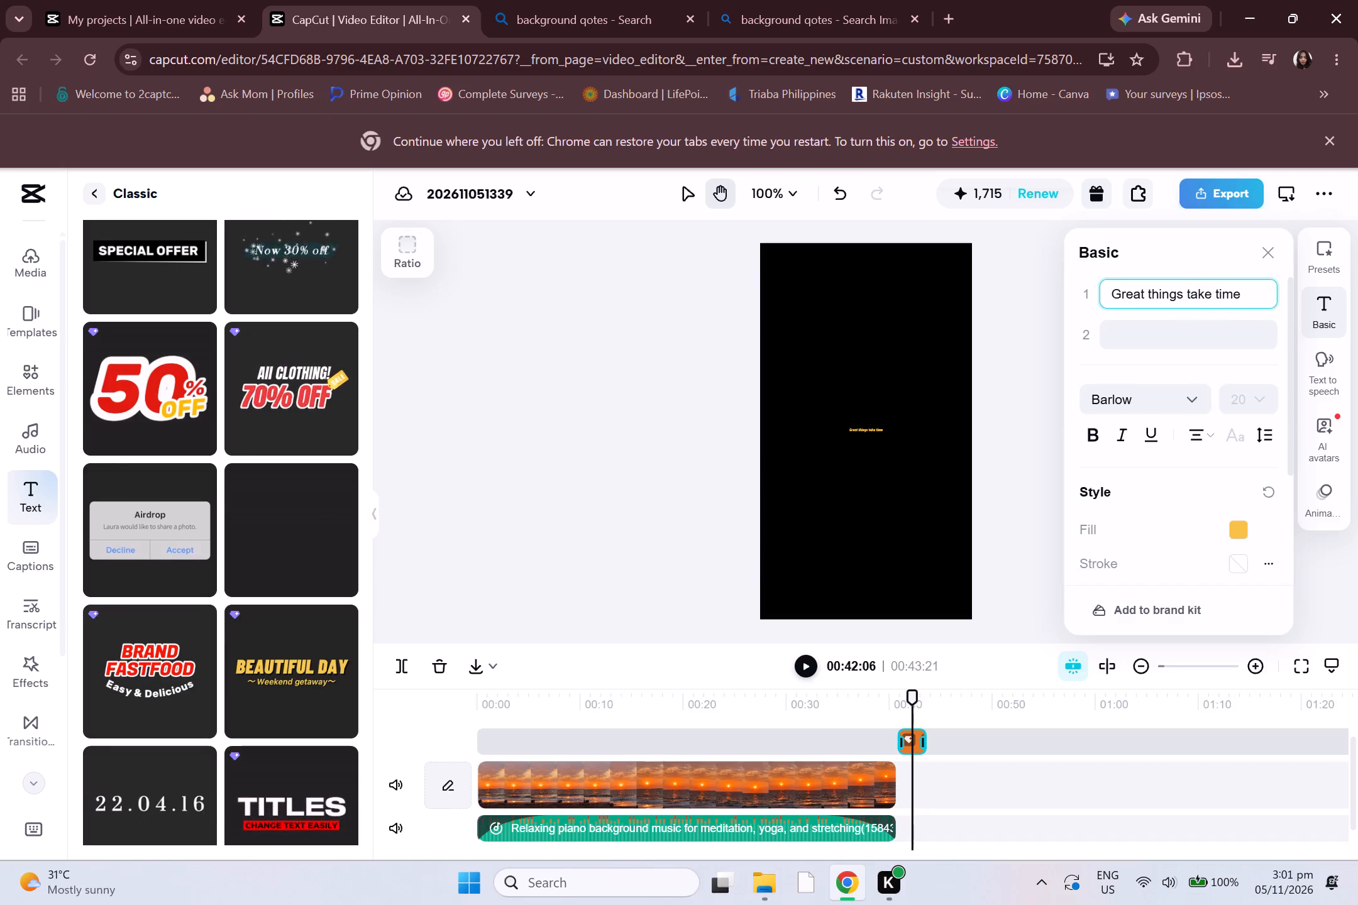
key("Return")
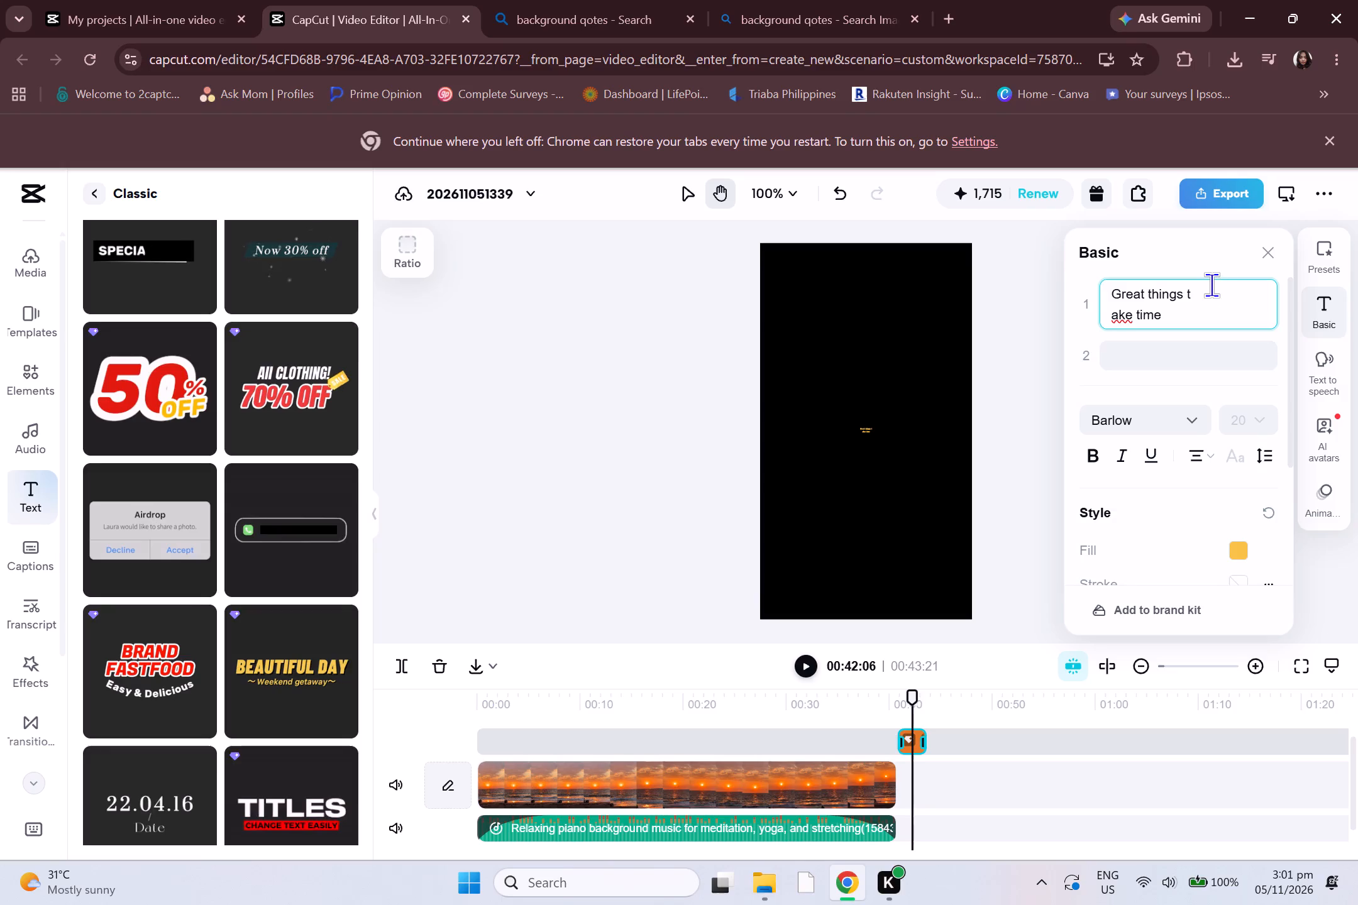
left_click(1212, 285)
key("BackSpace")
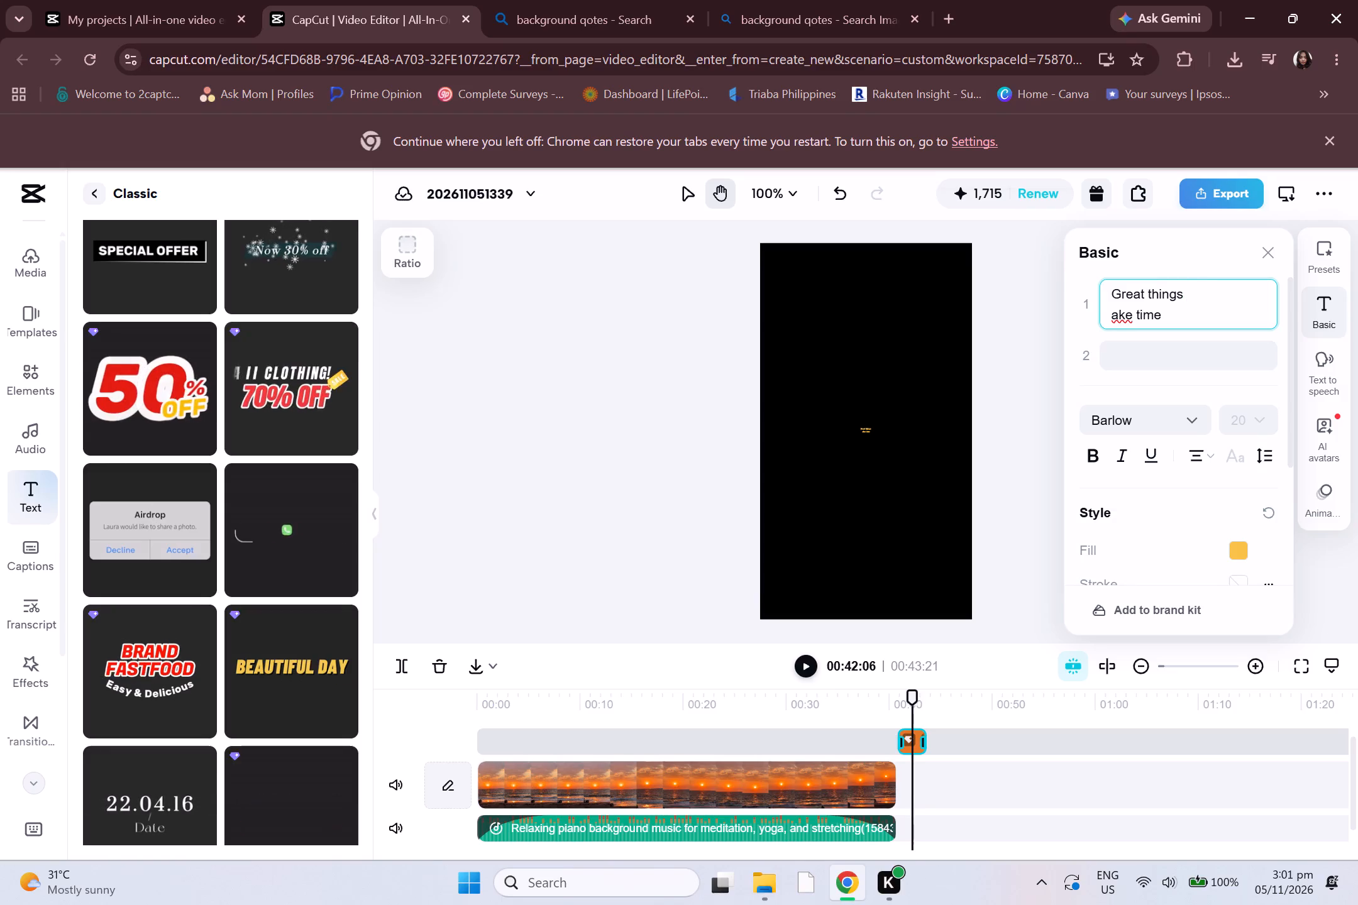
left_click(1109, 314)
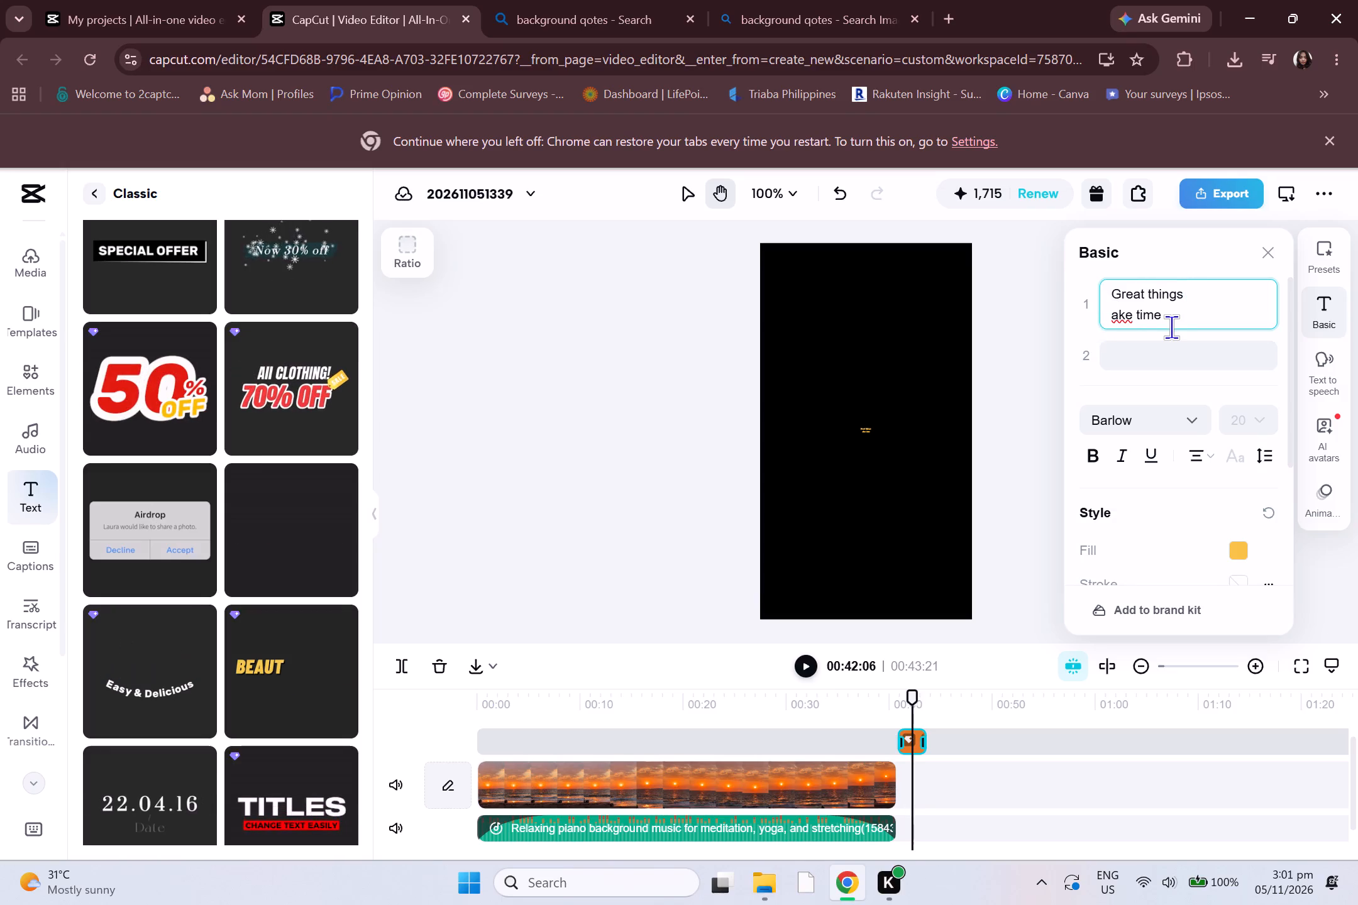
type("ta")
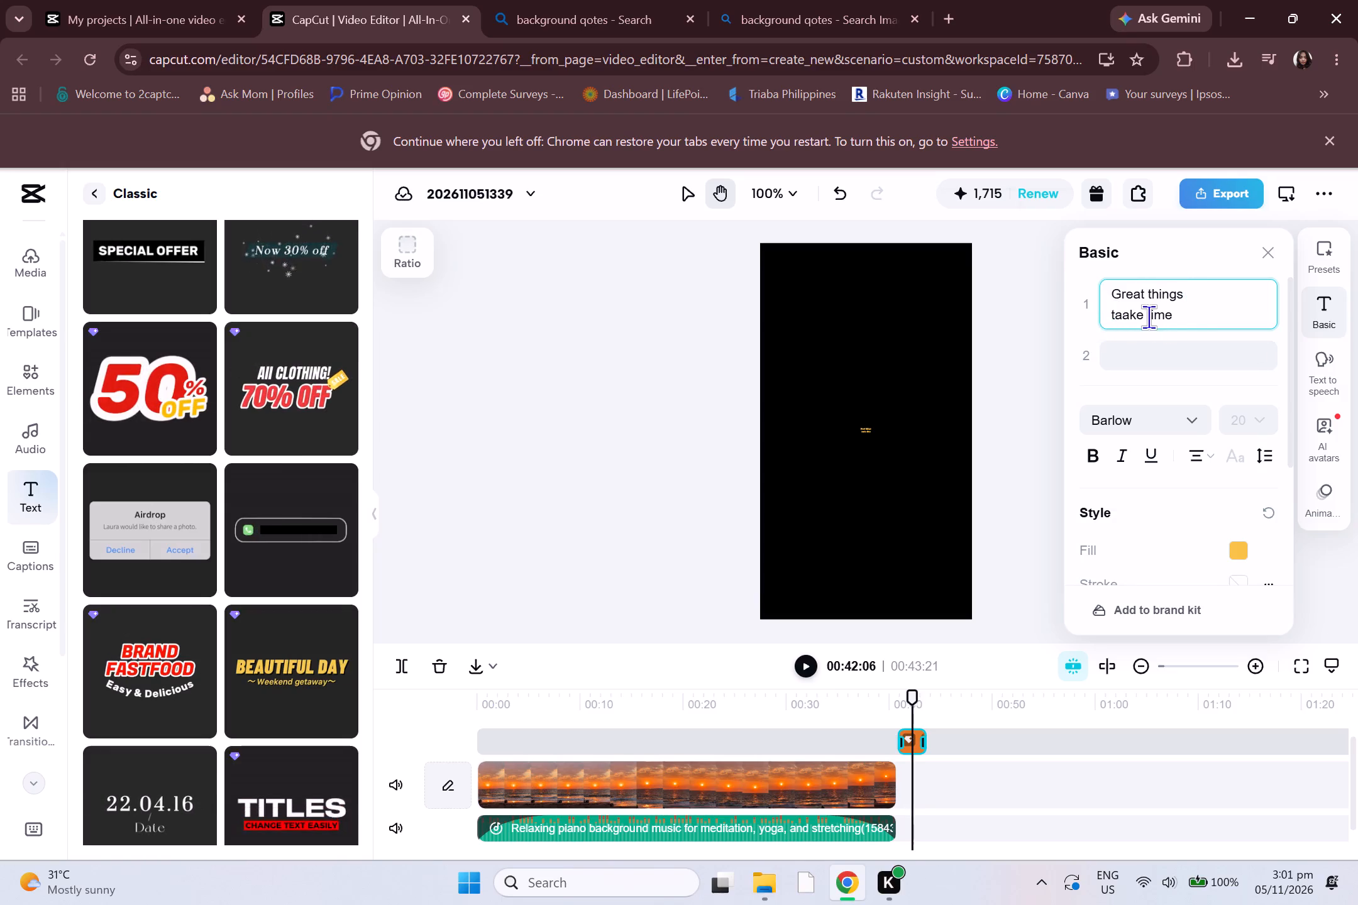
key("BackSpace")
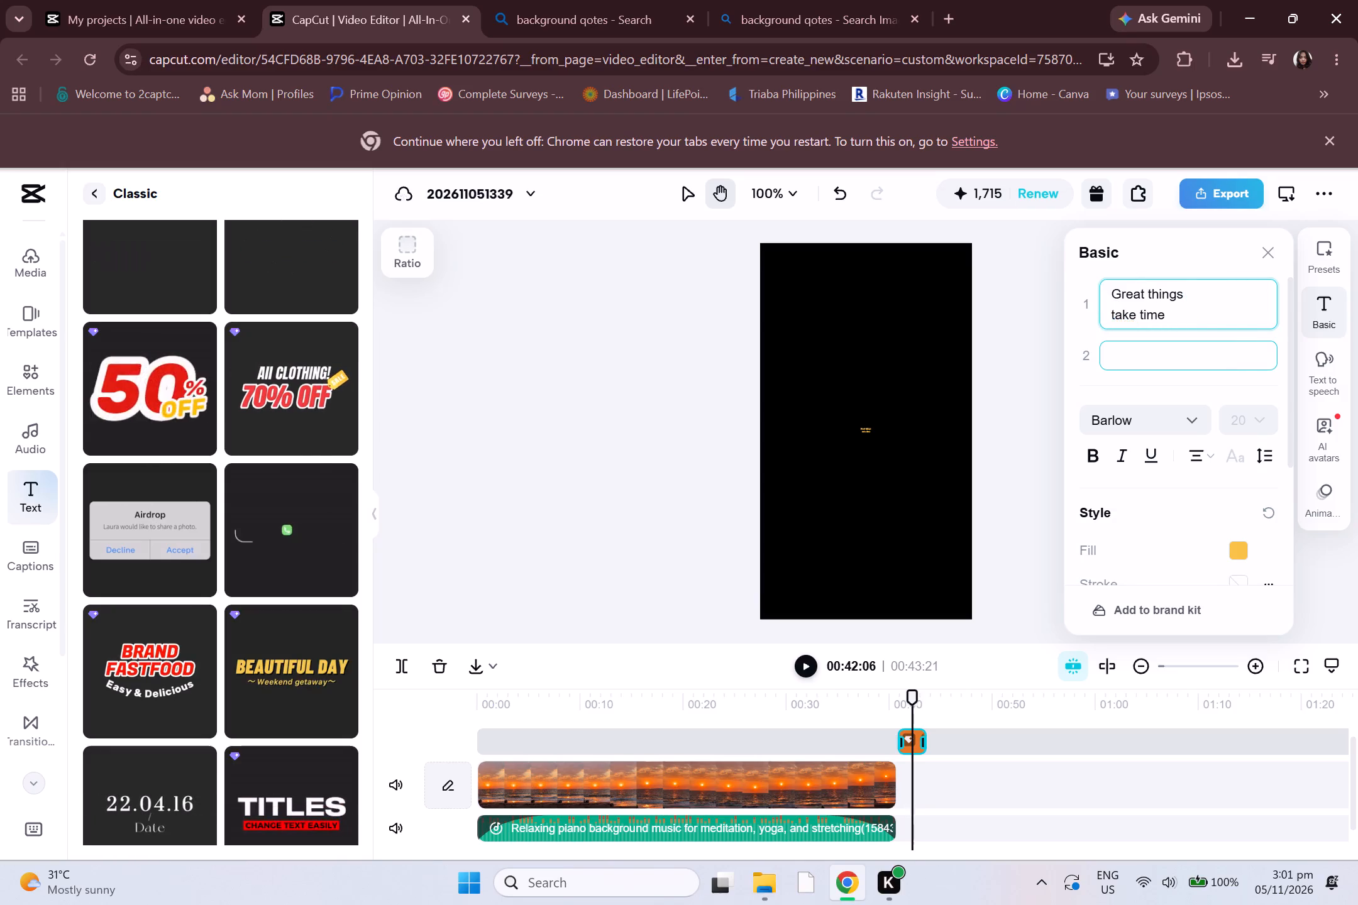
Clear the first text field and re-enter the quote on two lines as "Great things" and "take time....".
left_click(1186, 310)
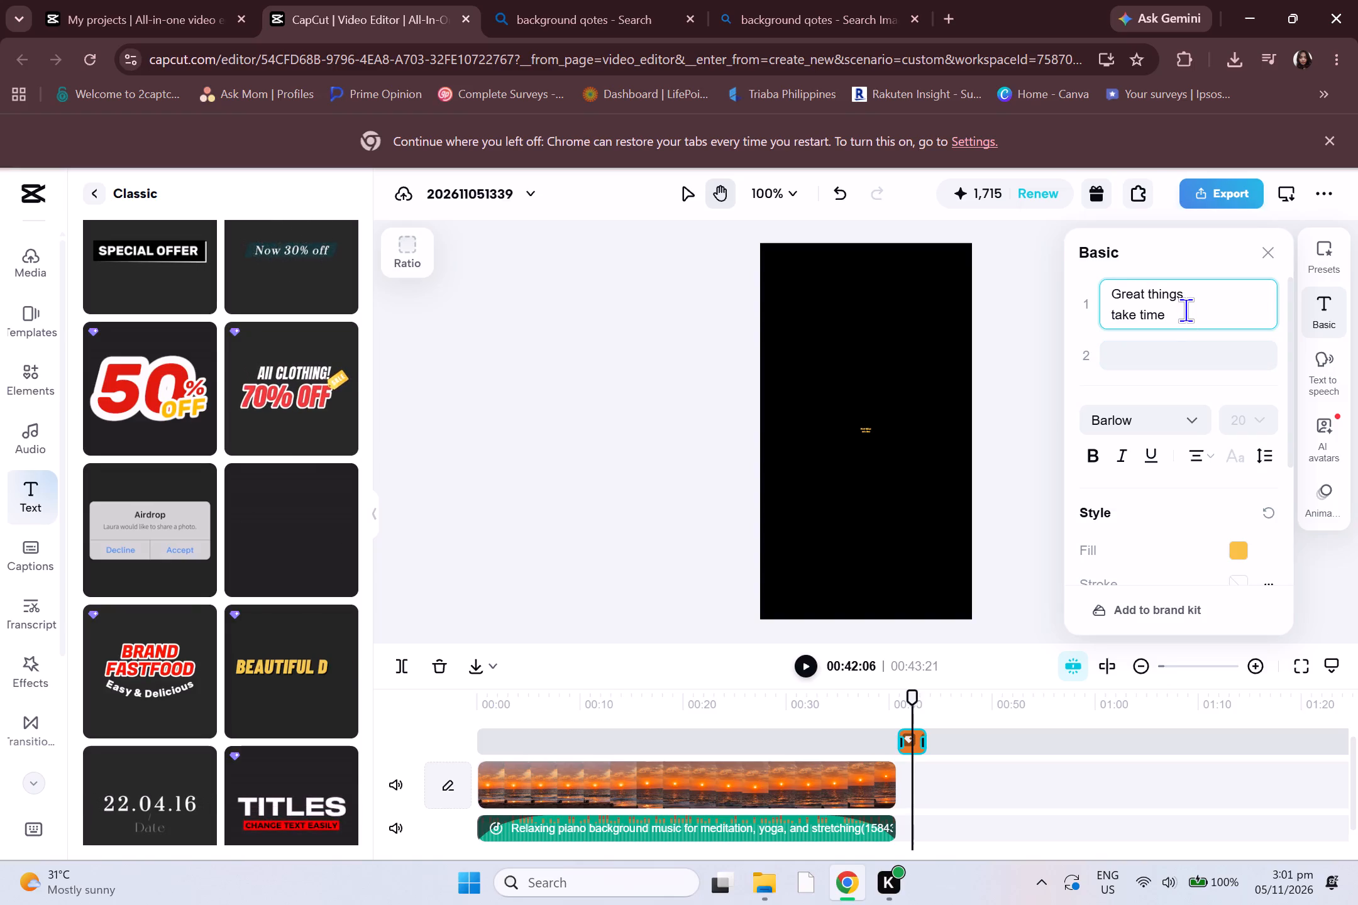
key("BackSpace")
key("BackSpace")
key("BackSpace")
key("BackSpace")
key("BackSpace")
key("BackSpace")
key("BackSpace")
key("BackSpace")
key("BackSpace")
key("BackSpace")
key("BackSpace")
key("BackSpace")
key("BackSpace")
key("BackSpace")
key("BackSpace")
key("BackSpace")
key("BackSpace")
key("BackSpace")
key("BackSpace")
key("BackSpace")
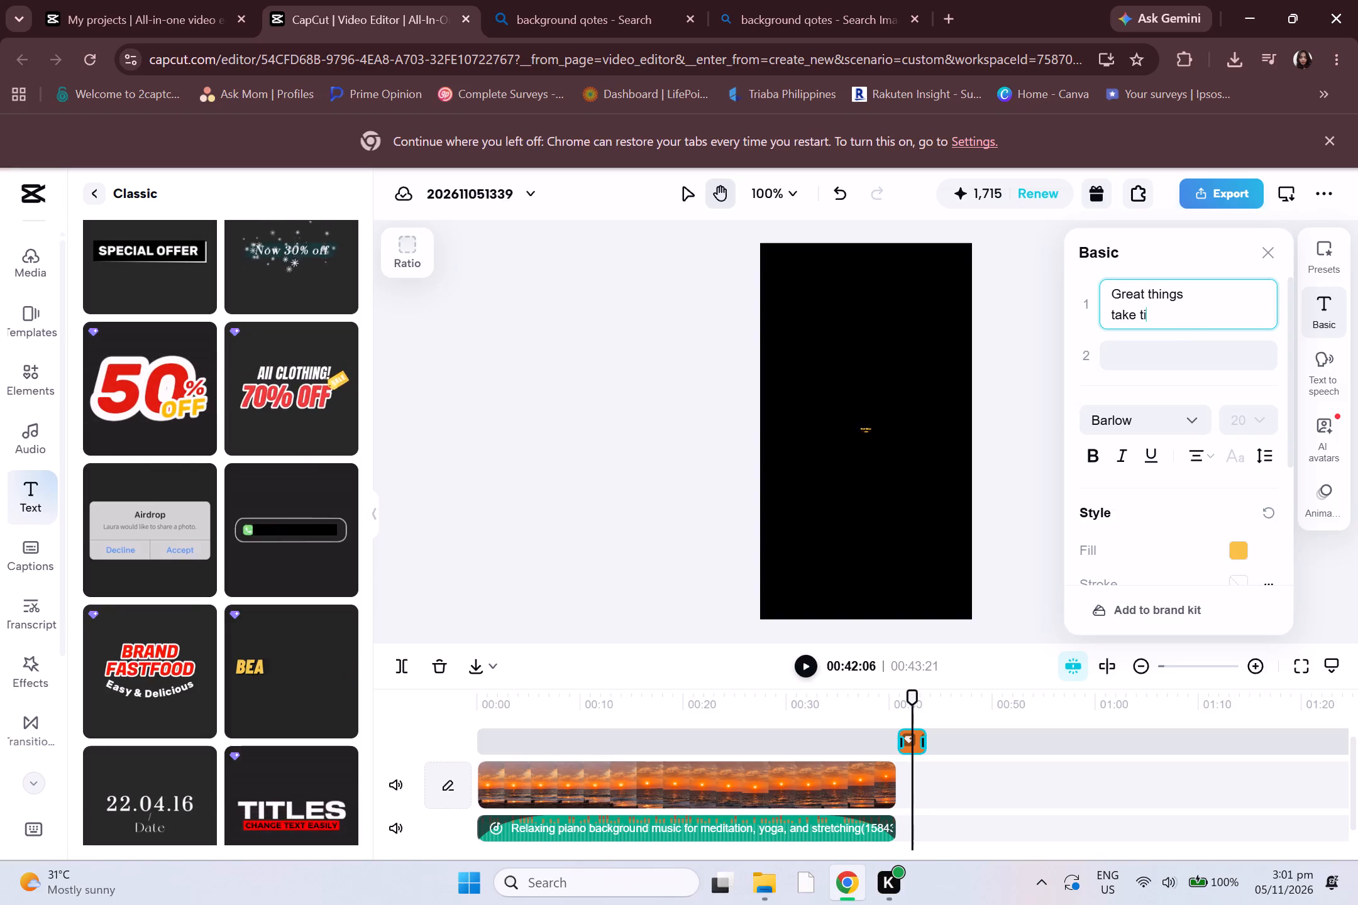
type("Gres")
key("BackSpace")
type("at tjog")
key("BackSpace")
key("BackSpace")
key("BackSpace")
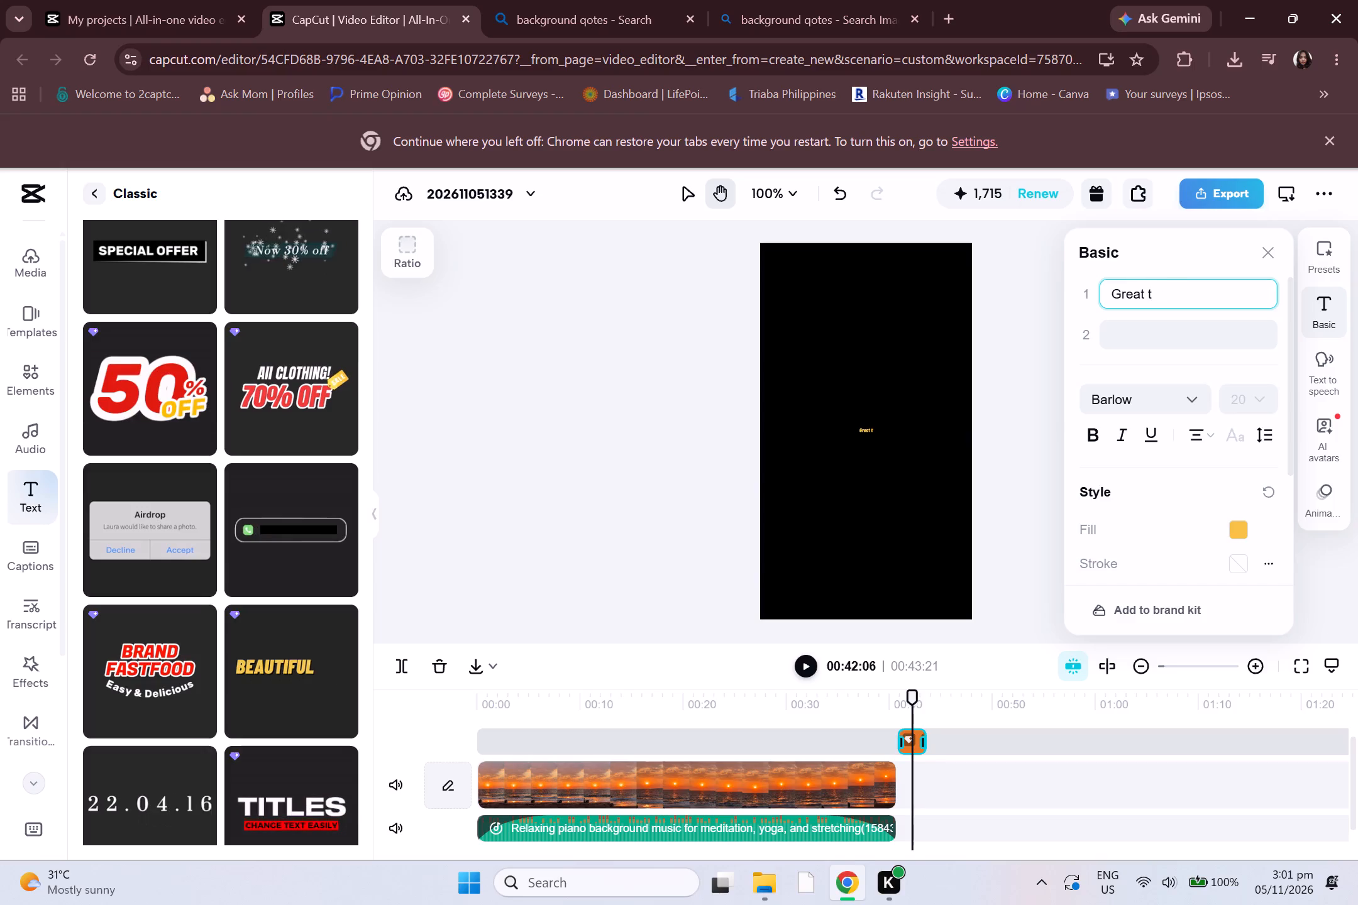
type("hings")
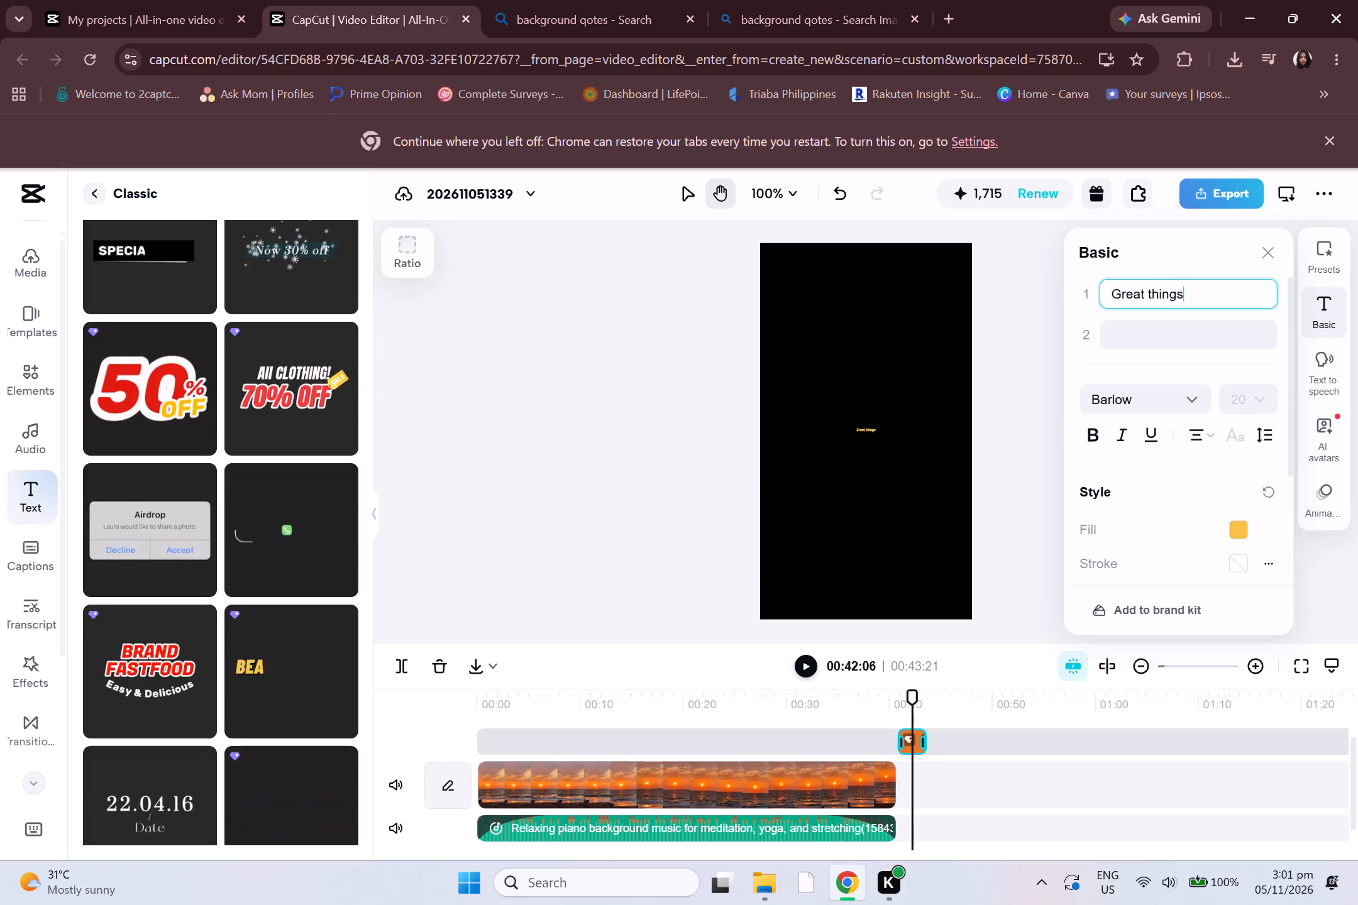
key("Return")
type("take time...")
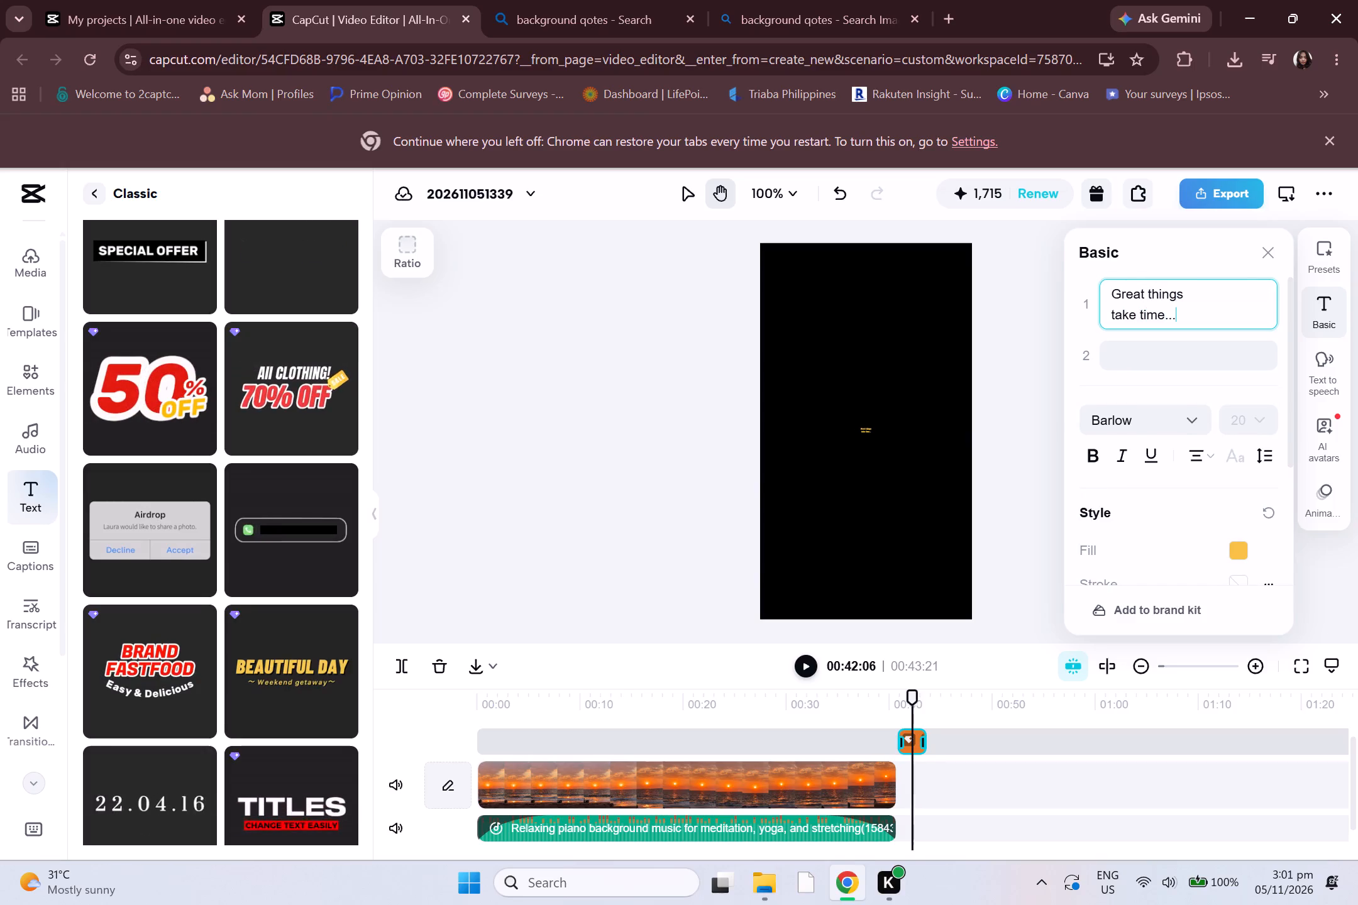
key("semicolon")
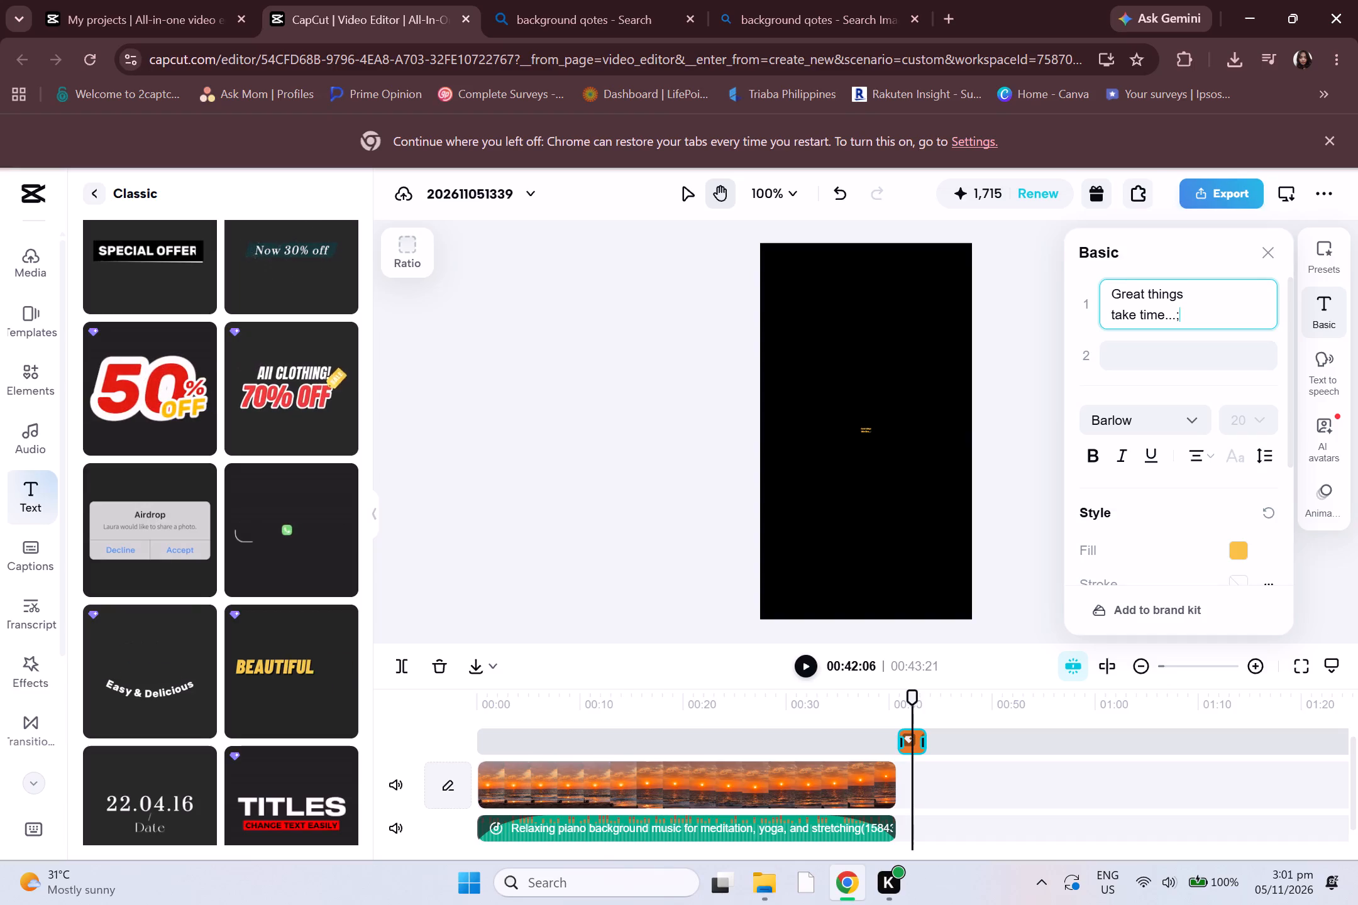
key("BackSpace")
key("period")
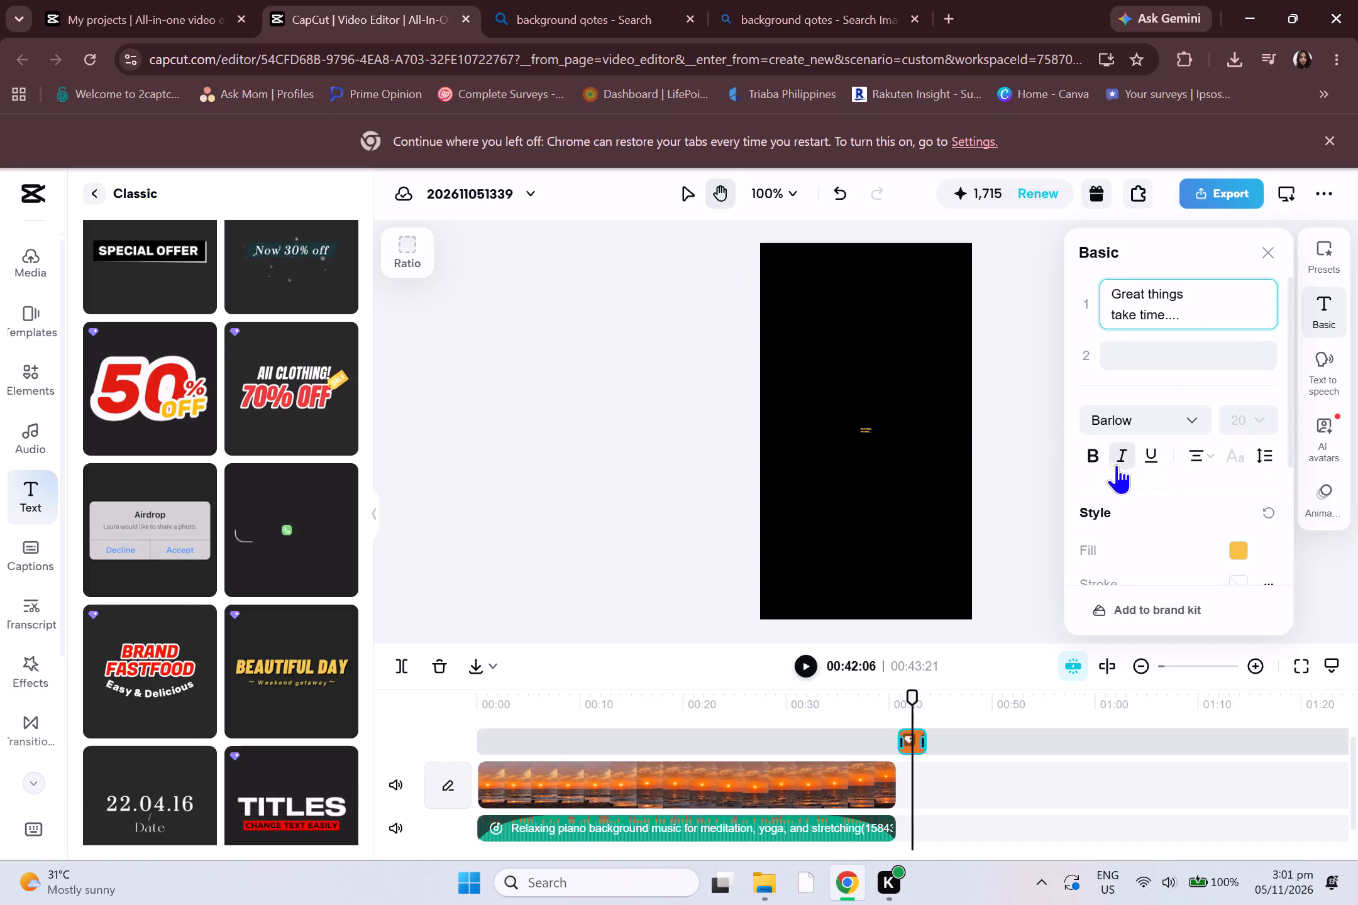
Examine the font, size, style and opacity settings available for the quote text.
left_click(1187, 422)
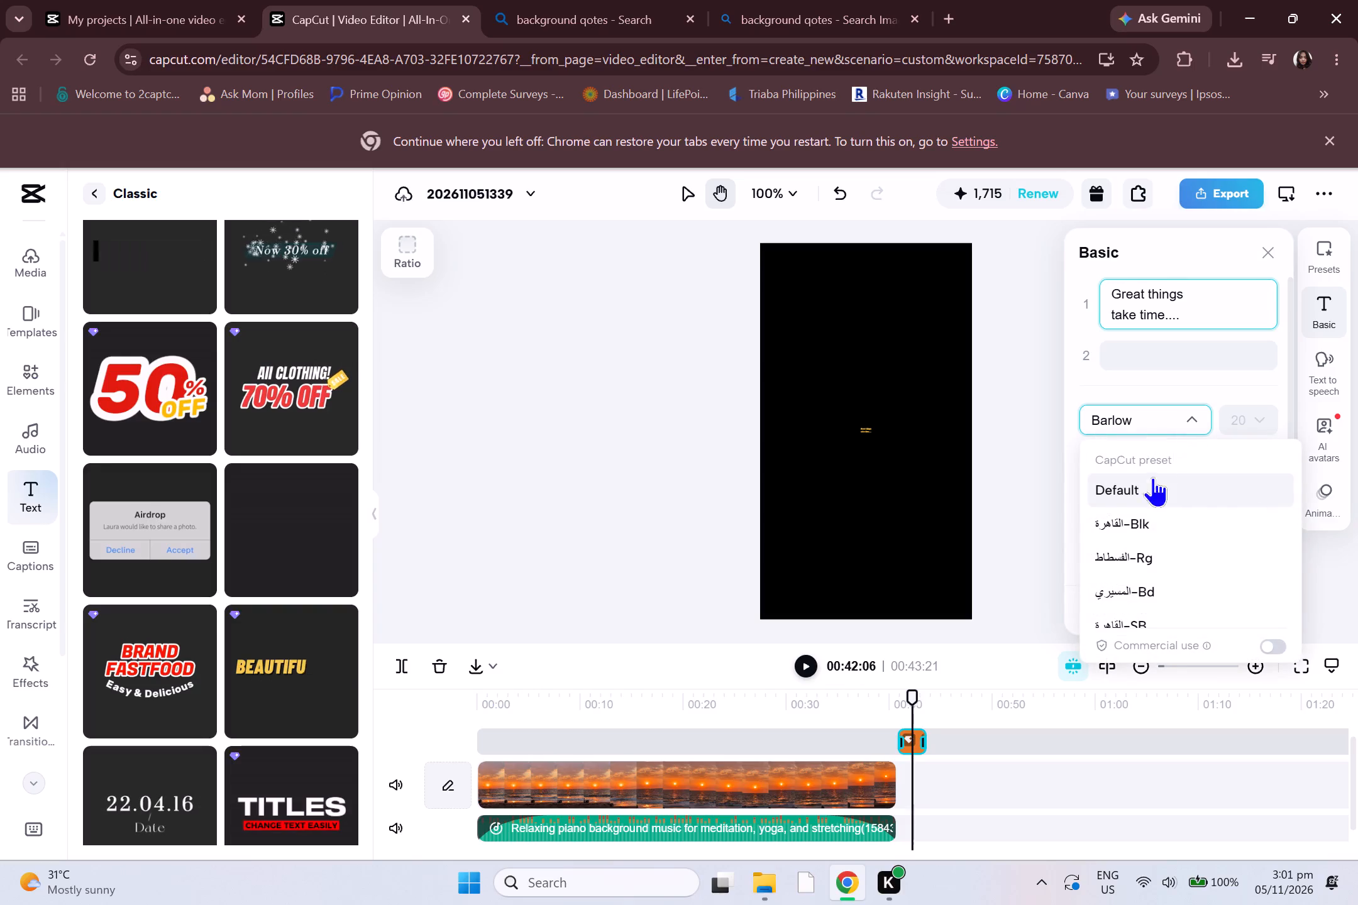
left_click(1103, 386)
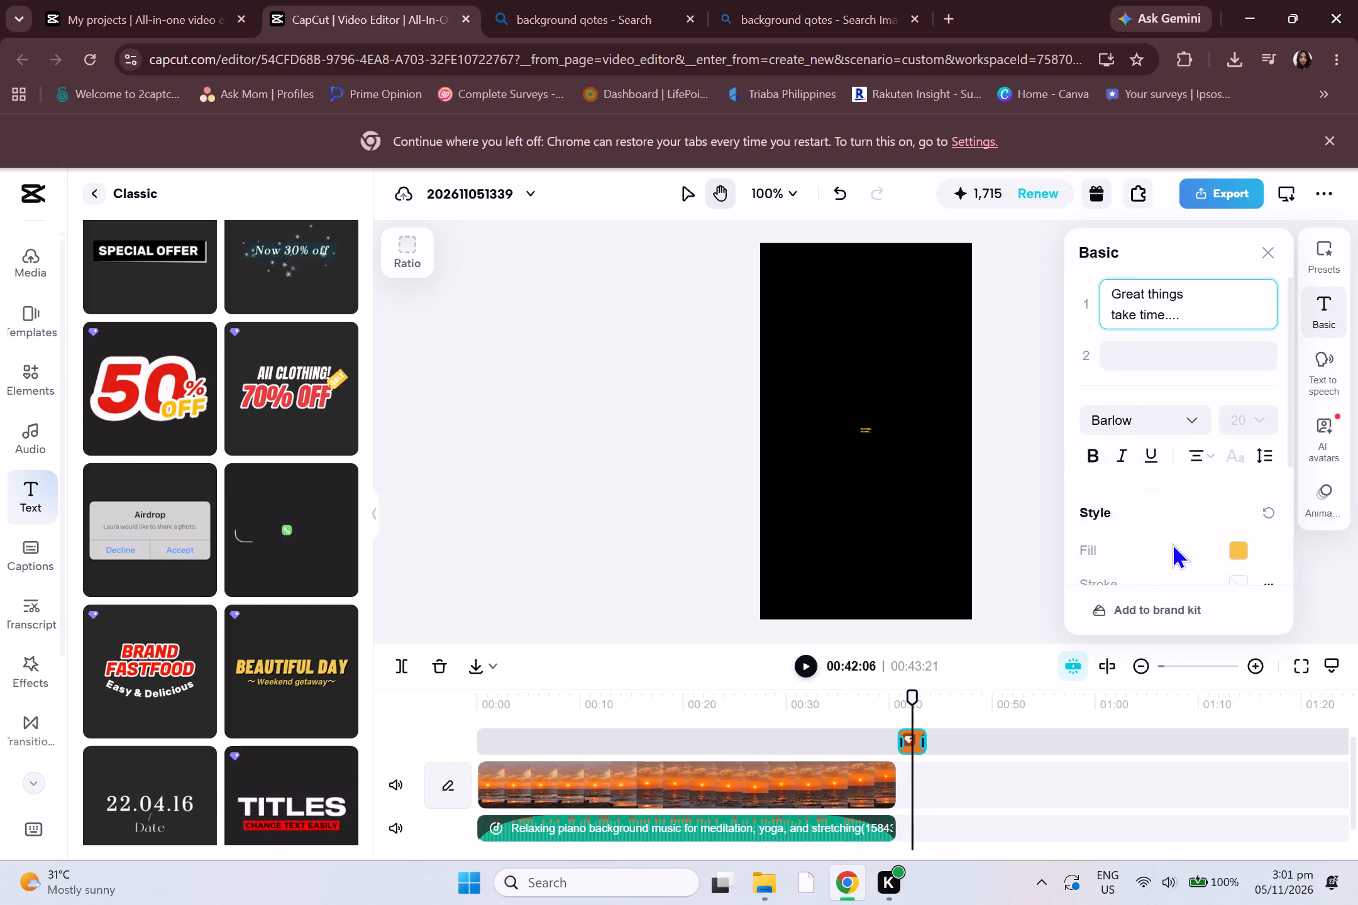
scroll(1171, 552, "down", 1)
scroll(1188, 486, "down", 4)
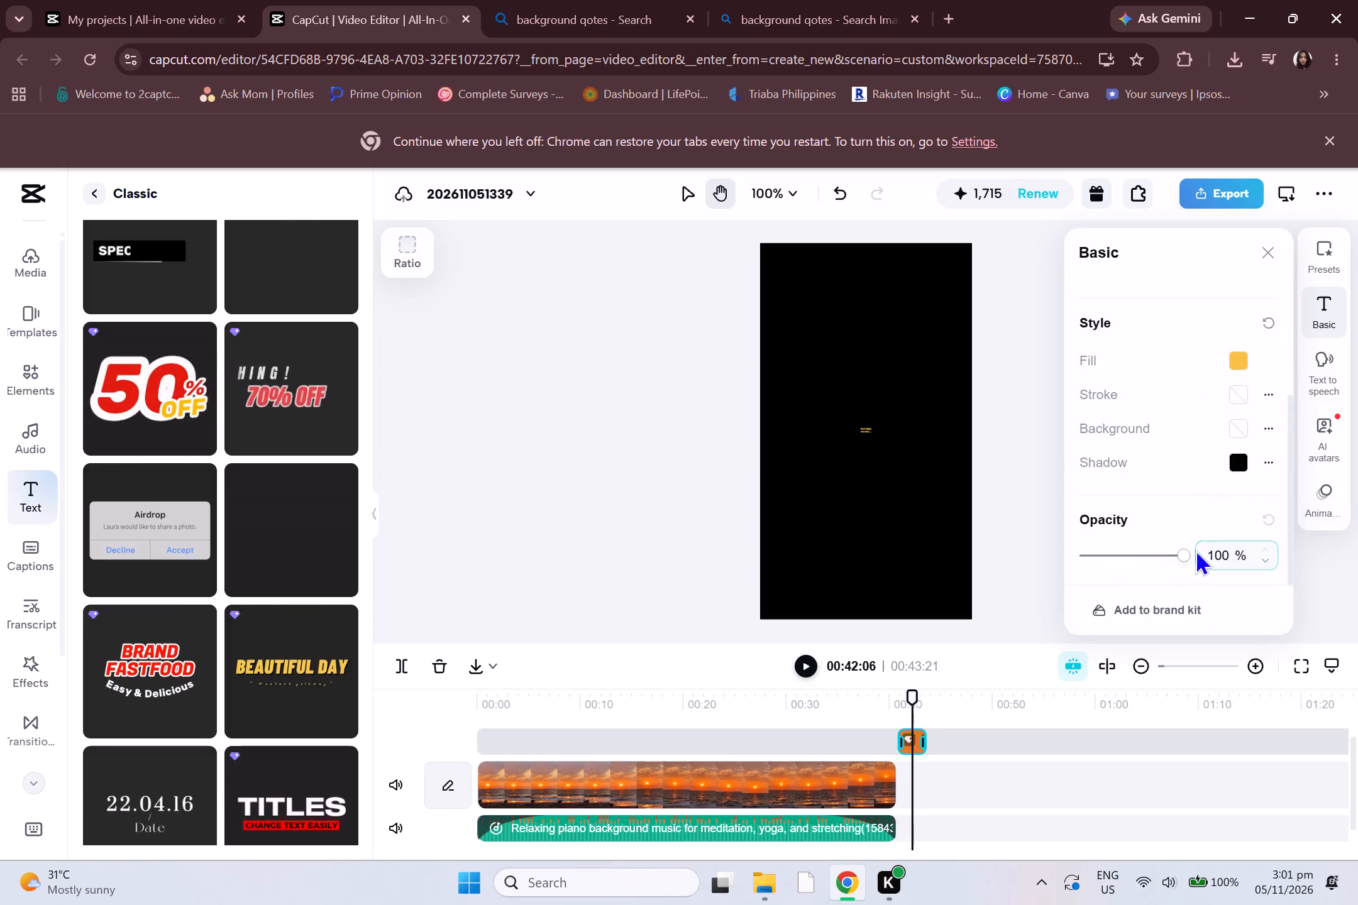
scroll(1162, 409, "up", 6)
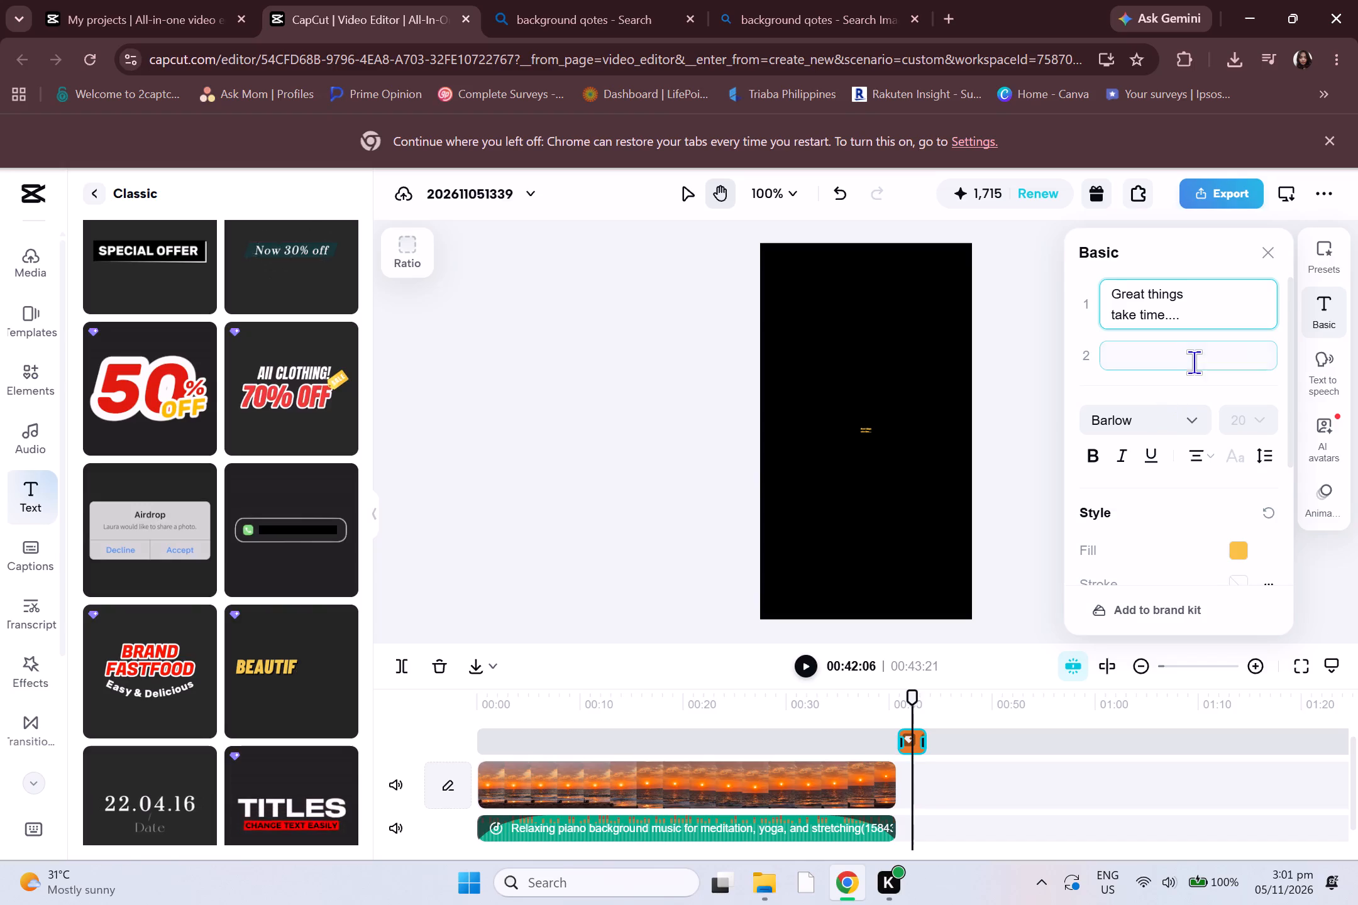
left_click(1253, 417)
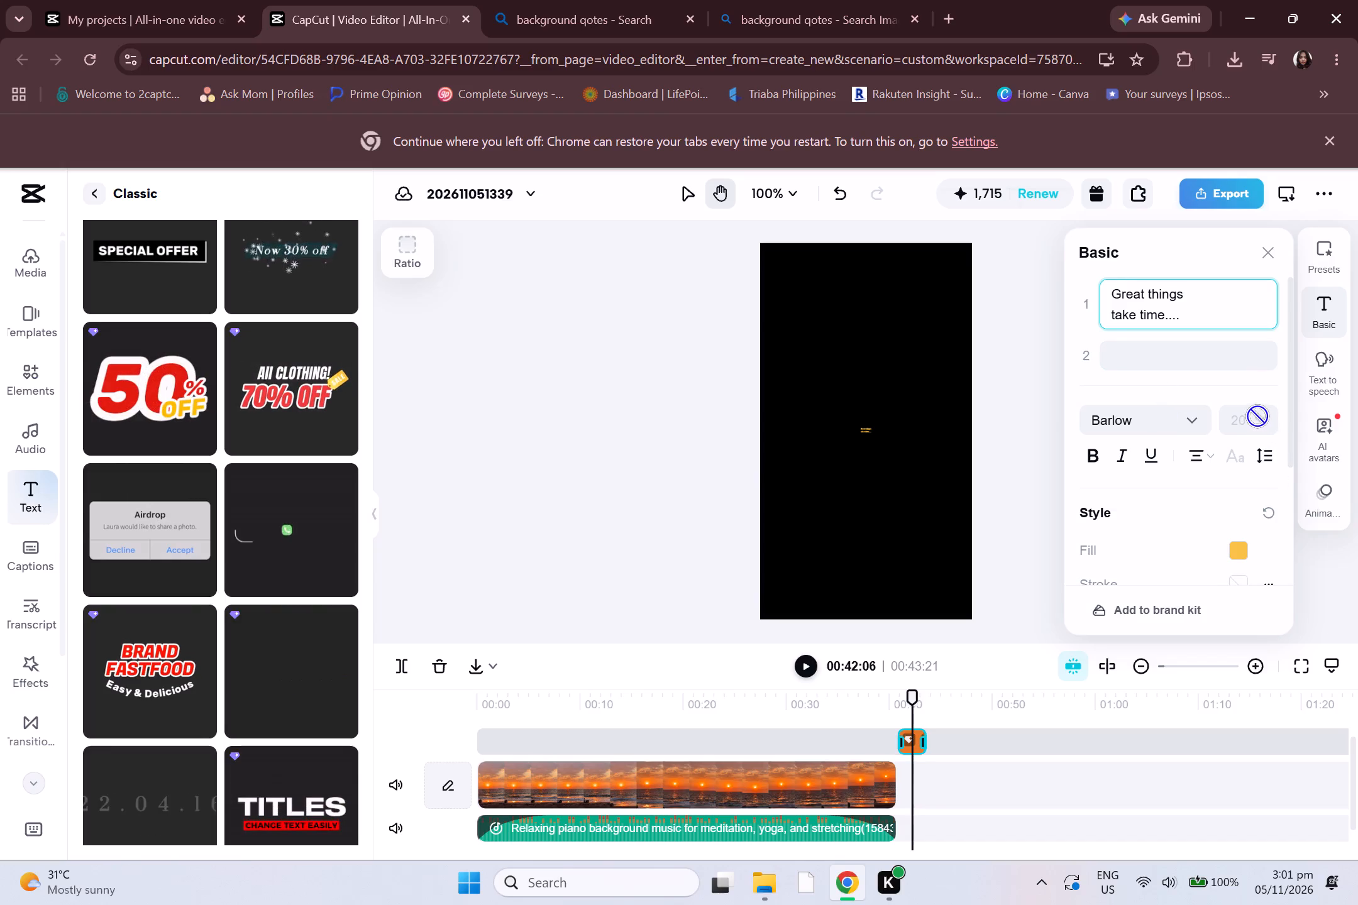
left_click(872, 438)
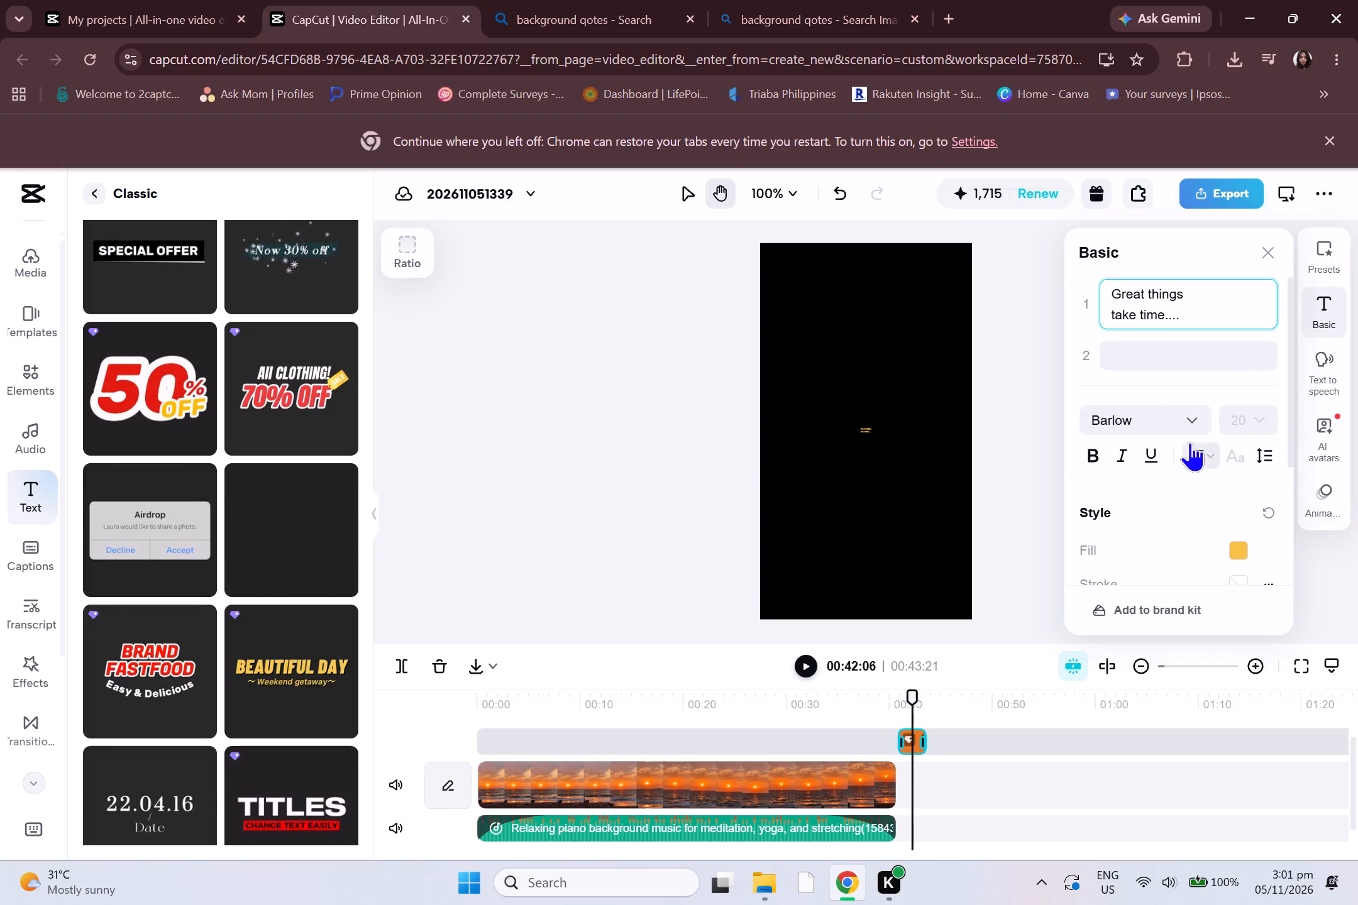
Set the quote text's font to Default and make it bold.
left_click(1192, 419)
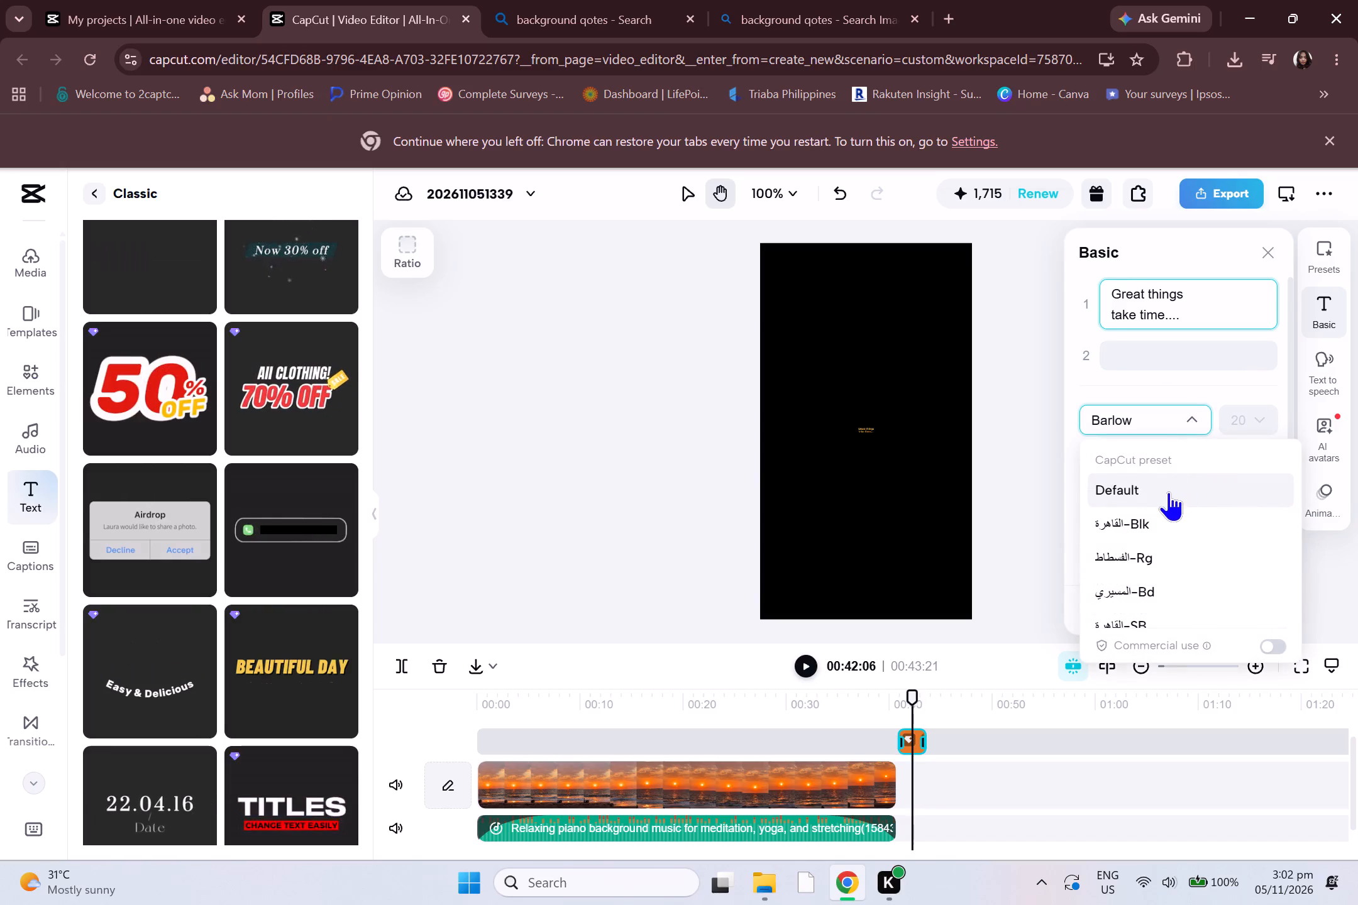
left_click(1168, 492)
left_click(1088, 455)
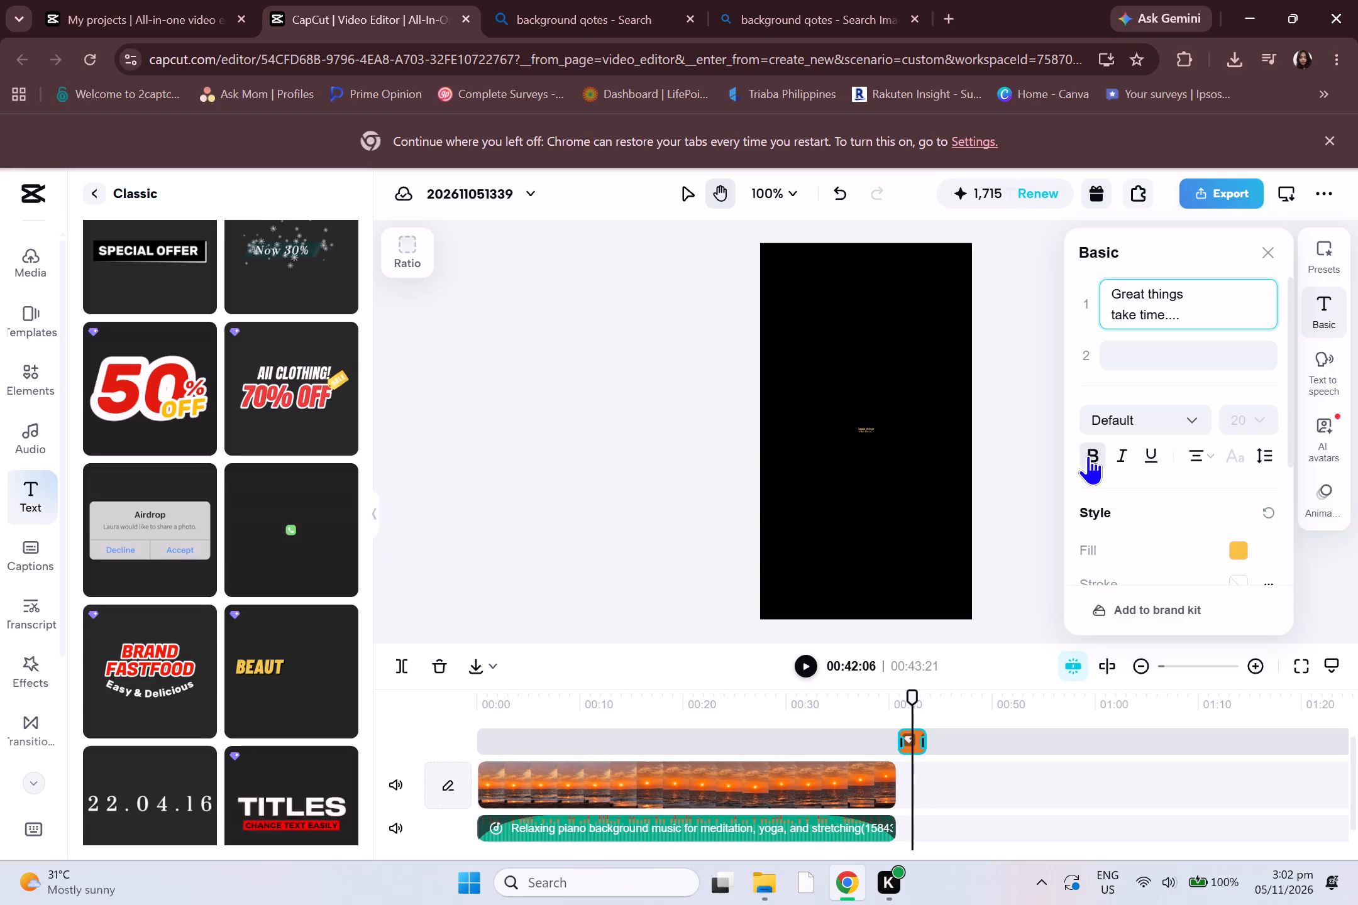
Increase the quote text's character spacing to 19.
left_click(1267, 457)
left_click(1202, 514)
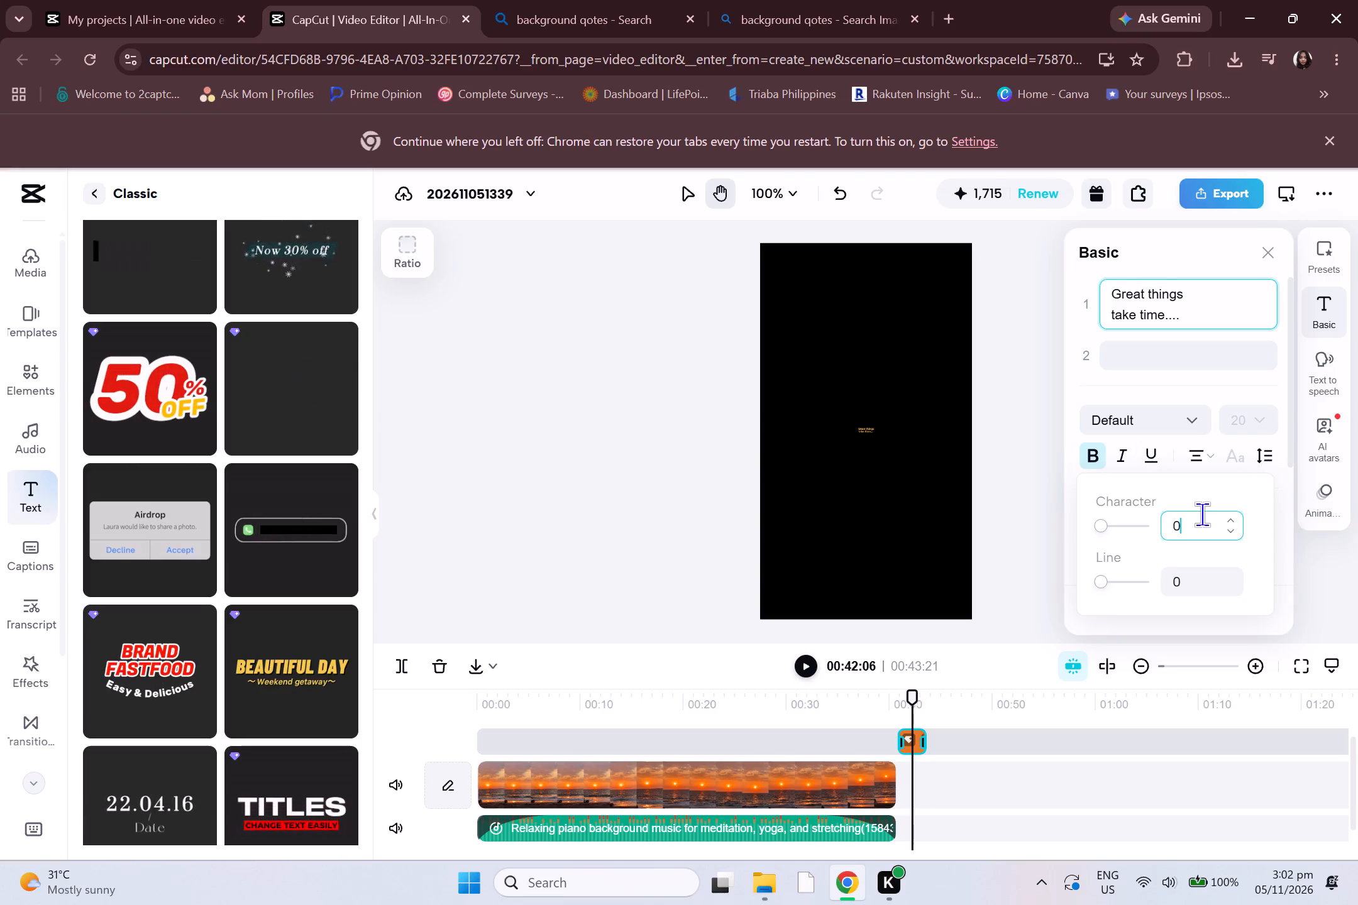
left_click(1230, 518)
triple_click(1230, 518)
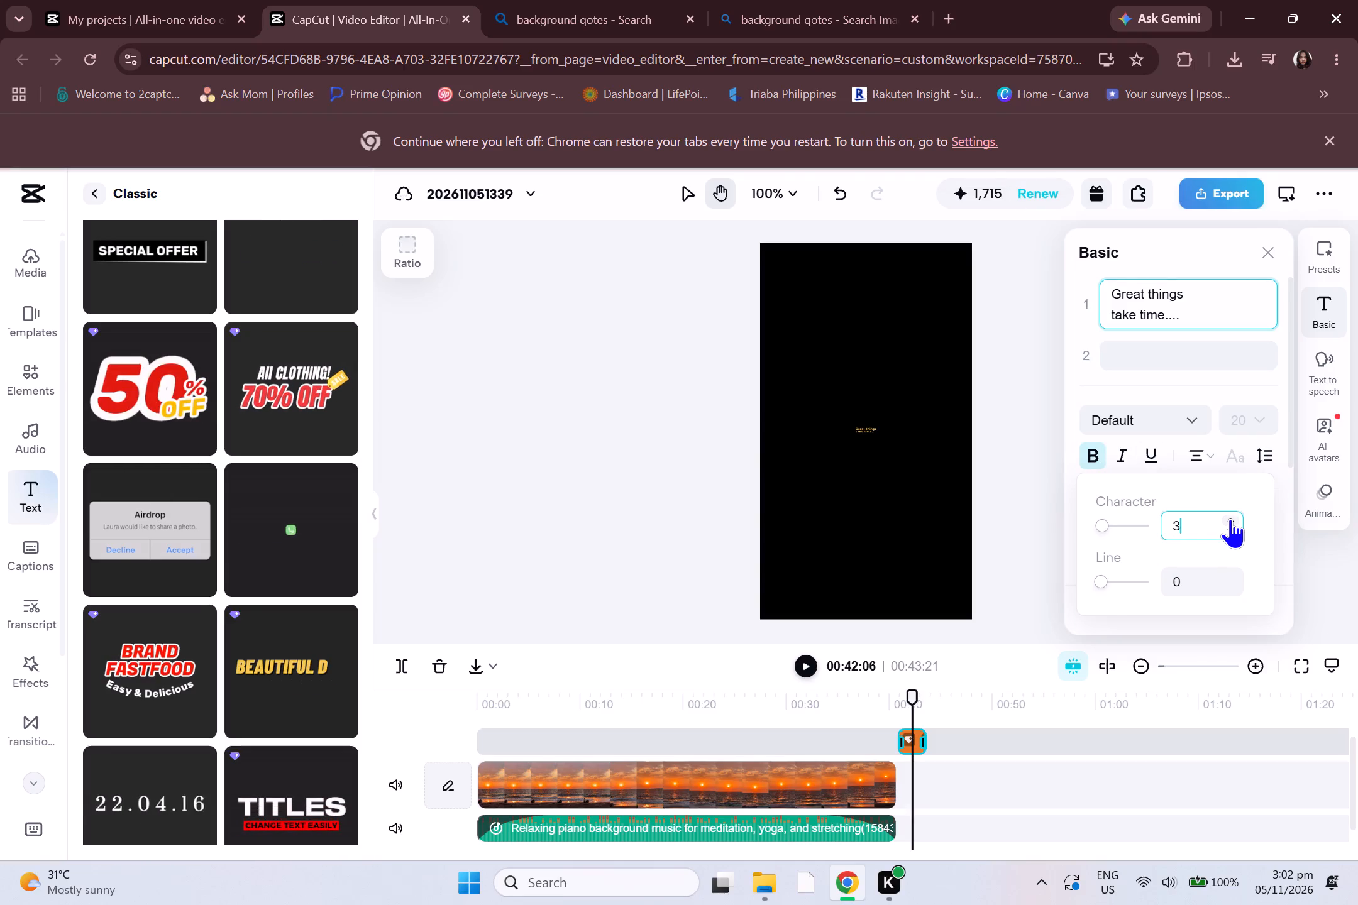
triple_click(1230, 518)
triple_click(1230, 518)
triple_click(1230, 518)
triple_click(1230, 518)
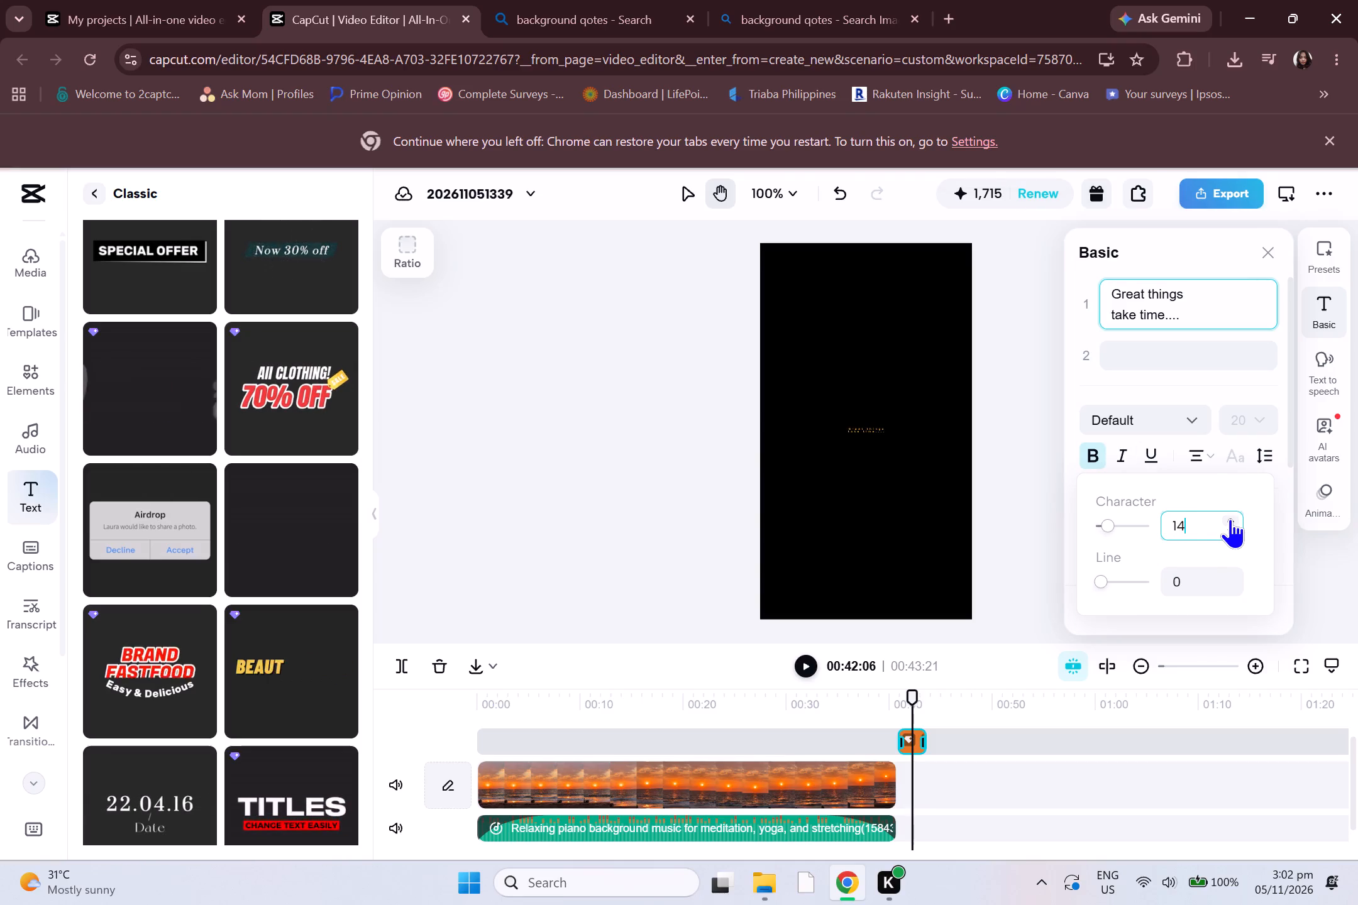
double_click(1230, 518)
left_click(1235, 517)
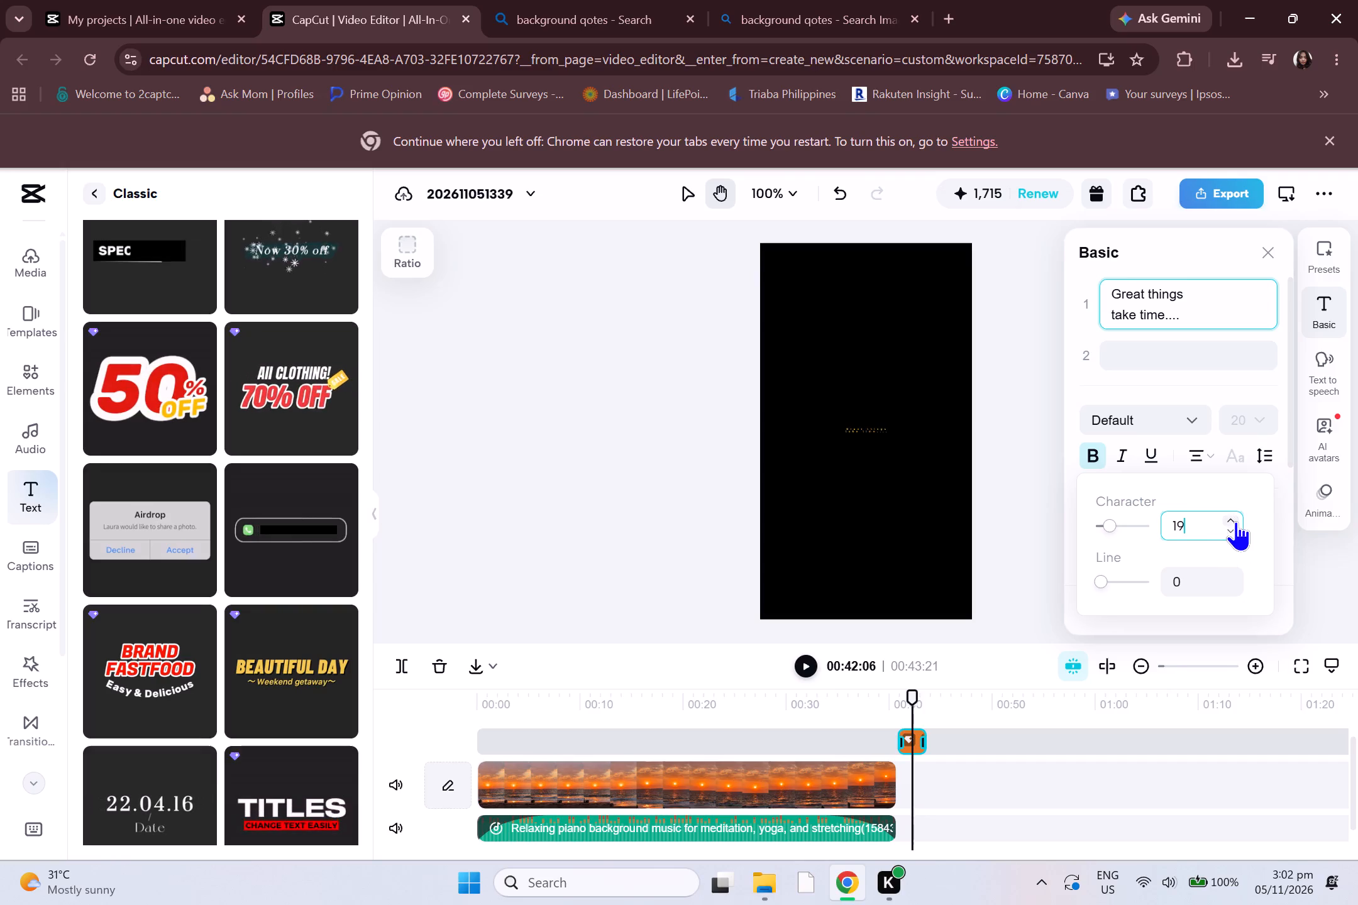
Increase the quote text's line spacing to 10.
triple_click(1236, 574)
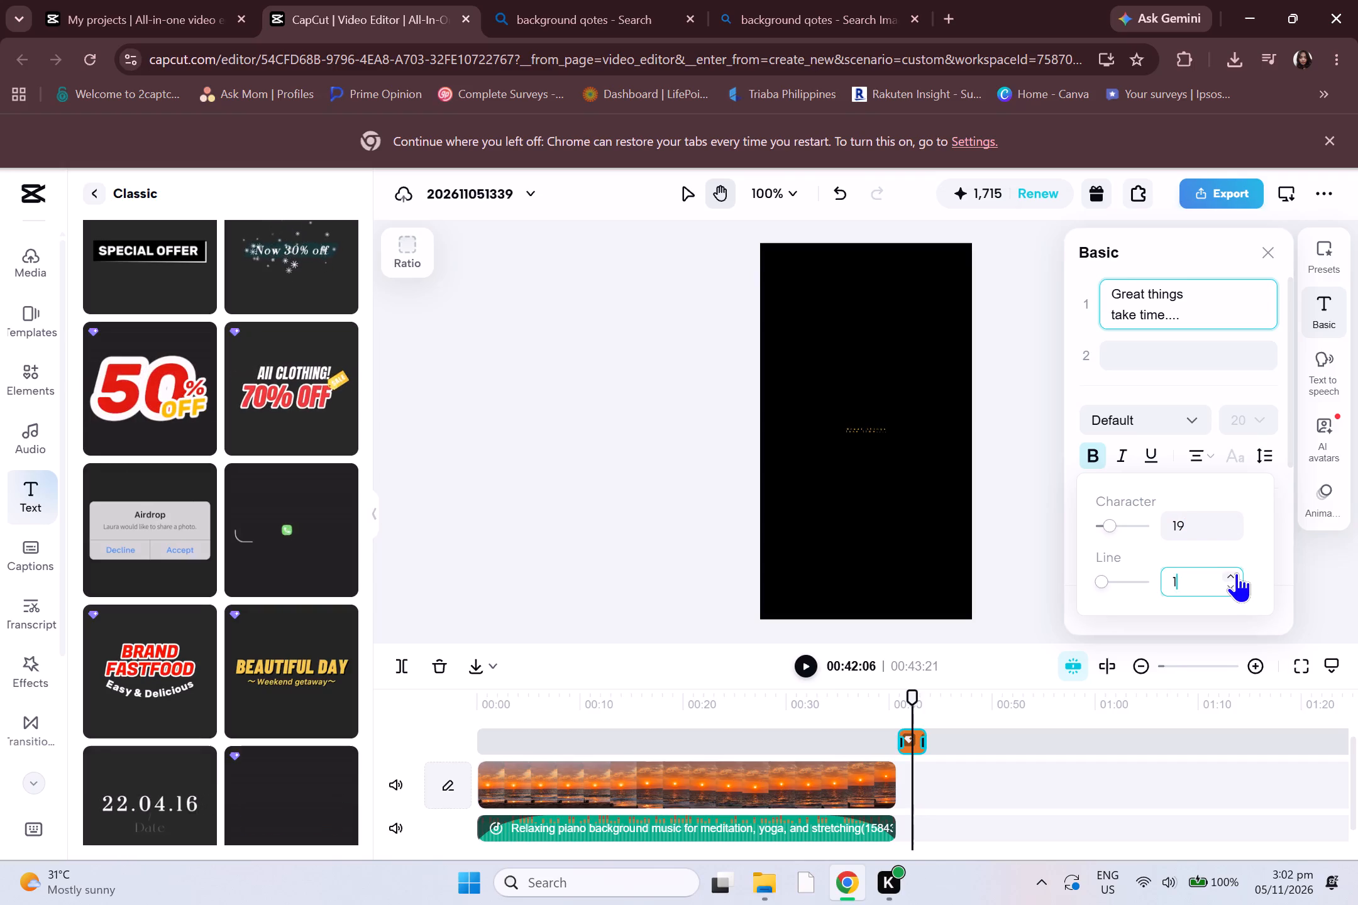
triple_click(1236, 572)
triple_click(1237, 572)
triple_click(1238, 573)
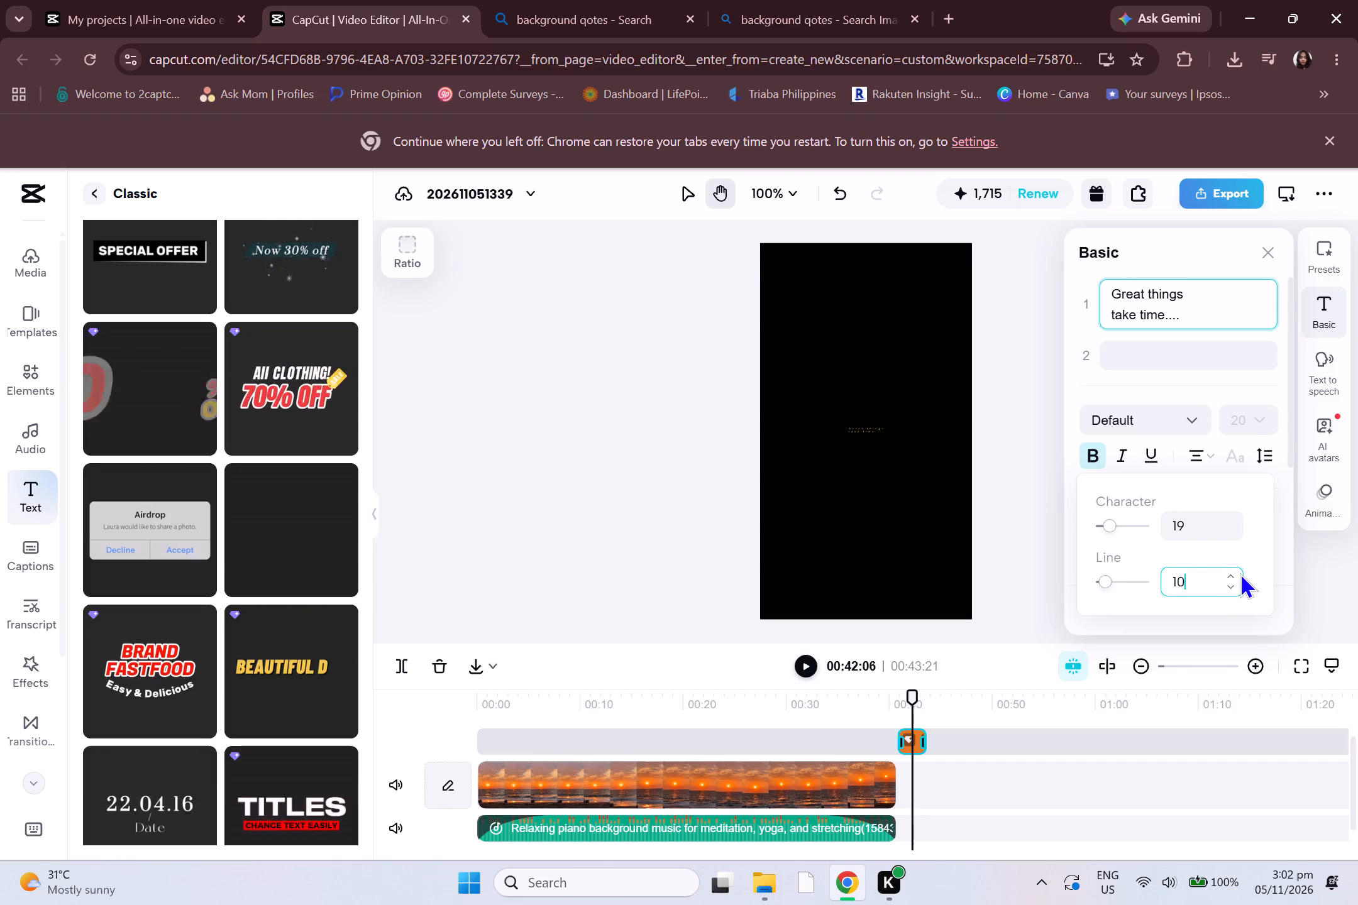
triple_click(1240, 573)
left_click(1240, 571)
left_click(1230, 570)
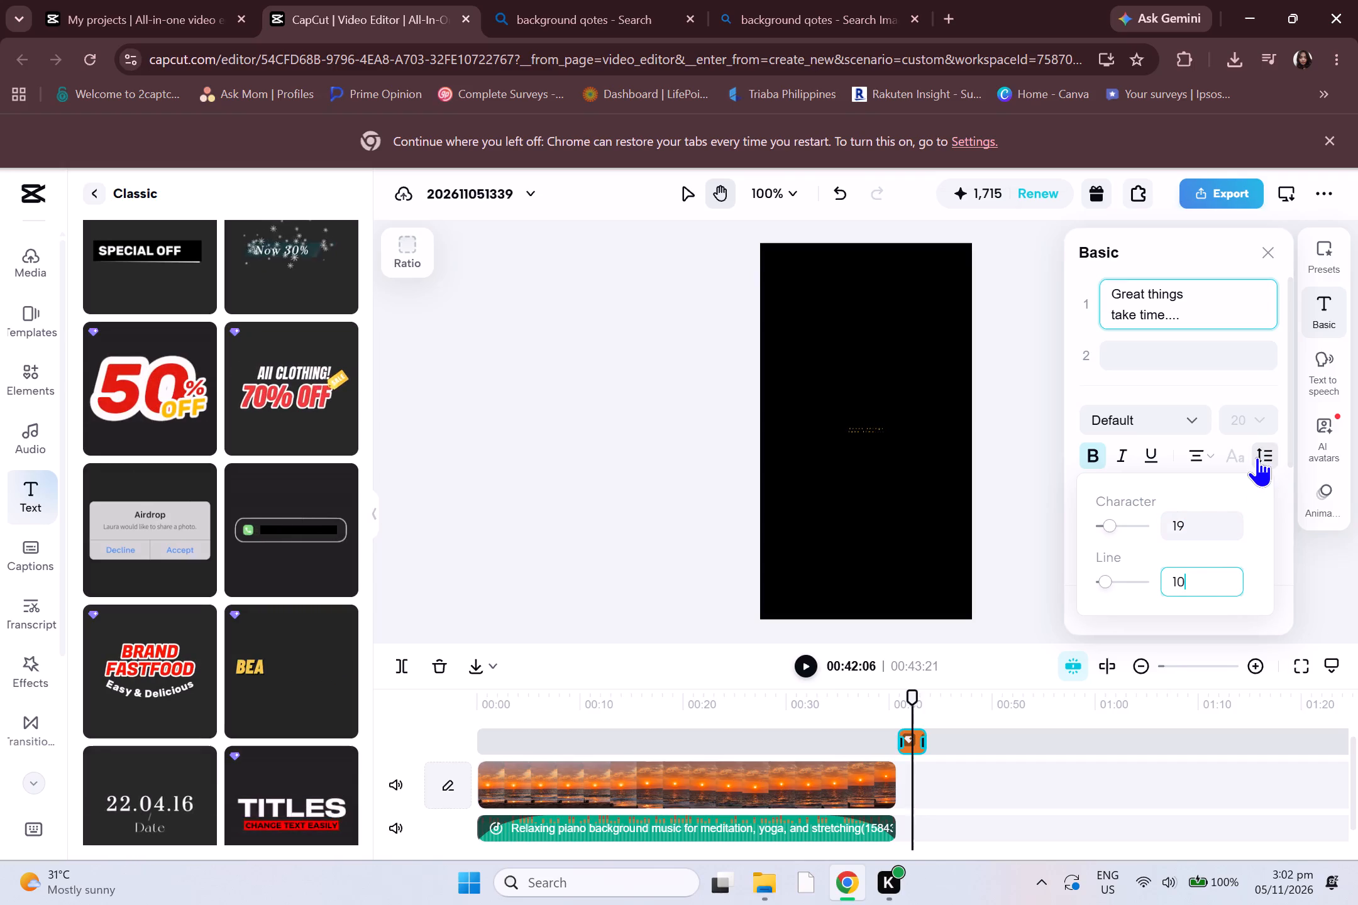
Examine the alignment, style, opacity and font size options for the quote text.
left_click(1189, 455)
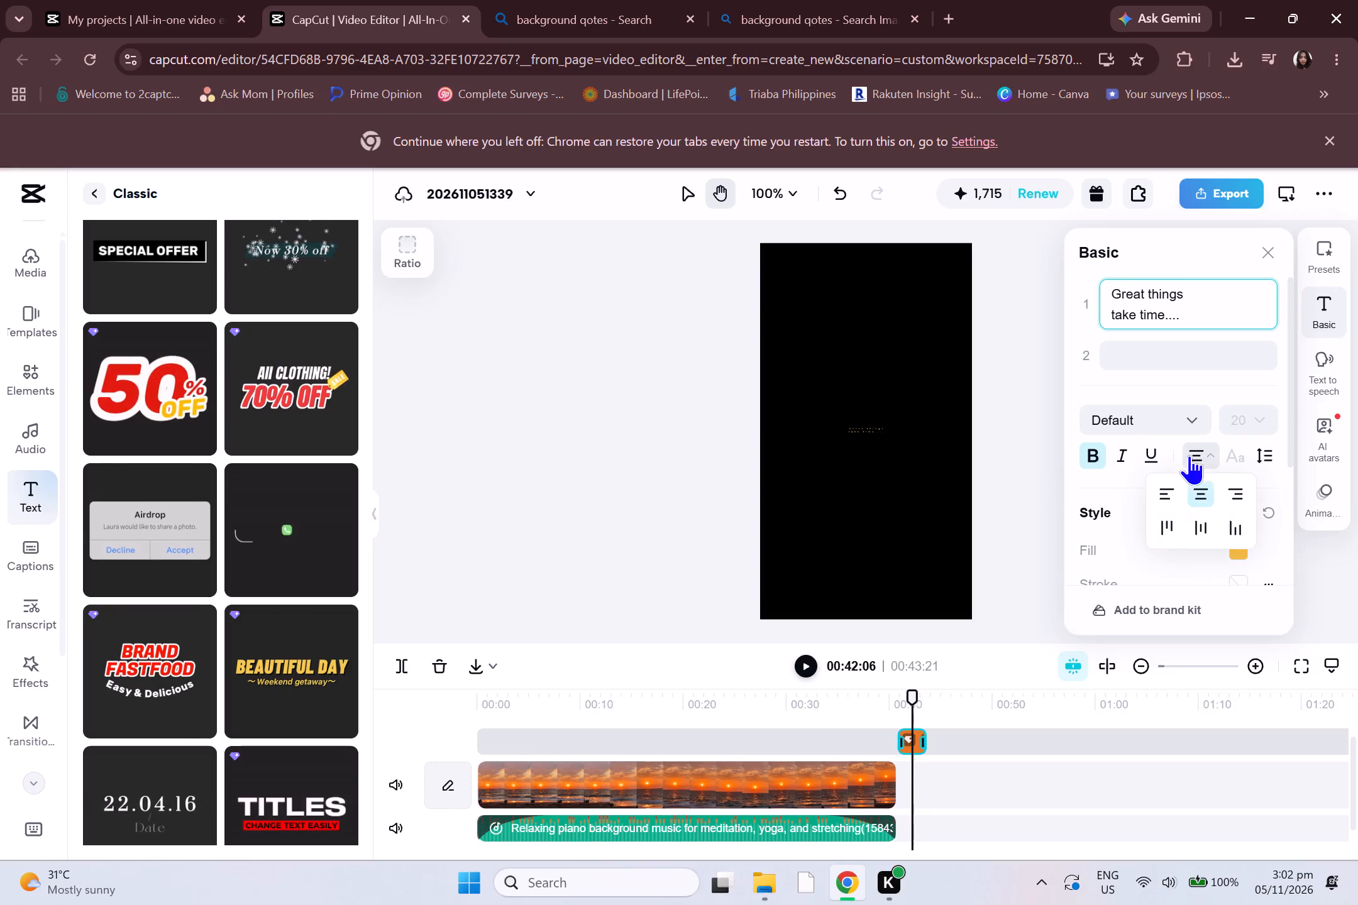
left_click(1198, 568)
scroll(1212, 540, "down", 1)
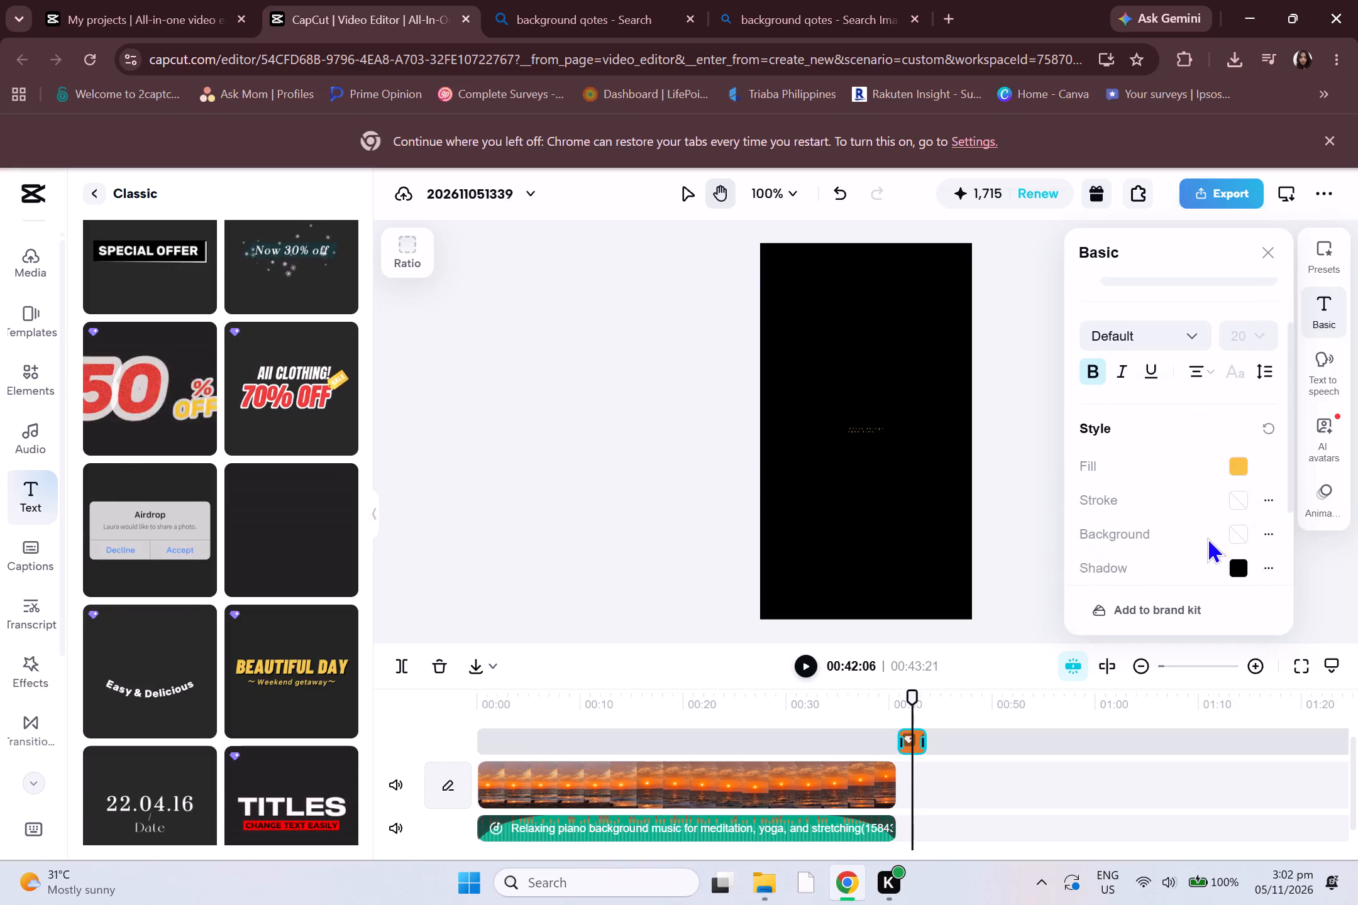
scroll(1177, 564, "down", 1)
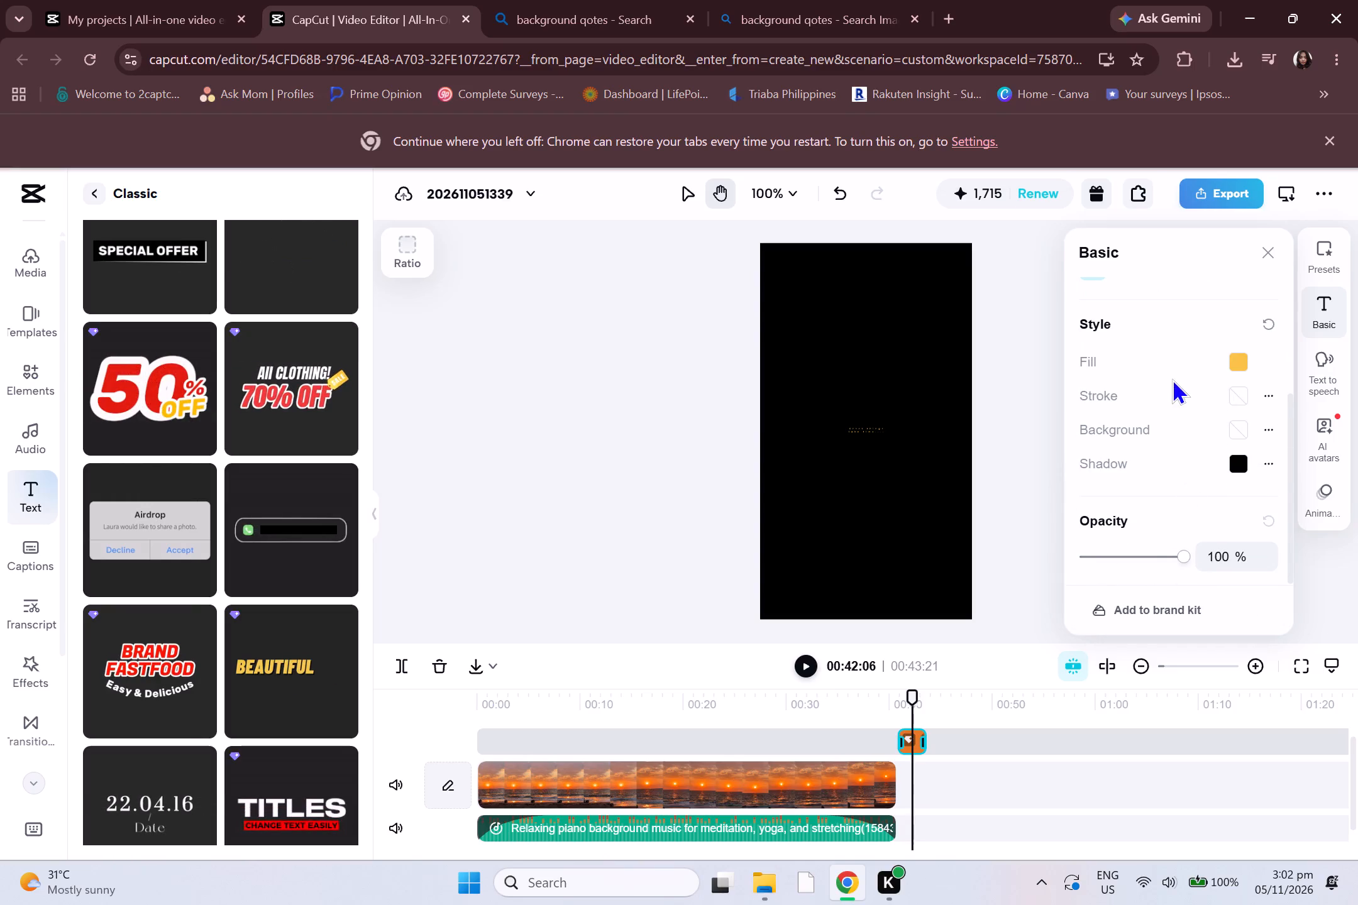
scroll(1168, 508, "down", 1)
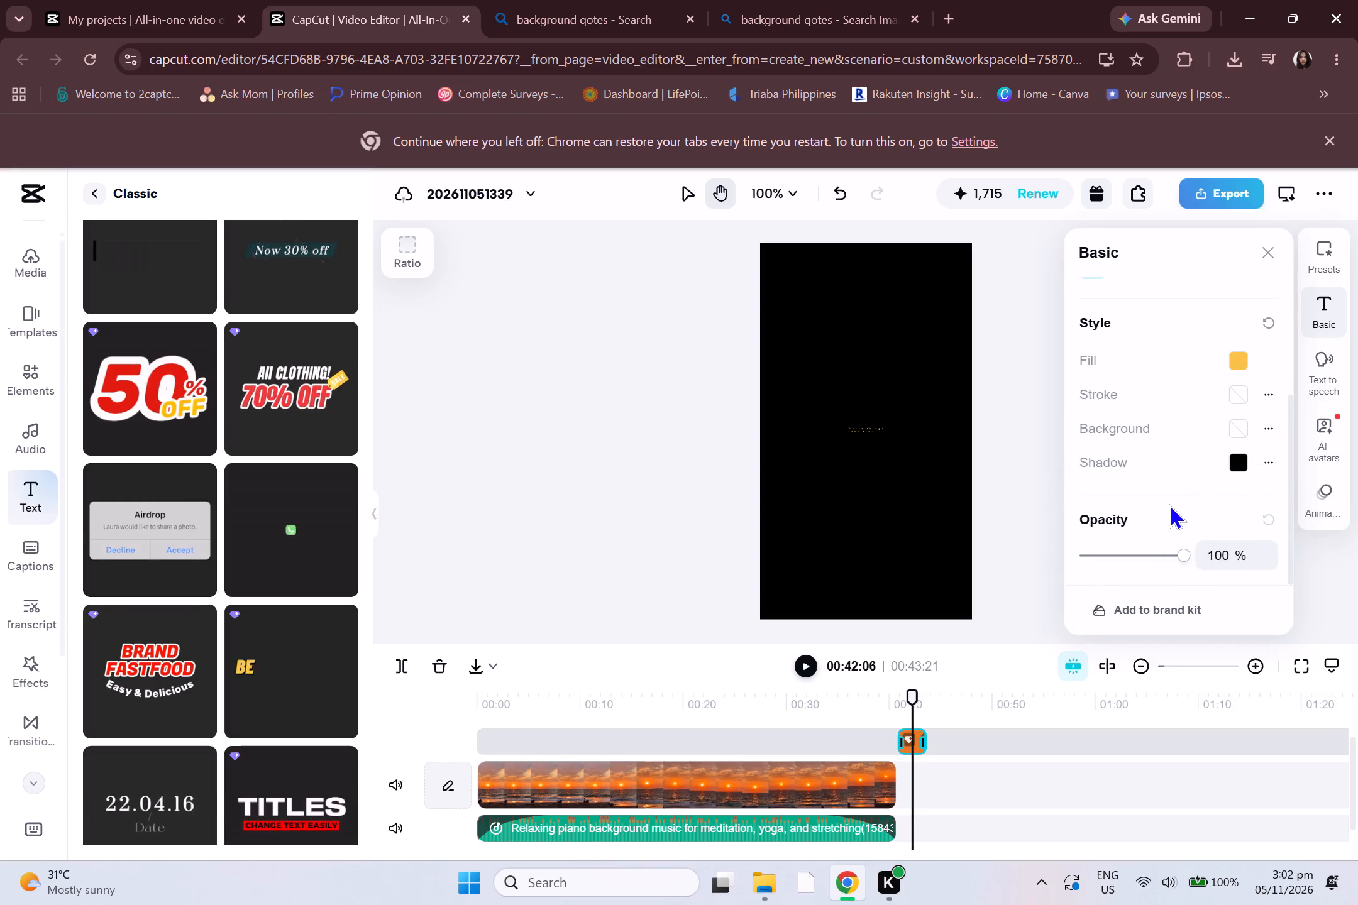
scroll(1169, 503, "down", 2)
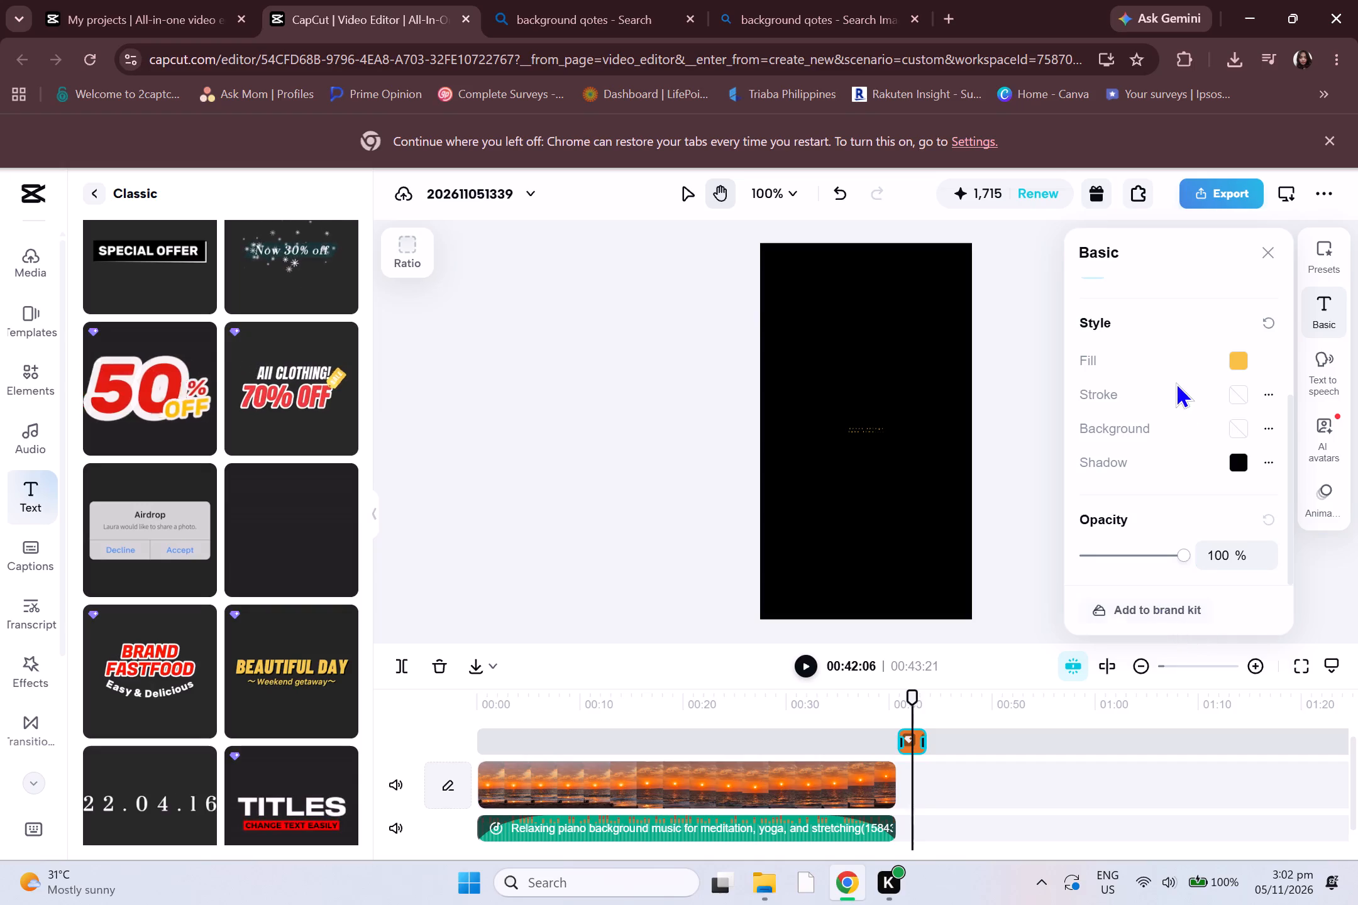
scroll(1176, 382, "up", 5)
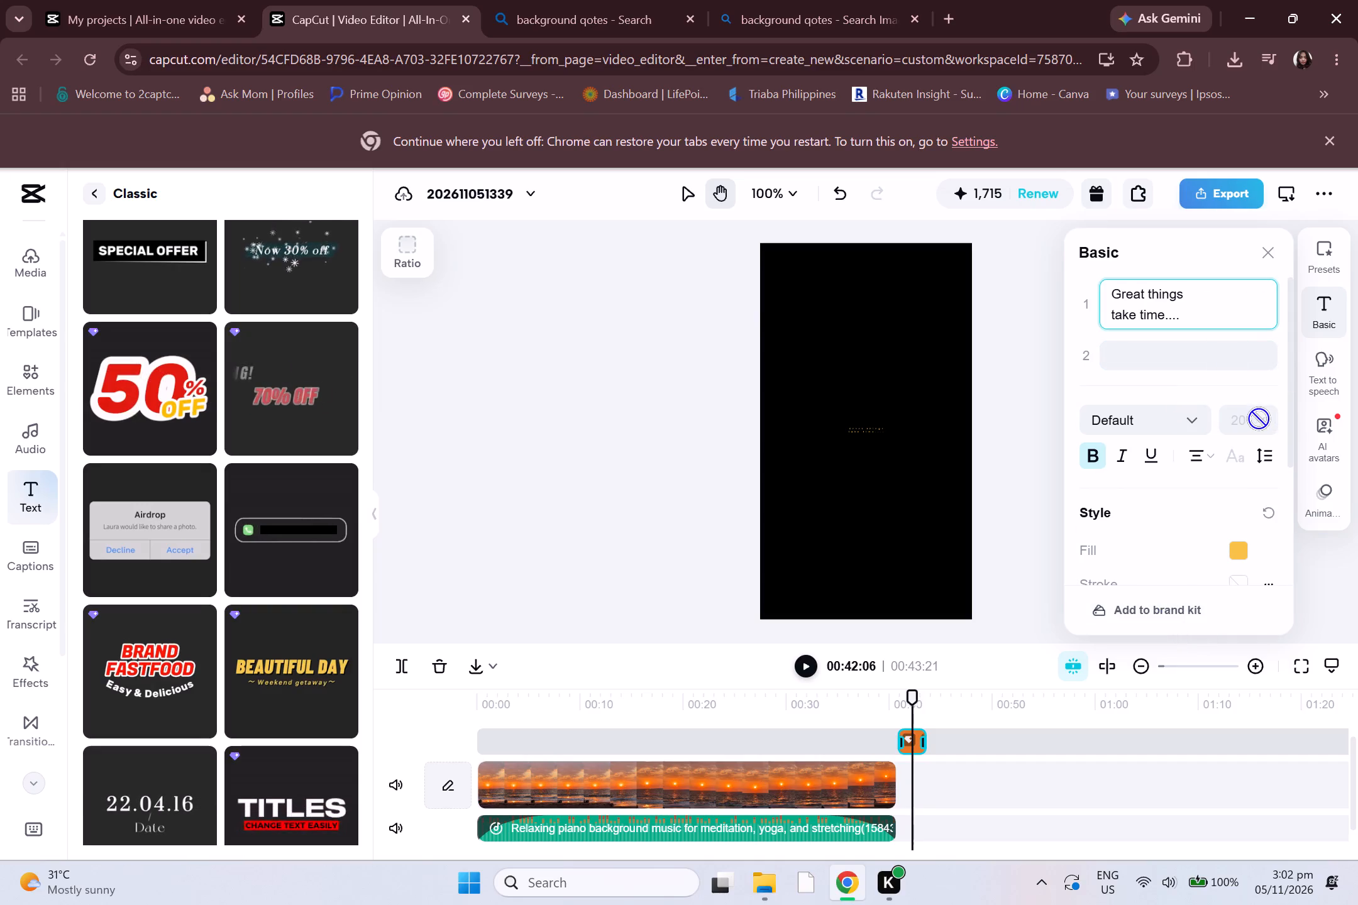
left_click(1259, 418)
left_click(885, 437)
left_click(860, 437)
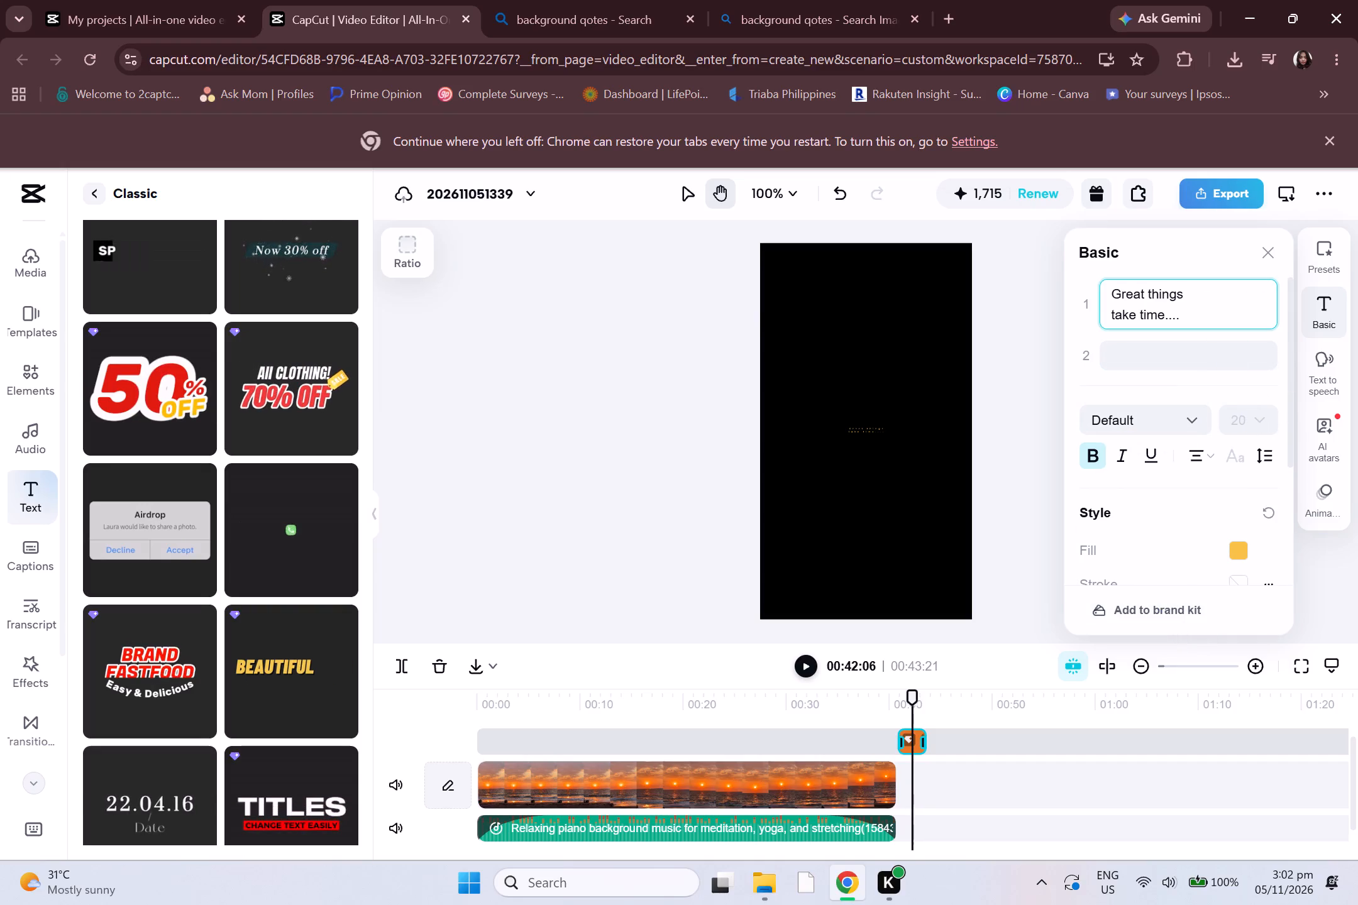
scroll(900, 438, "up", 3)
scroll(900, 438, "down", 3)
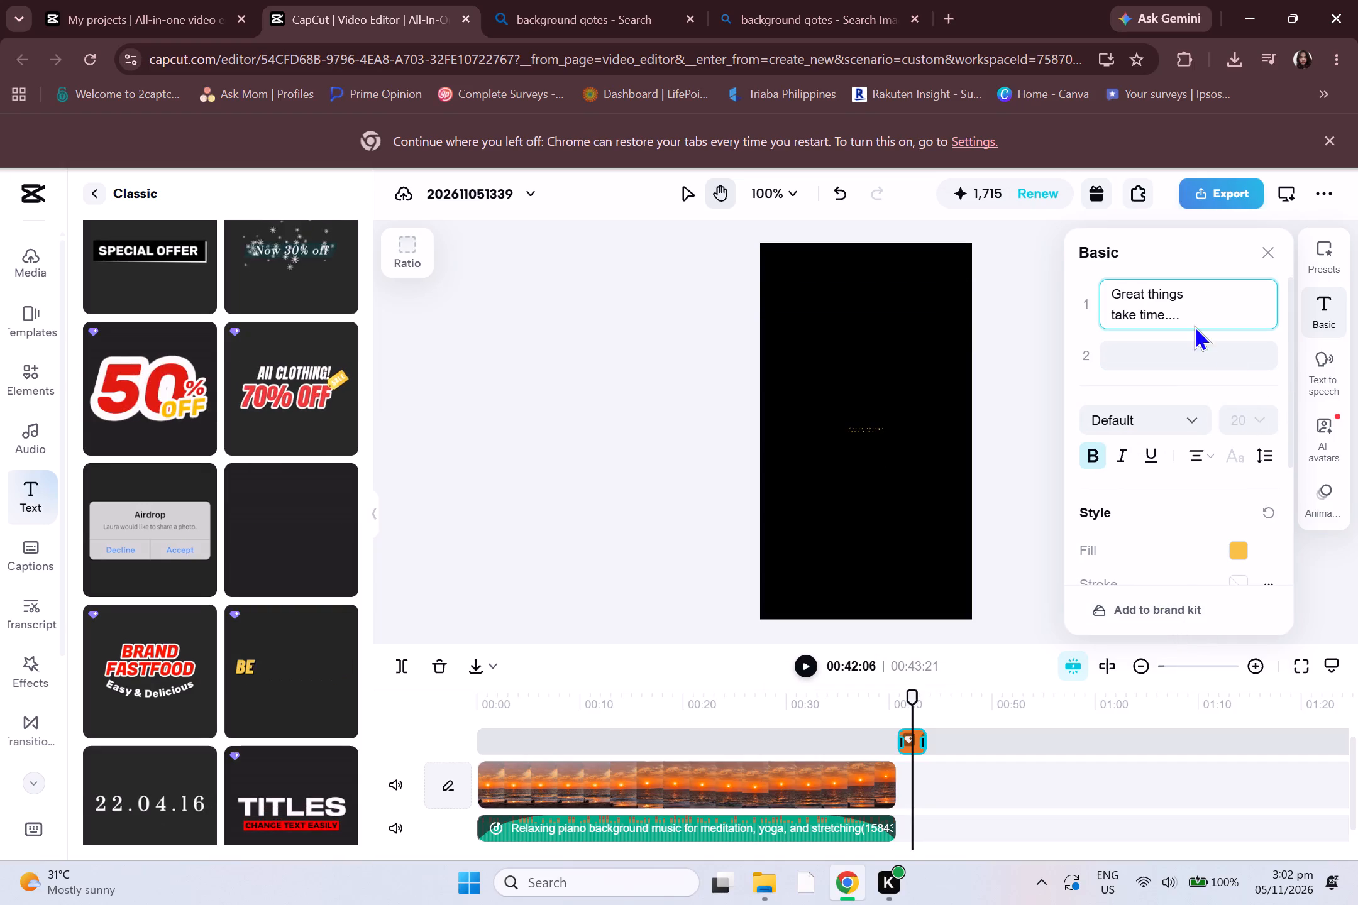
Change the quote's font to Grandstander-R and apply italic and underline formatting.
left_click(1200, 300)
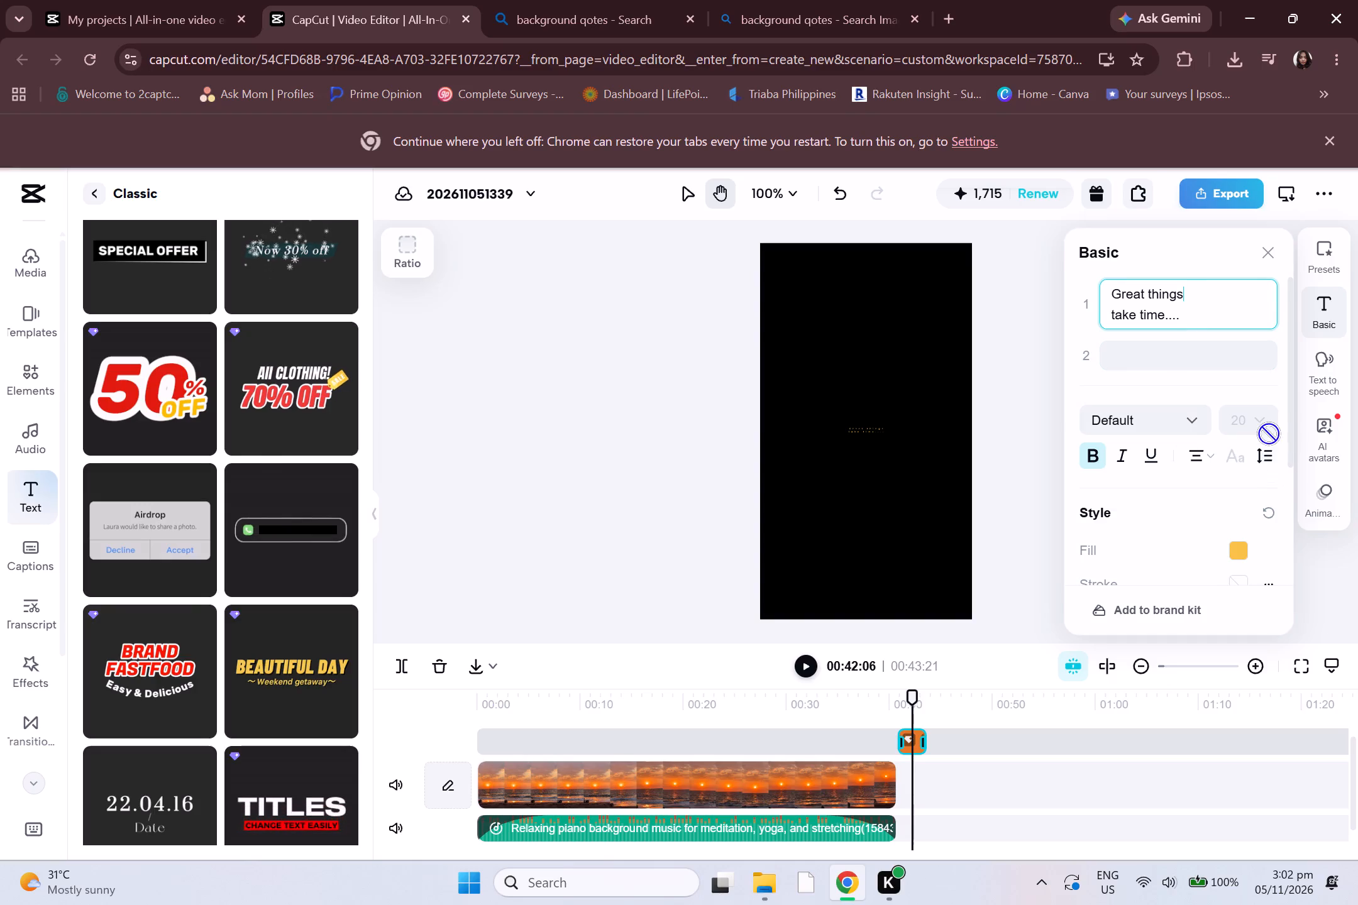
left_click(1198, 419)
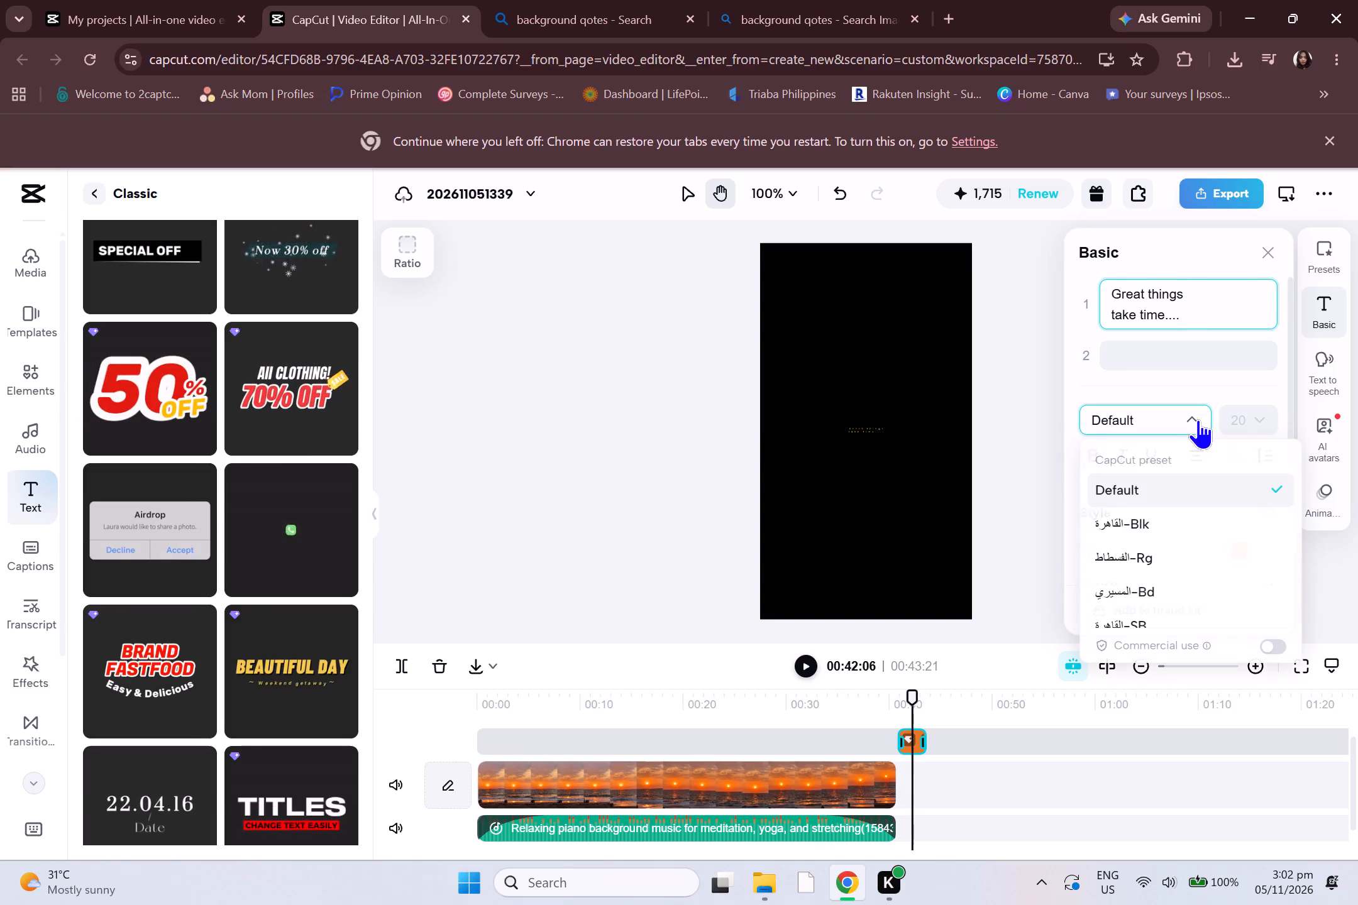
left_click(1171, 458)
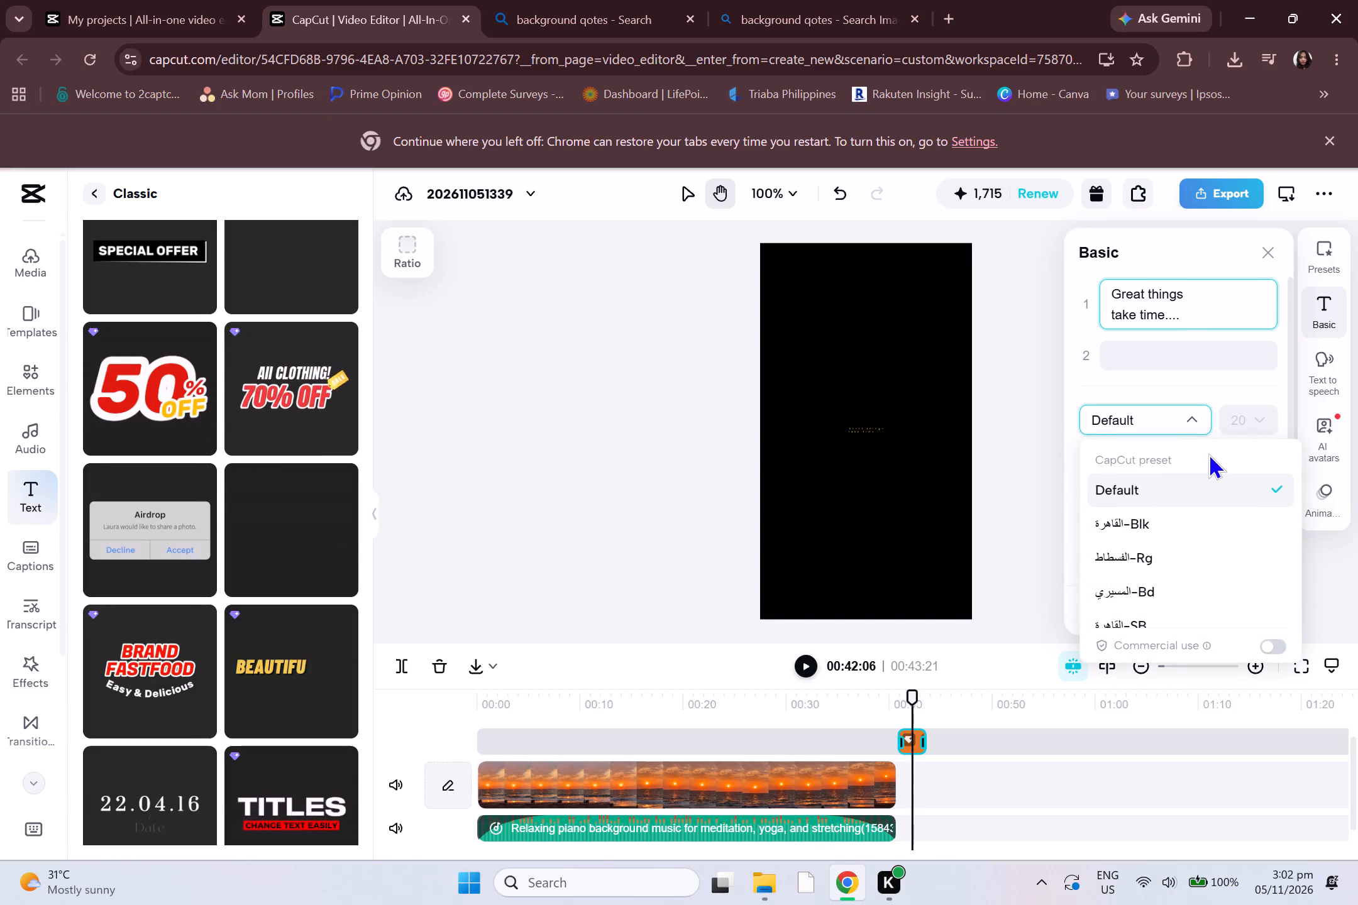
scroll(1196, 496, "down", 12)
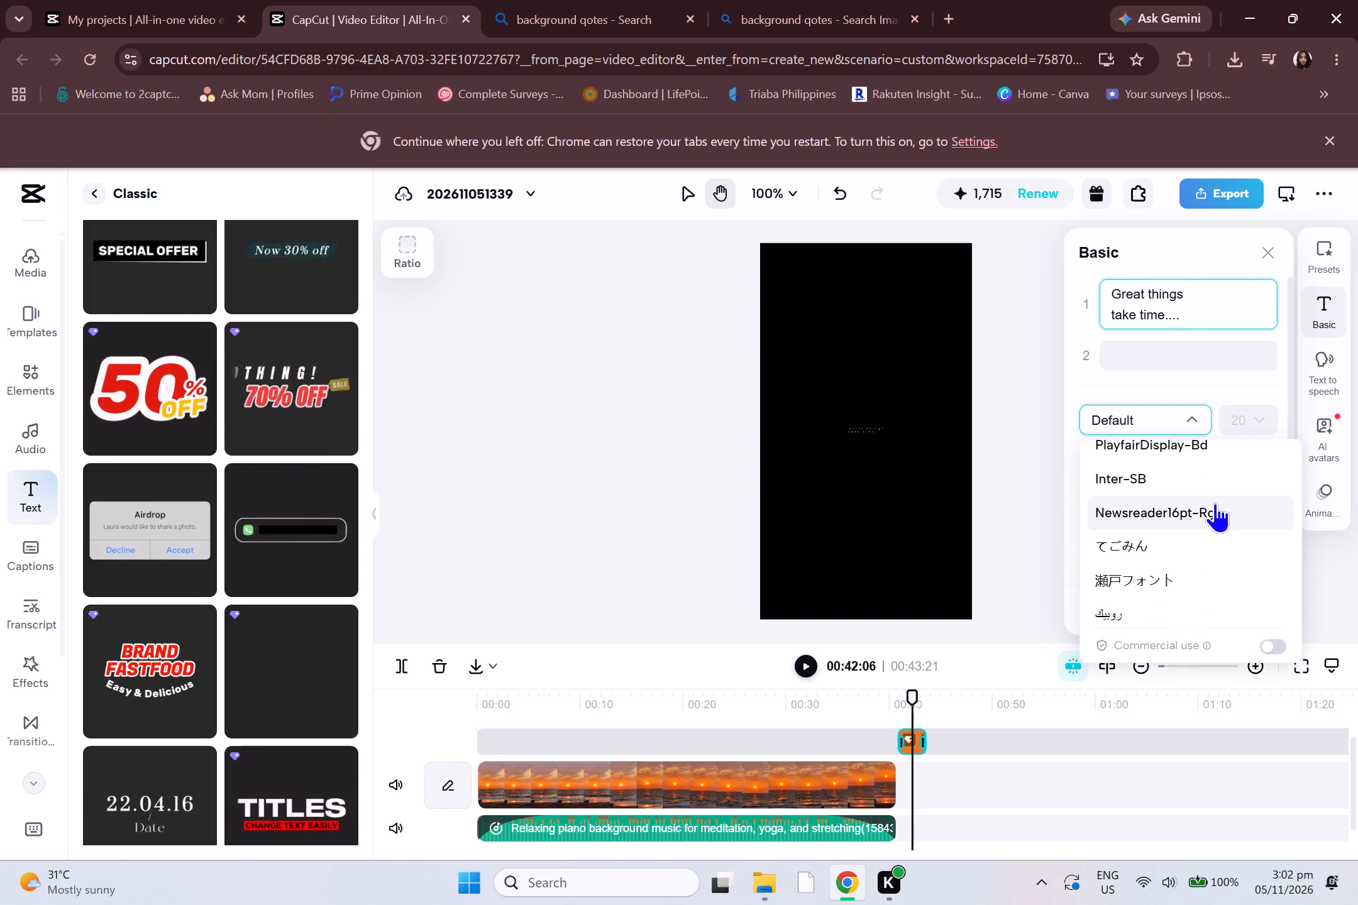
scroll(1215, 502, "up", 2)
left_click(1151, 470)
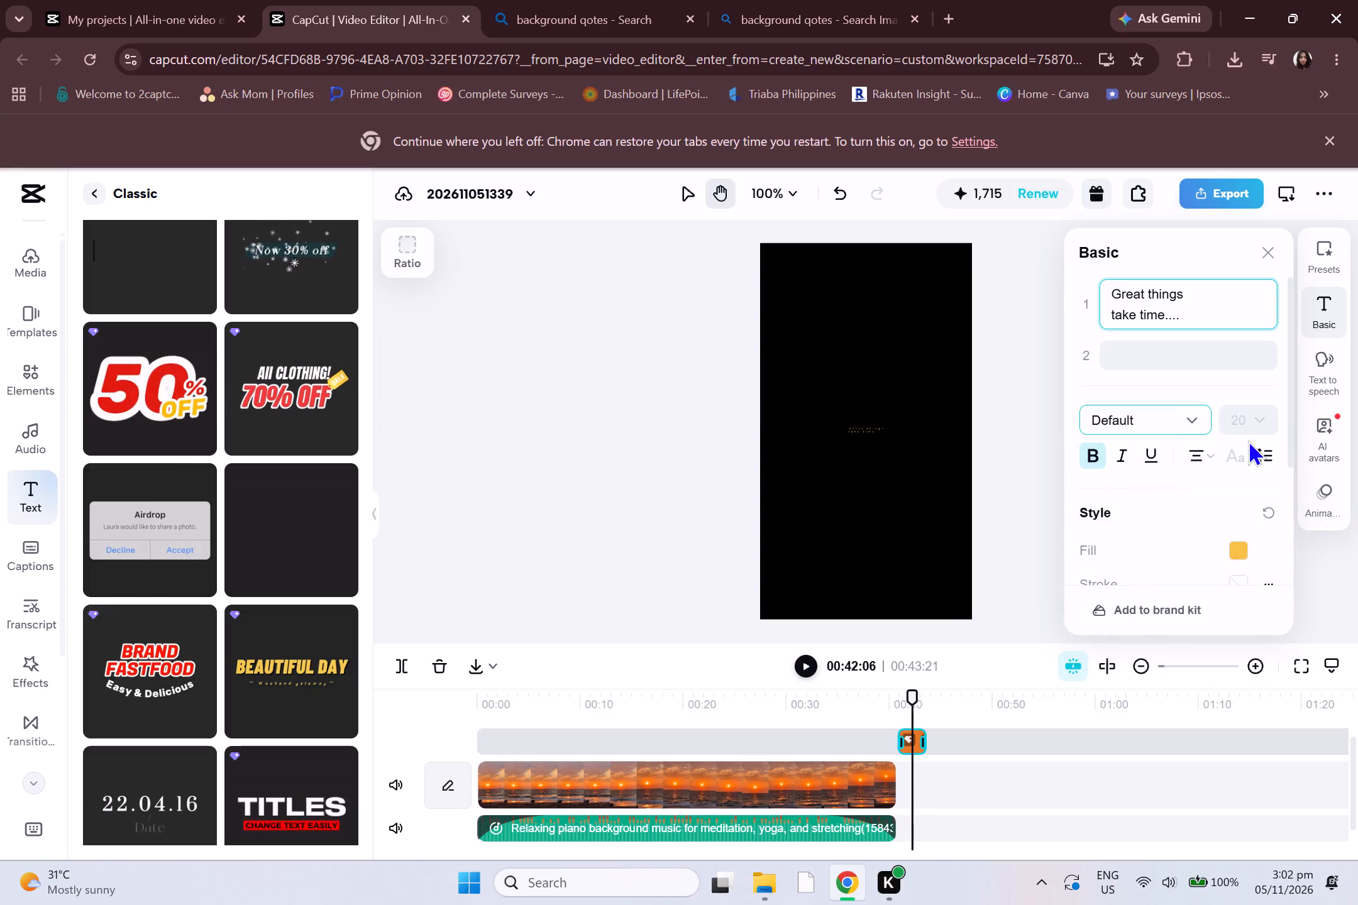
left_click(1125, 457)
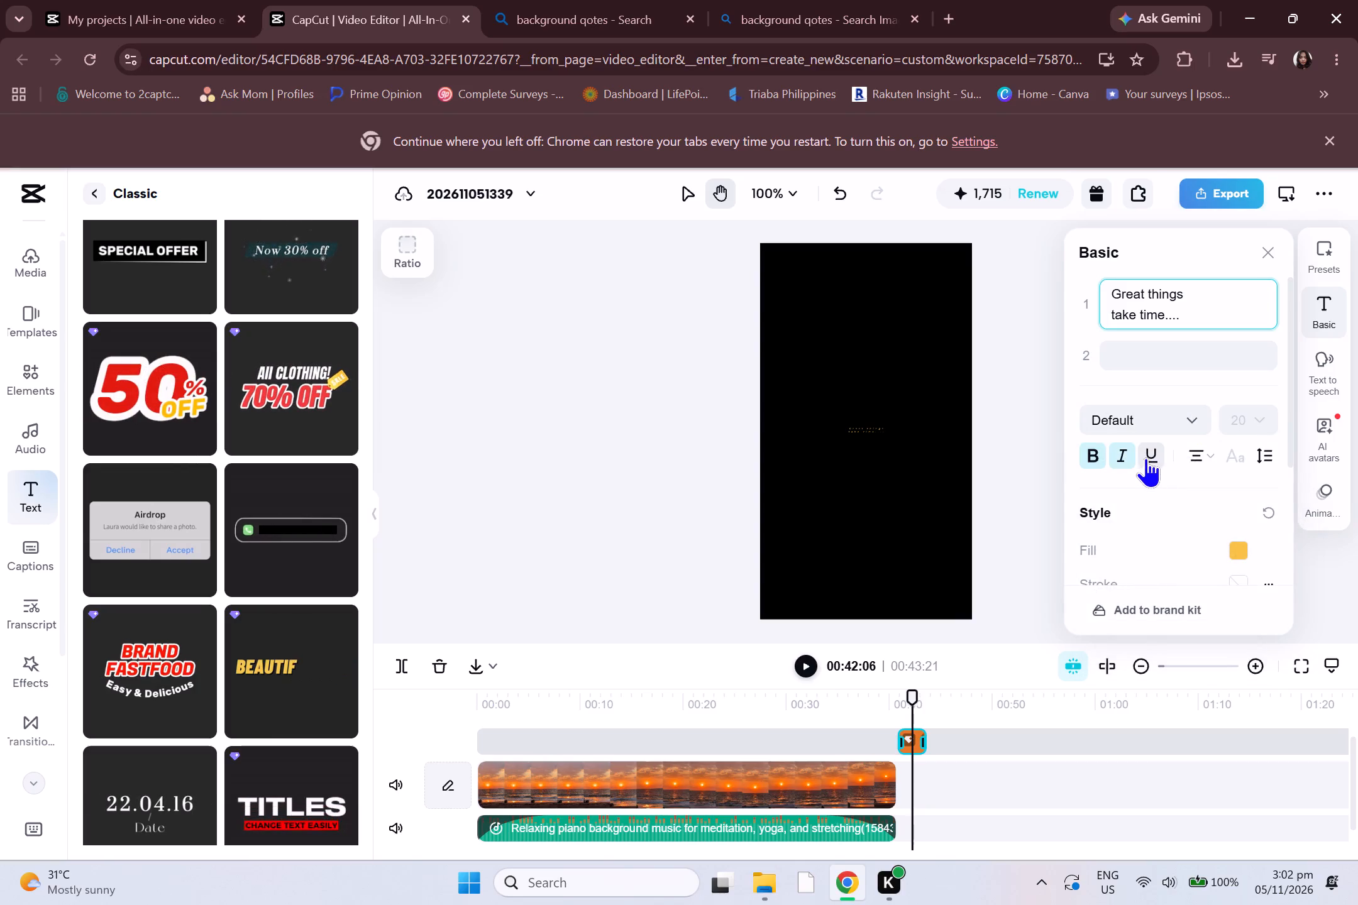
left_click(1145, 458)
Review the quote text's alignment, spacing, style and opacity settings.
left_click(1173, 461)
left_click(1201, 459)
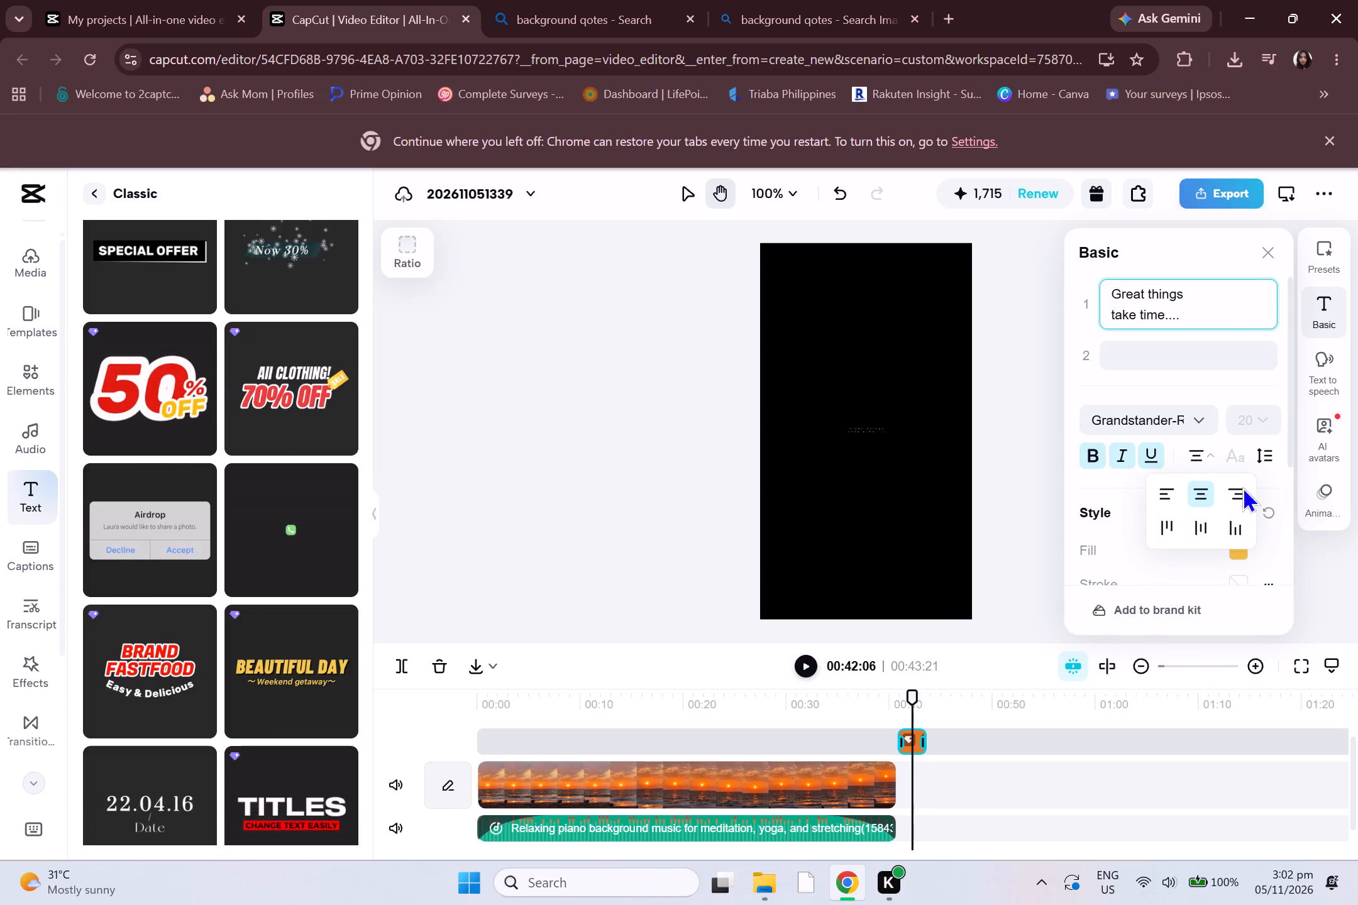
scroll(1244, 503, "down", 2)
left_click(1272, 464)
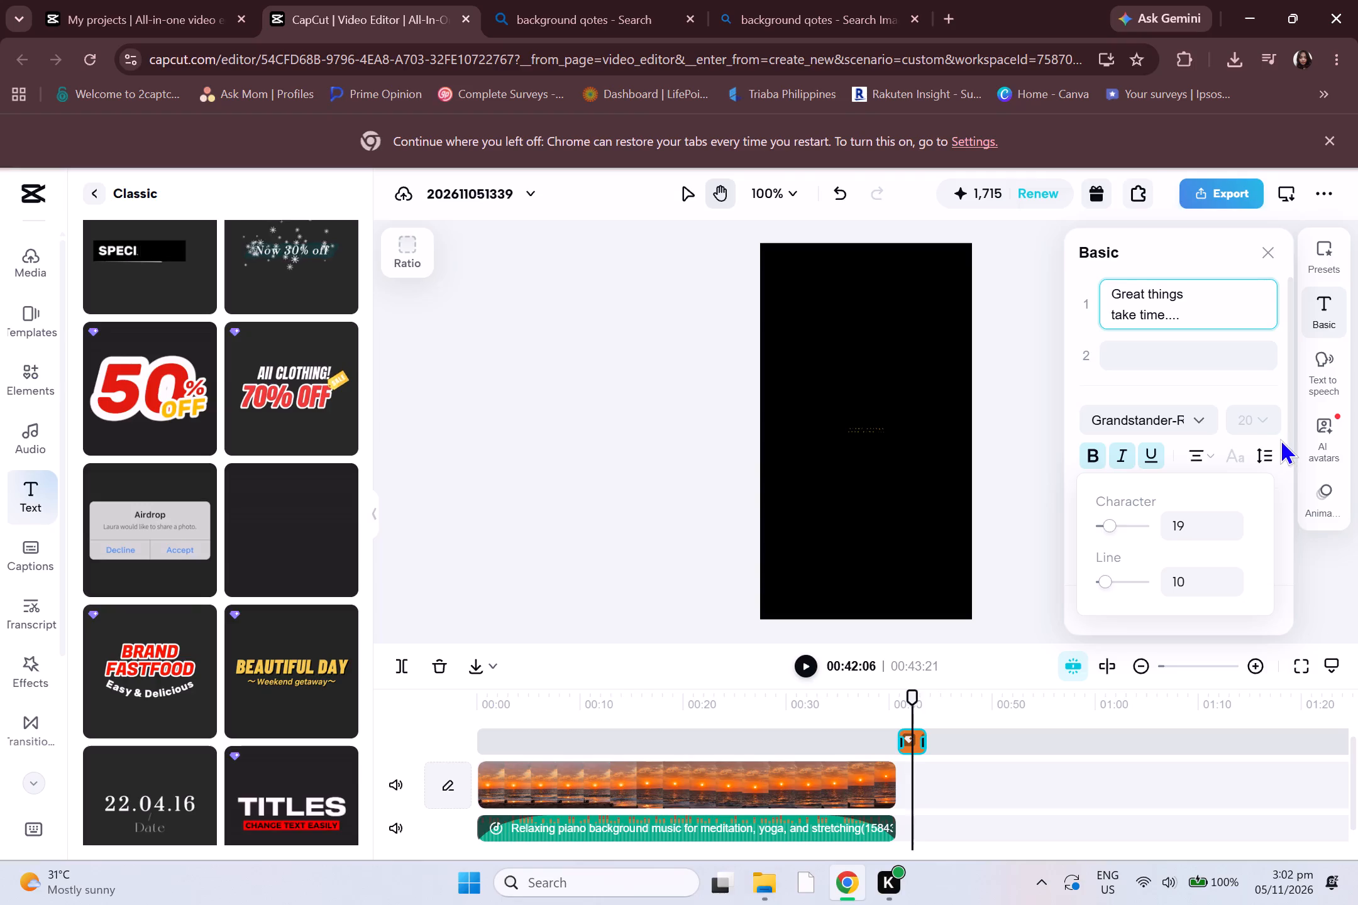
scroll(1228, 523, "down", 2)
scroll(1120, 376, "down", 3)
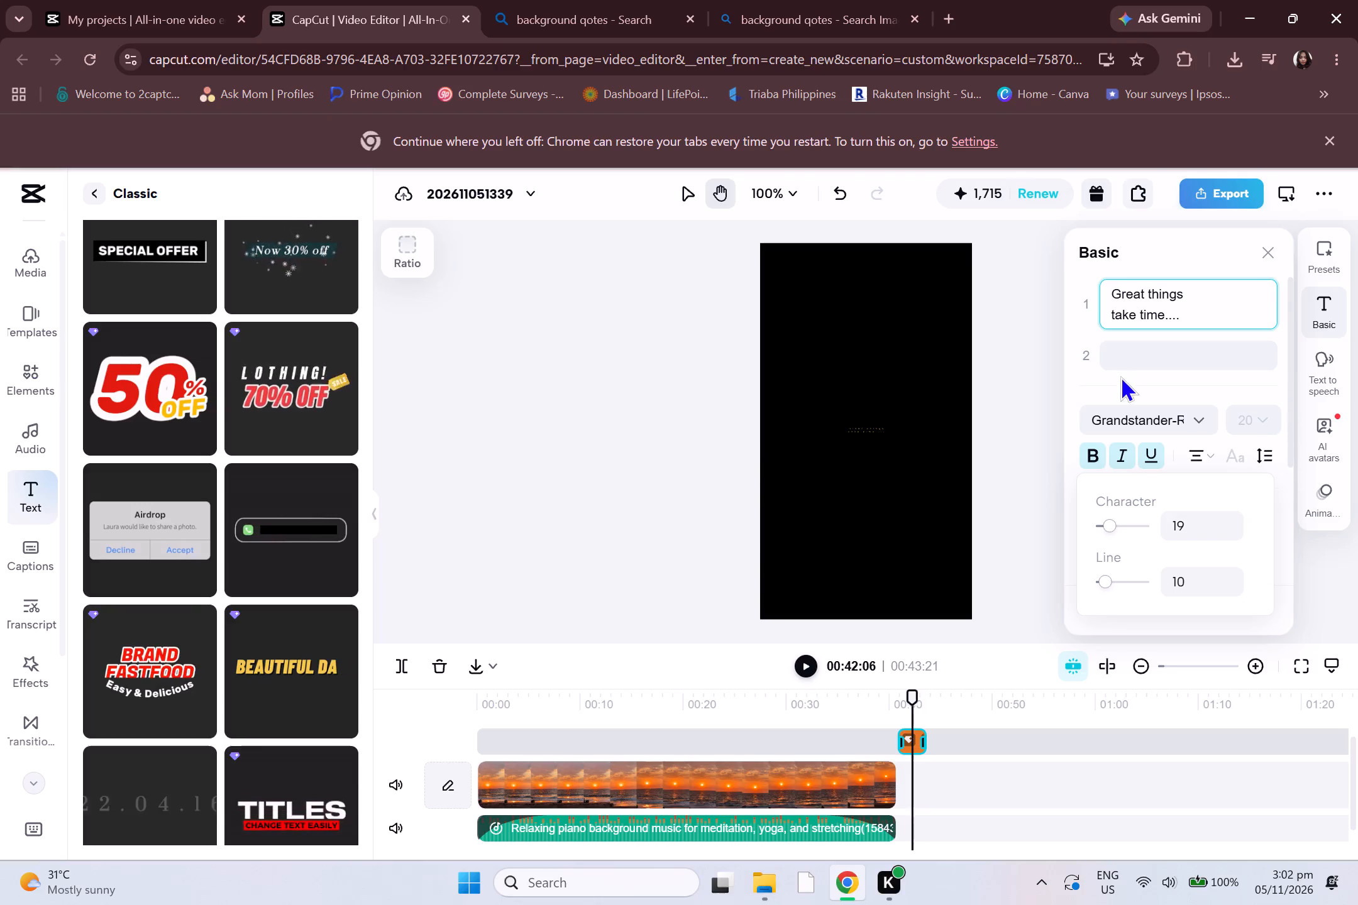
scroll(1151, 400, "down", 7)
left_click(1023, 444)
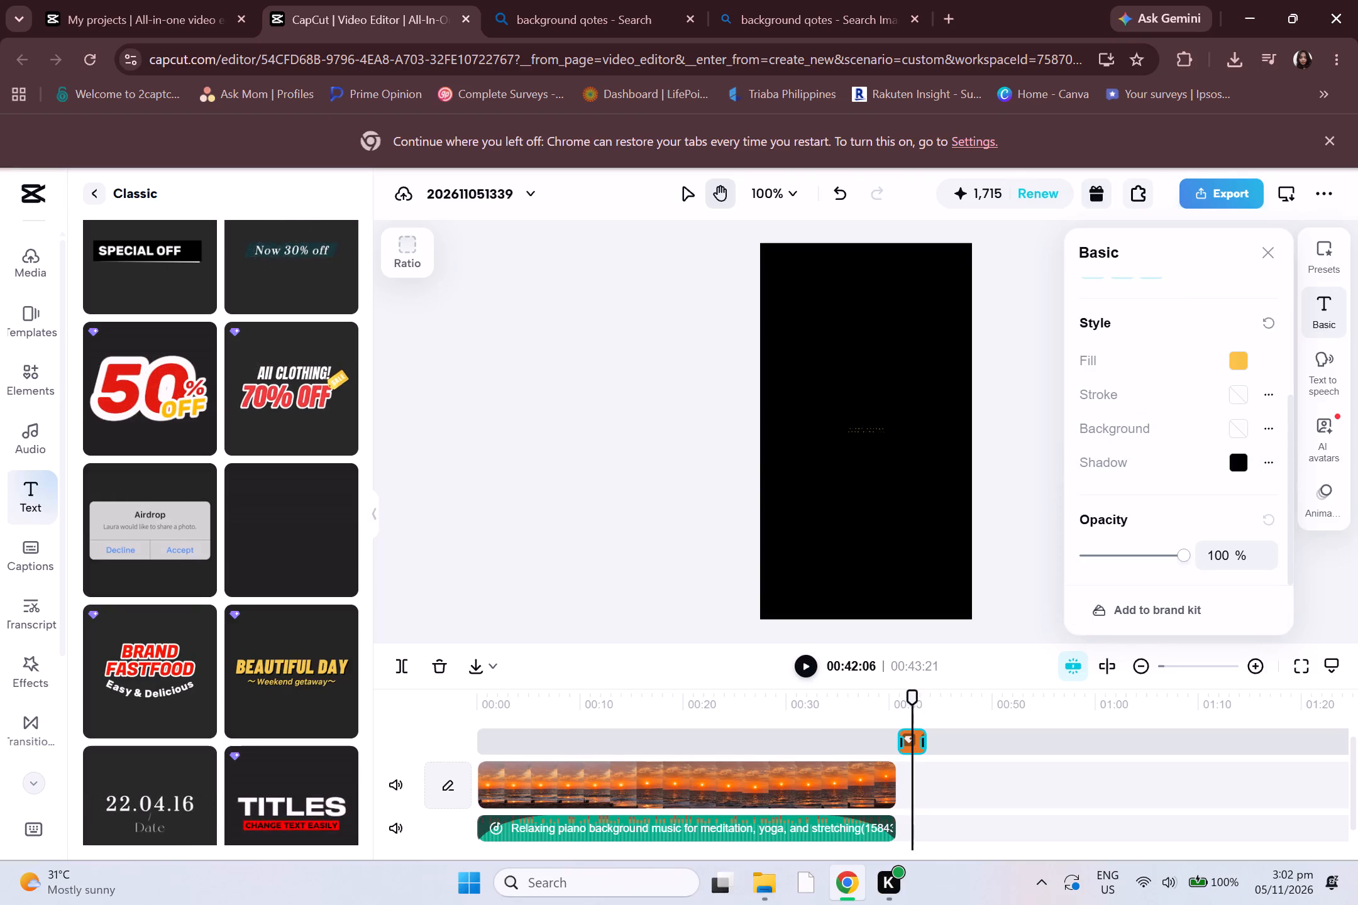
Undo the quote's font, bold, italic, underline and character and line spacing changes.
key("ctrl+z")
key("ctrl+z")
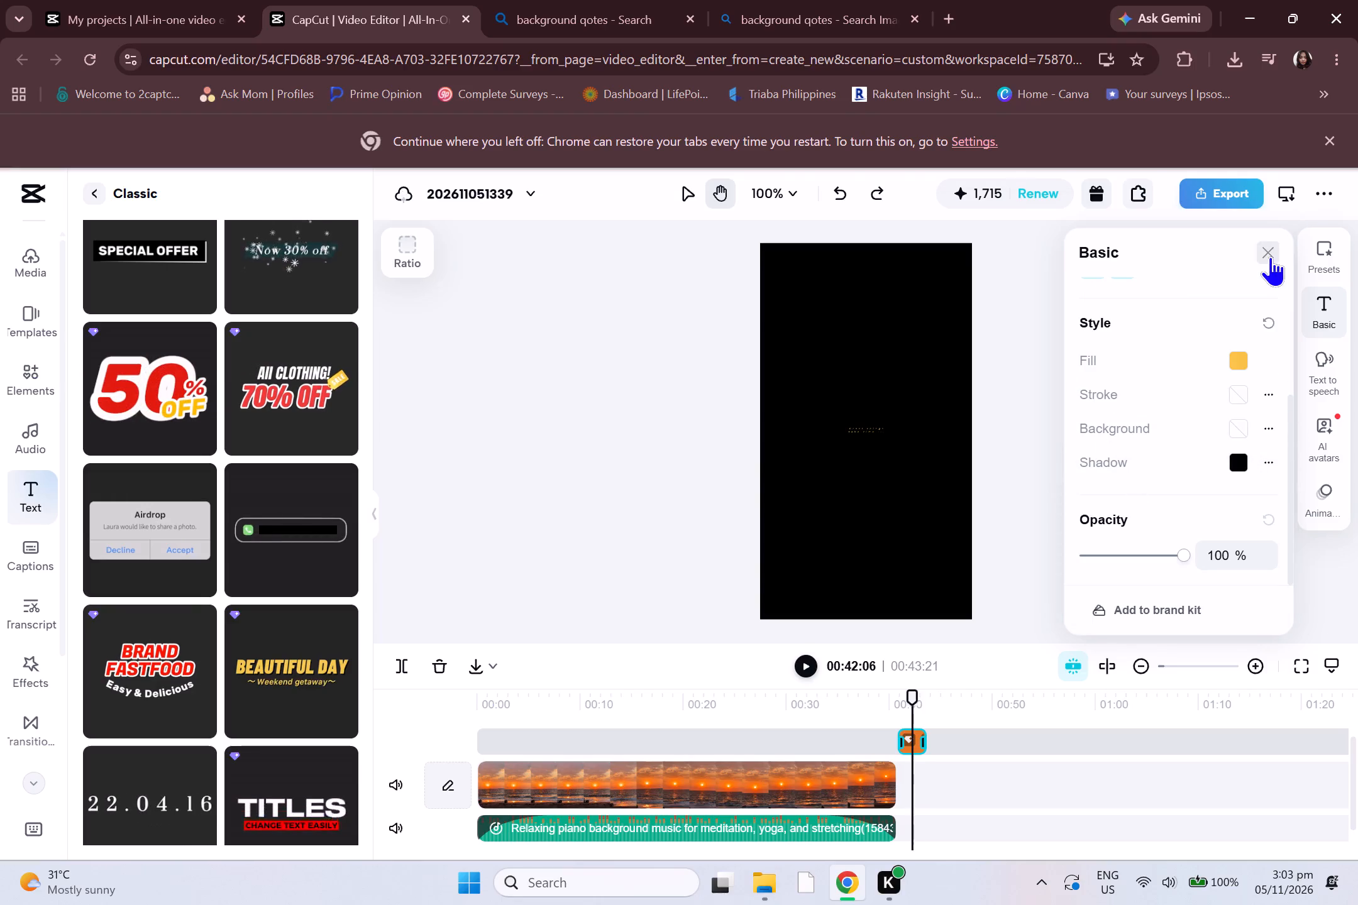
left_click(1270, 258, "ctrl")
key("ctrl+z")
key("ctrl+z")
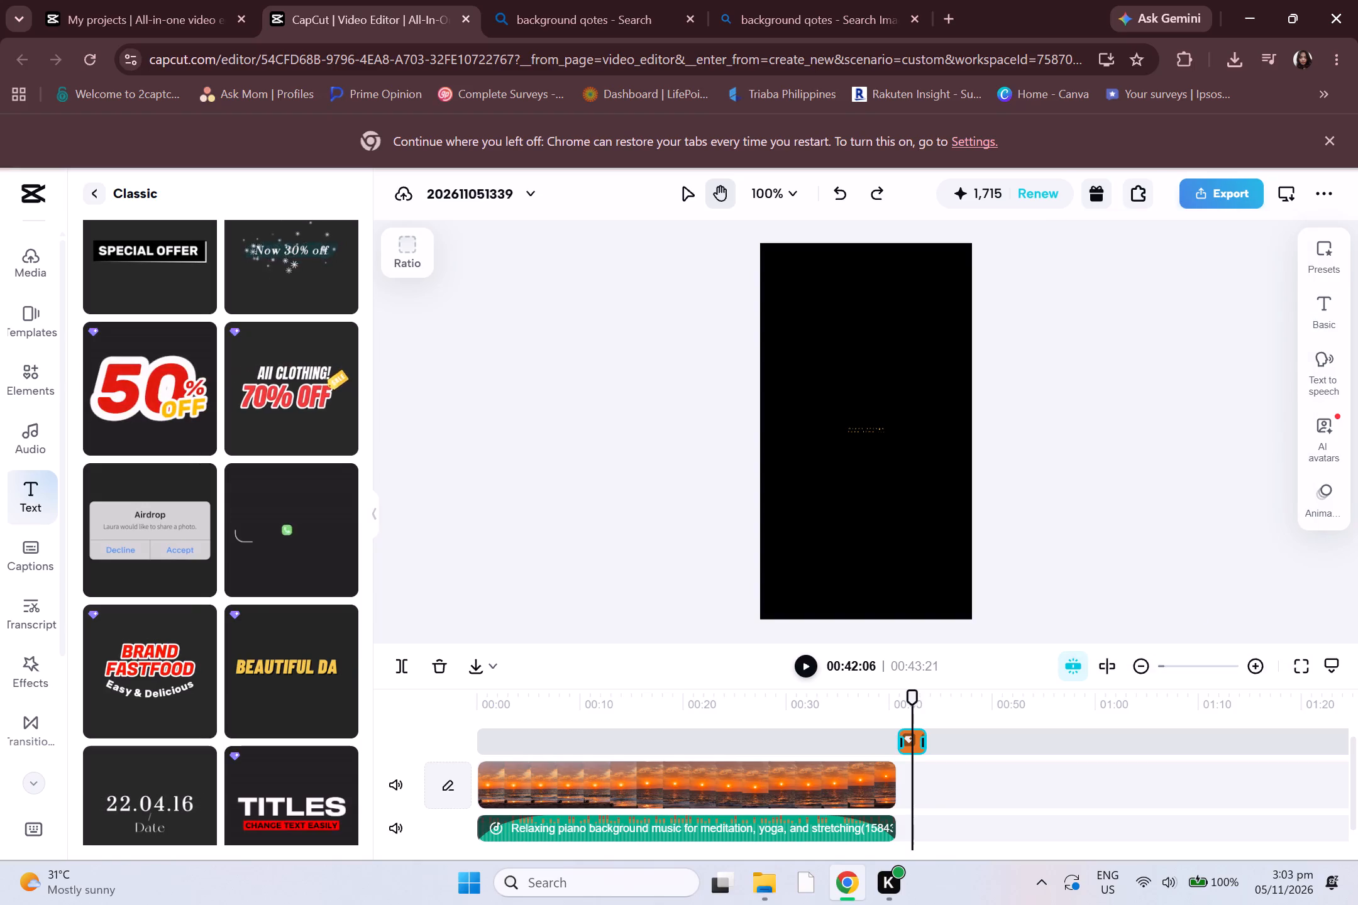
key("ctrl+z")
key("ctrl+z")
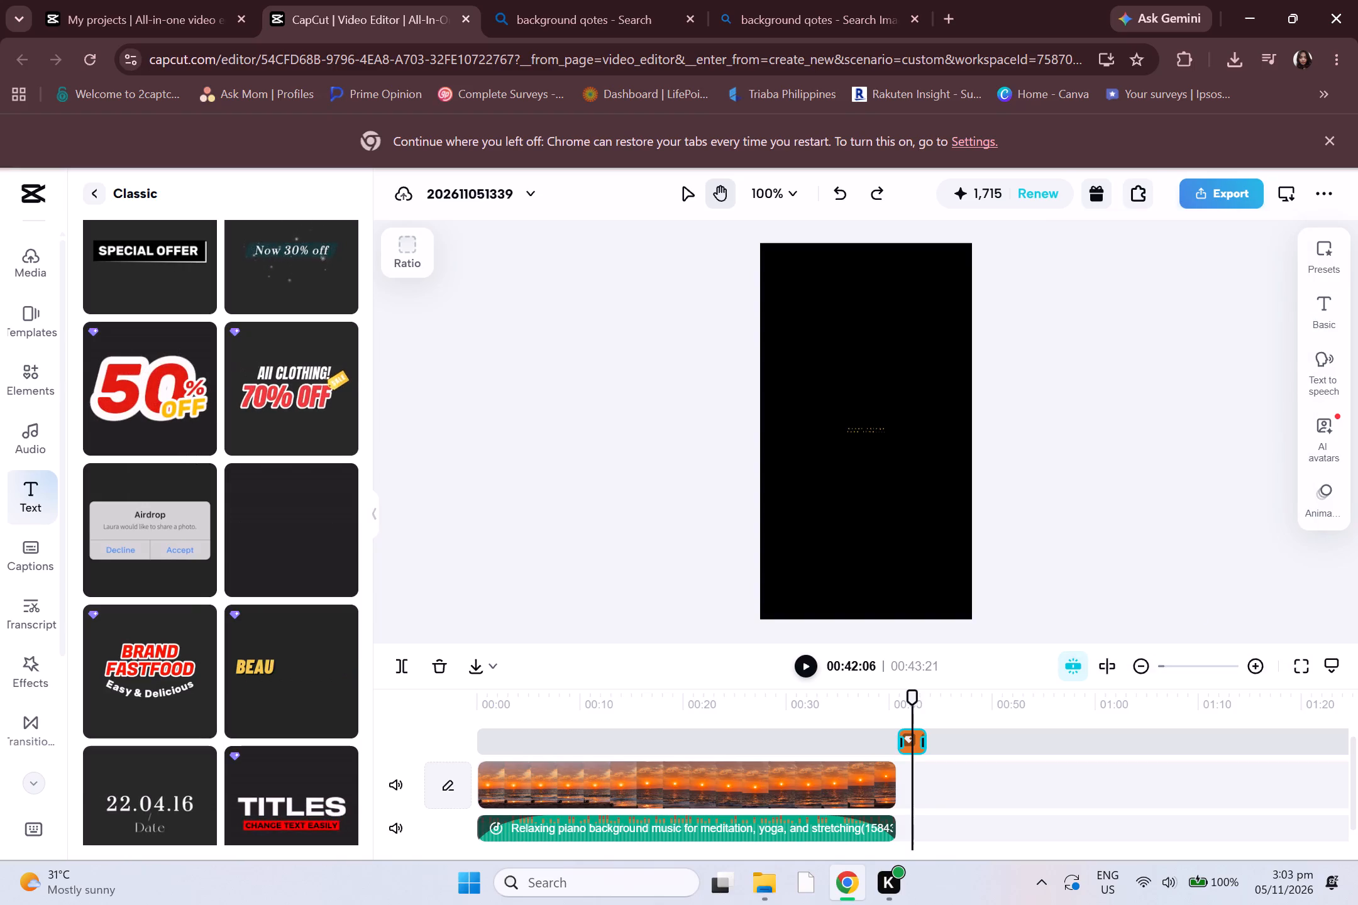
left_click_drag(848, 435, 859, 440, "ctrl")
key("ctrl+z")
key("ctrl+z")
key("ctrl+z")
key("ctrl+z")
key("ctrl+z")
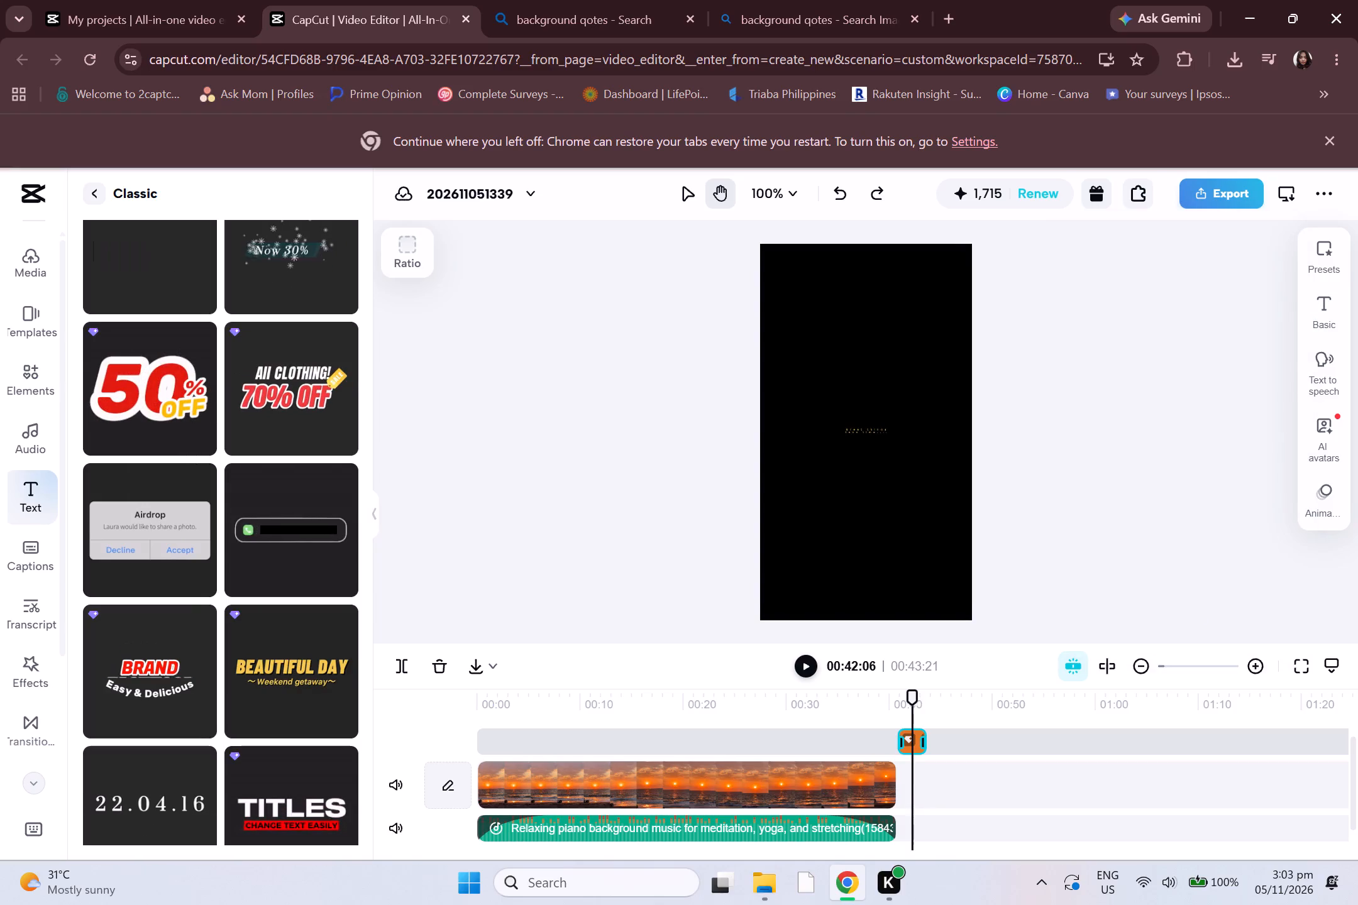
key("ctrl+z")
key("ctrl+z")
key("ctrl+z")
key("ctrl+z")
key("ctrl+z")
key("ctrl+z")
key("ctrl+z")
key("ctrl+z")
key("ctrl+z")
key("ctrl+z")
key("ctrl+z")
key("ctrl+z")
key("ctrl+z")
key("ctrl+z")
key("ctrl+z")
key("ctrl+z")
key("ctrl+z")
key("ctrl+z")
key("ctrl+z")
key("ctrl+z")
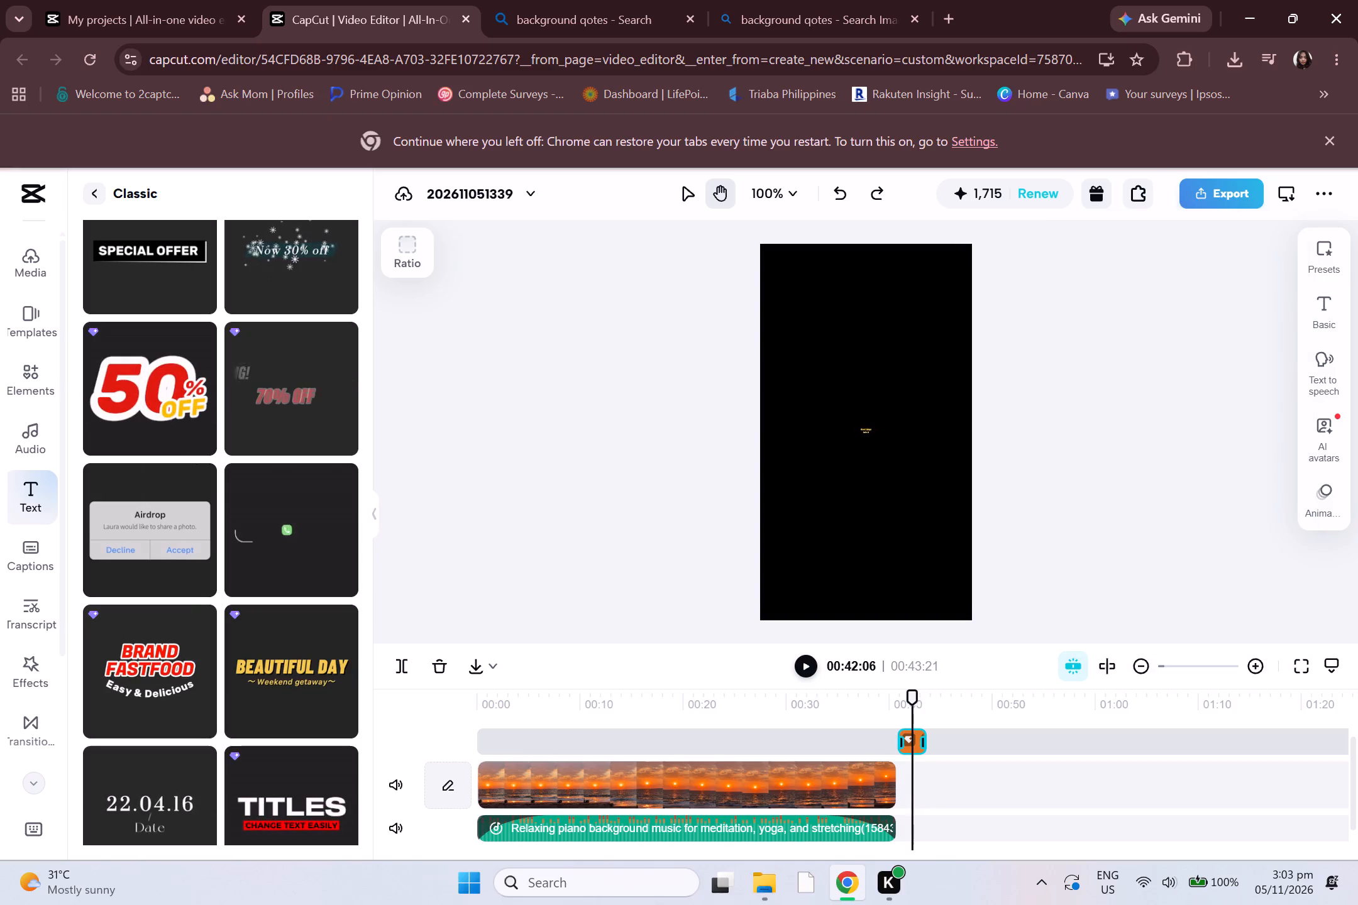
Keep undoing the quote text entry until the template's text is blank.
key("ctrl+z")
key("ctrl+z")
key("ctrl+z")
key("ctrl+z")
key("ctrl+z")
key("ctrl+z")
key("ctrl+z")
key("ctrl+z")
key("ctrl+z")
key("ctrl+z")
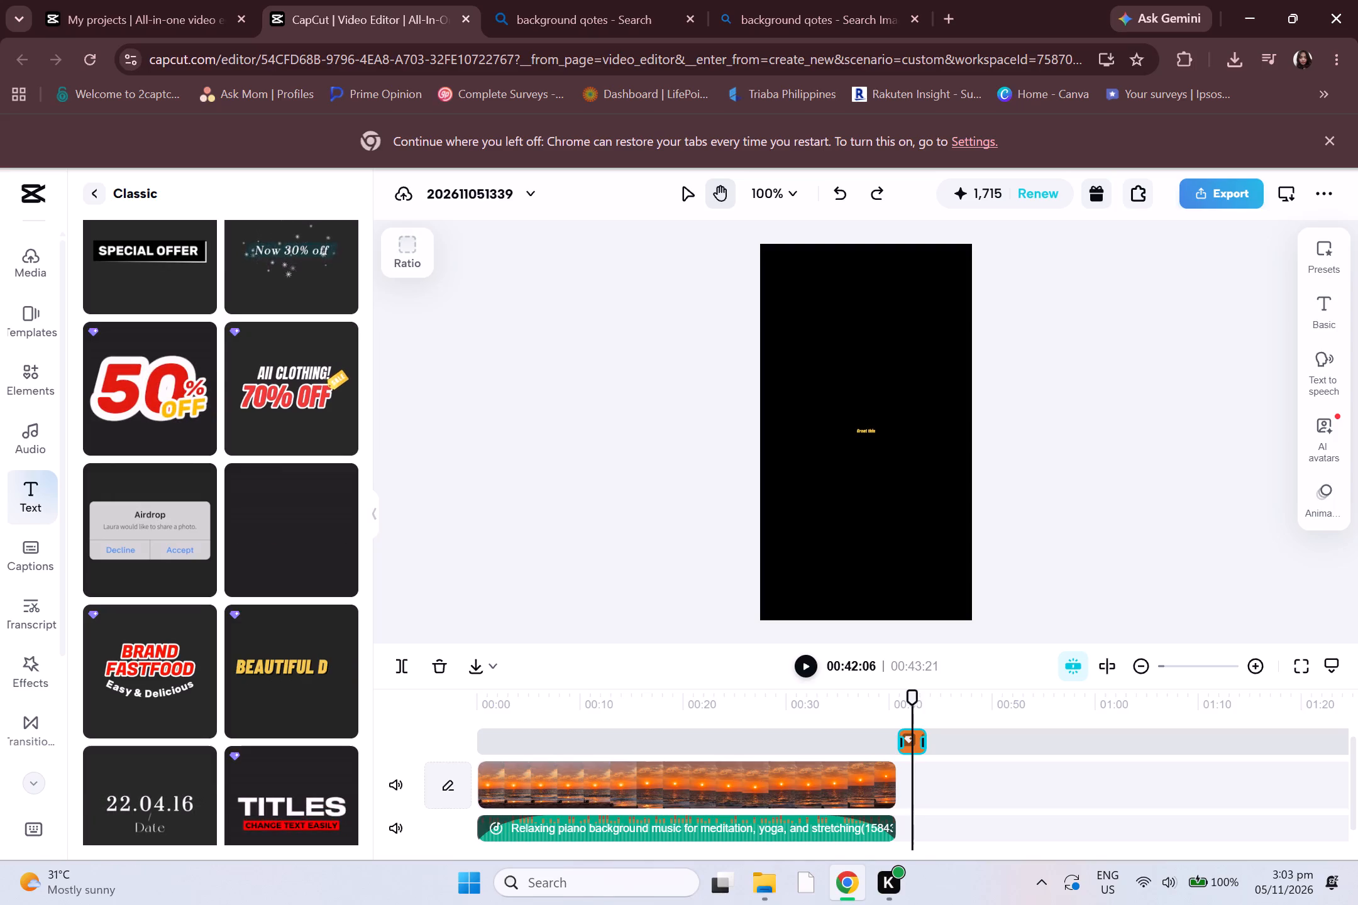
key("ctrl+z")
key("ctrl+z")
key("ctrl+z")
key("ctrl+z")
key("ctrl+z")
key("ctrl+z")
key("ctrl+z")
key("ctrl+z")
key("ctrl+z")
key("ctrl+z")
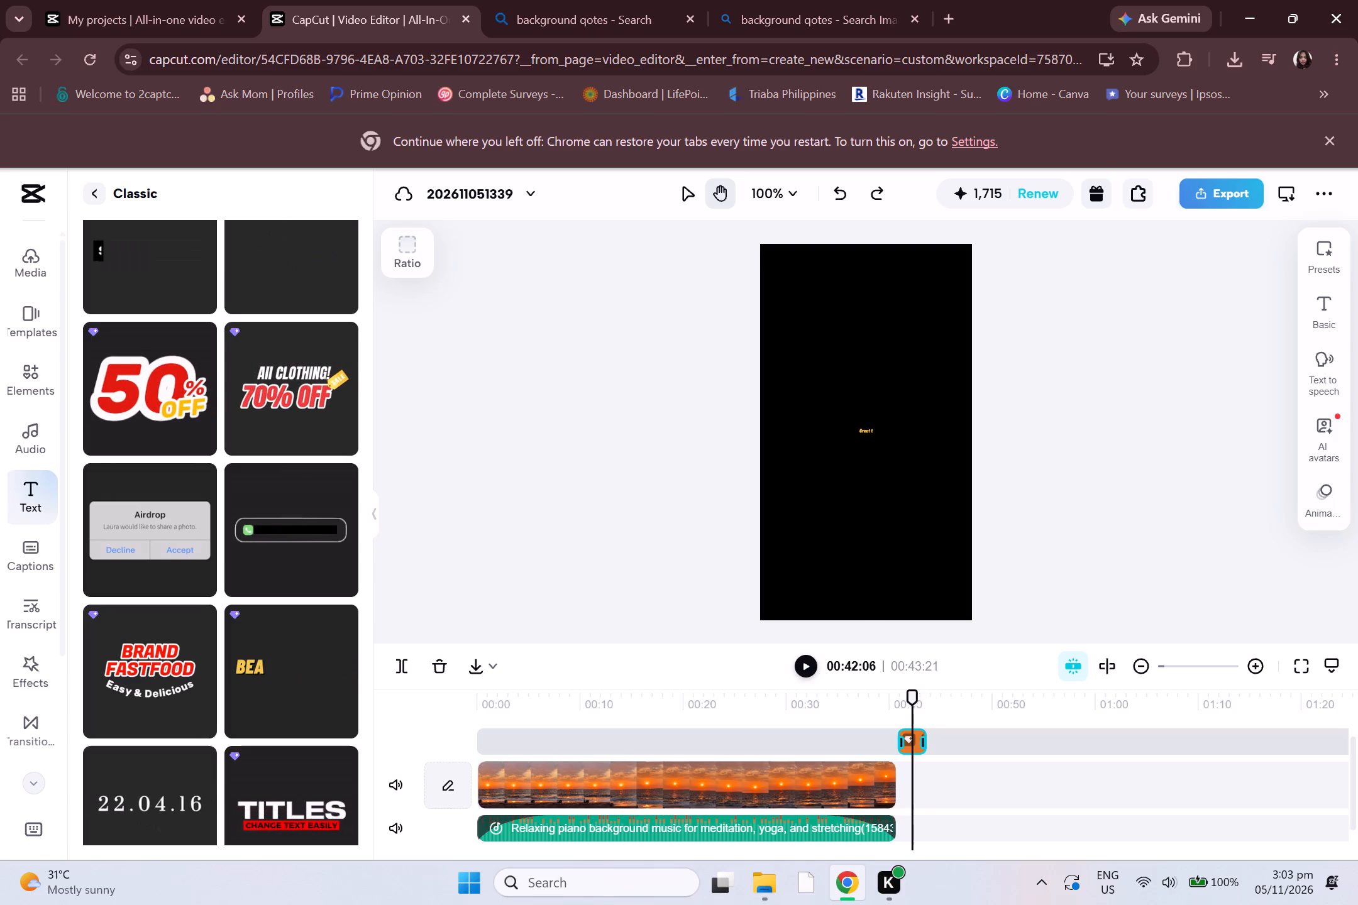
key("ctrl+z")
key("ctrl+z")
key("ctrl+z")
key("ctrl+z")
key("ctrl+z")
key("ctrl+z")
key("ctrl+z")
key("ctrl+z")
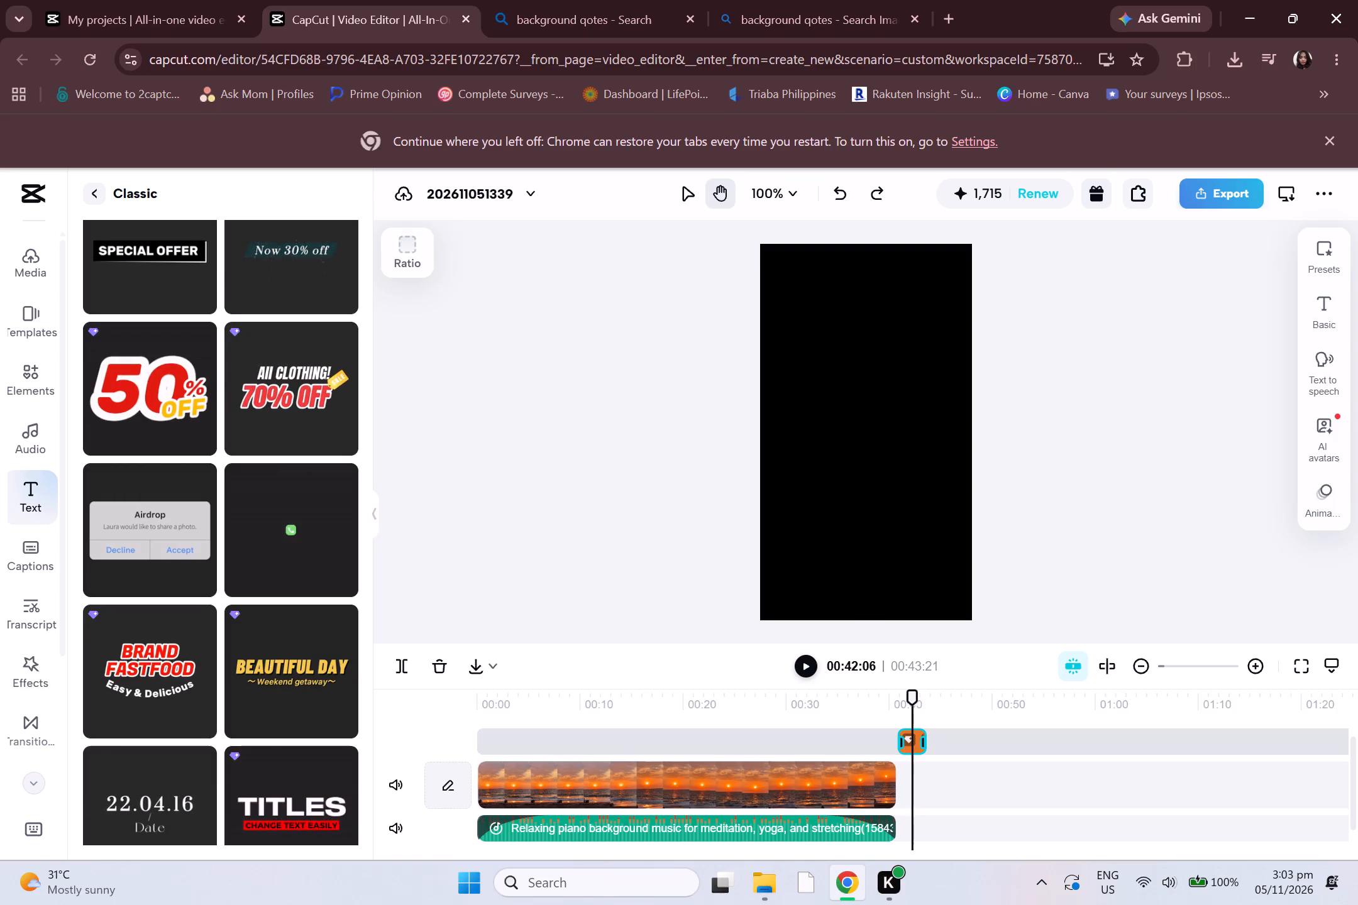
Keep undoing the text template changes back to the plain "Add heading" text.
key("ctrl+z")
key("ctrl+z")
key("ctrl+z")
key("ctrl+z")
key("ctrl+z")
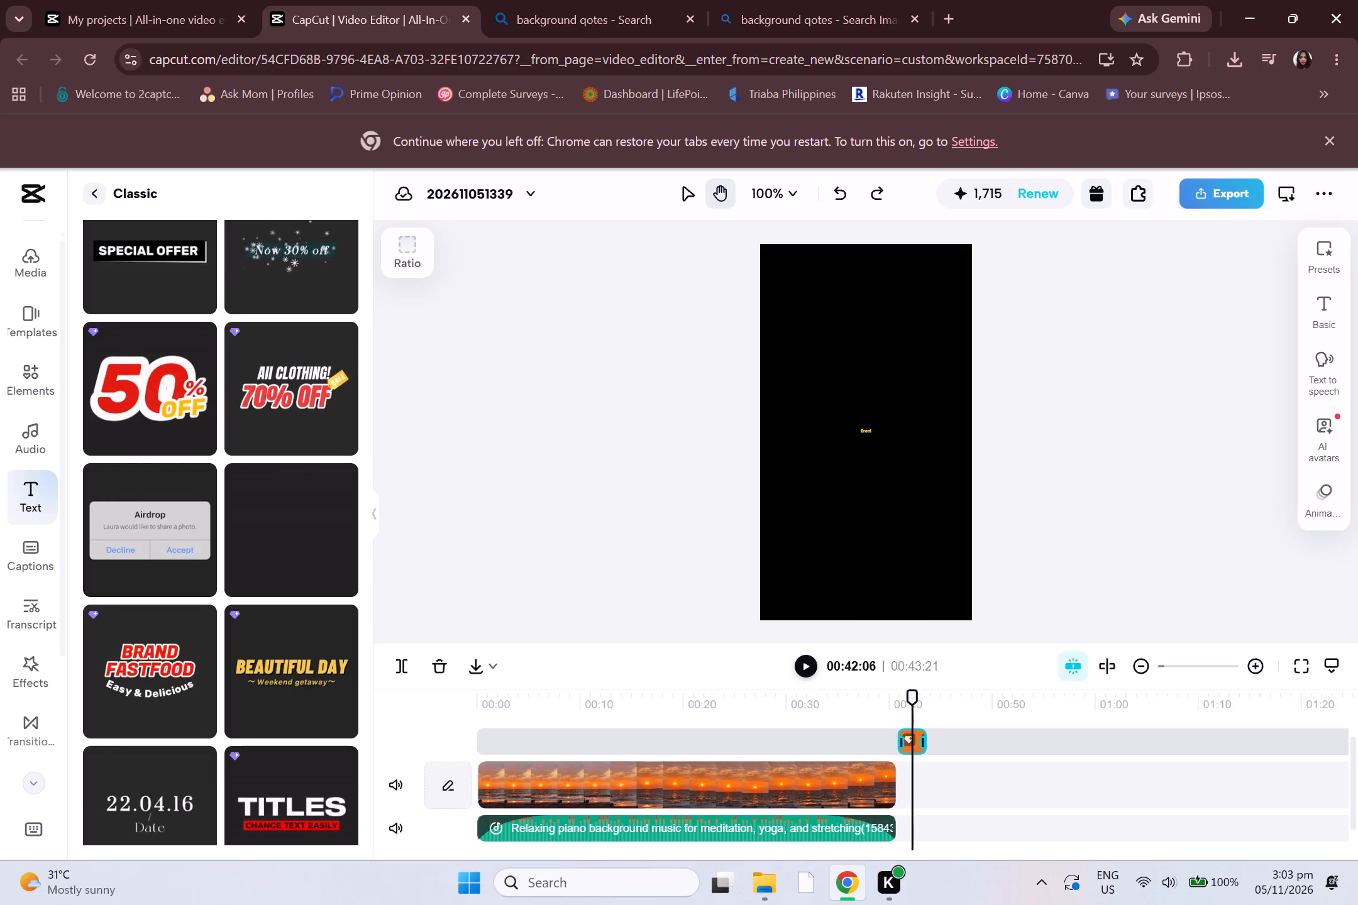
key("ctrl+z")
key("ctrl+z")
key("ctrl+z")
key("ctrl+z")
key("ctrl+z")
key("ctrl+z")
key("ctrl+z")
key("ctrl+z")
key("ctrl+z")
key("ctrl+z")
key("ctrl+z")
key("ctrl+z")
key("ctrl+z")
key("ctrl+z")
key("ctrl+z")
key("ctrl+z")
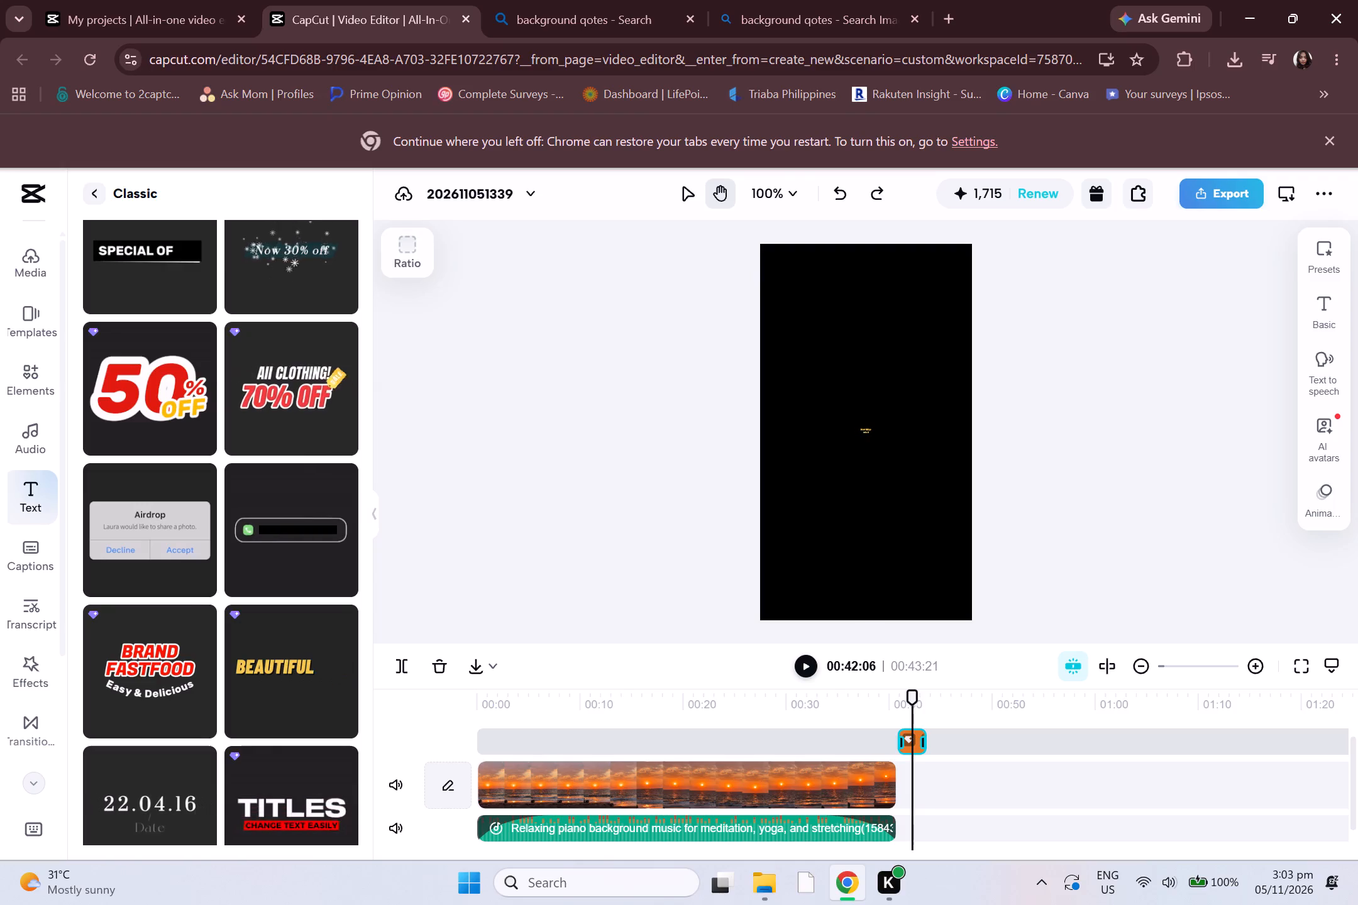
key("ctrl+z")
key("ctrl+z")
key("ctrl+z")
key("ctrl+z")
key("ctrl+z")
key("ctrl+z")
key("ctrl+z")
key("ctrl+z")
key("ctrl+z")
key("ctrl+z")
key("ctrl+z")
key("ctrl+z")
key("ctrl+z")
key("ctrl+z")
key("ctrl+z")
key("ctrl+z")
key("ctrl+z")
key("ctrl+z")
key("ctrl+z")
key("ctrl+z")
key("ctrl+z")
key("ctrl+z")
key("ctrl+z")
key("ctrl+z")
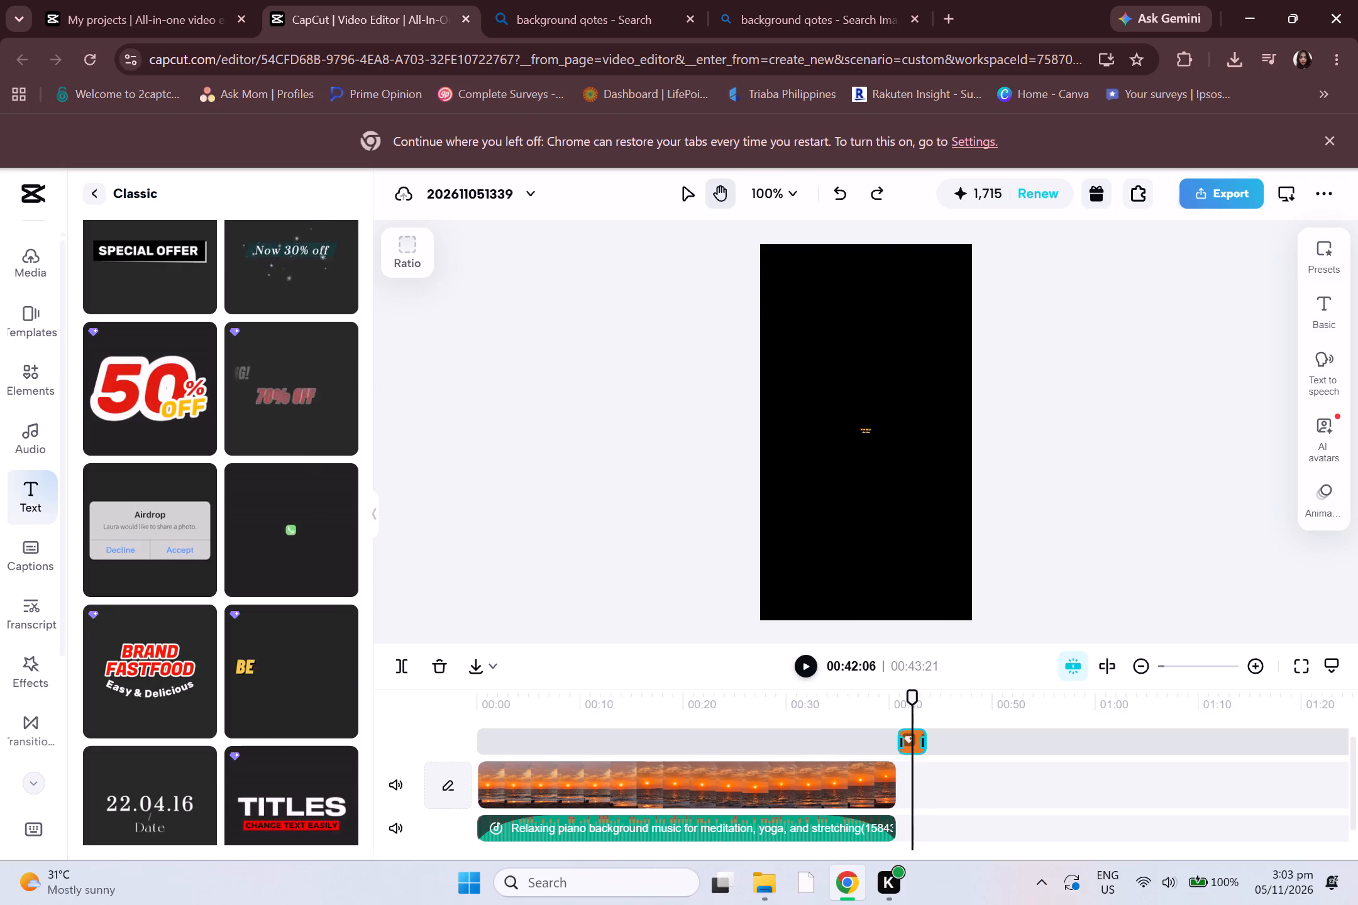
key("ctrl+z")
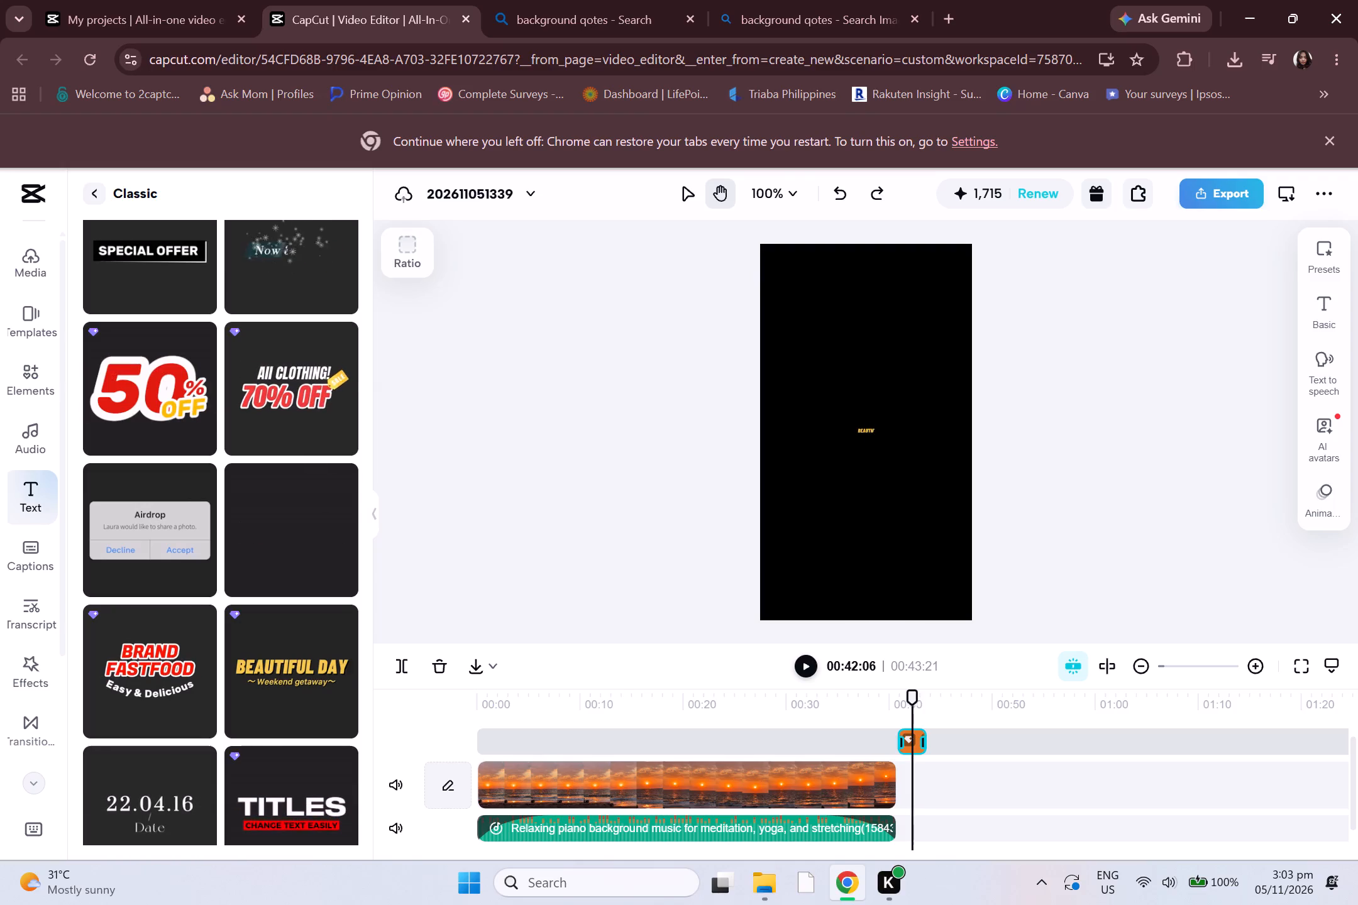
key("ctrl+z")
key("ctrl+z")
key("ctrl+z")
key("ctrl+z")
key("ctrl+z")
key("ctrl+z")
key("ctrl+z")
key("ctrl+z")
key("ctrl+z")
key("ctrl+z")
key("ctrl+z")
key("ctrl+z")
key("ctrl+z")
key("ctrl+z")
key("ctrl+z")
key("ctrl+z")
key("ctrl+z")
key("ctrl+z")
key("ctrl+z")
key("ctrl+z")
key("ctrl+z")
key("ctrl+z")
key("ctrl+z")
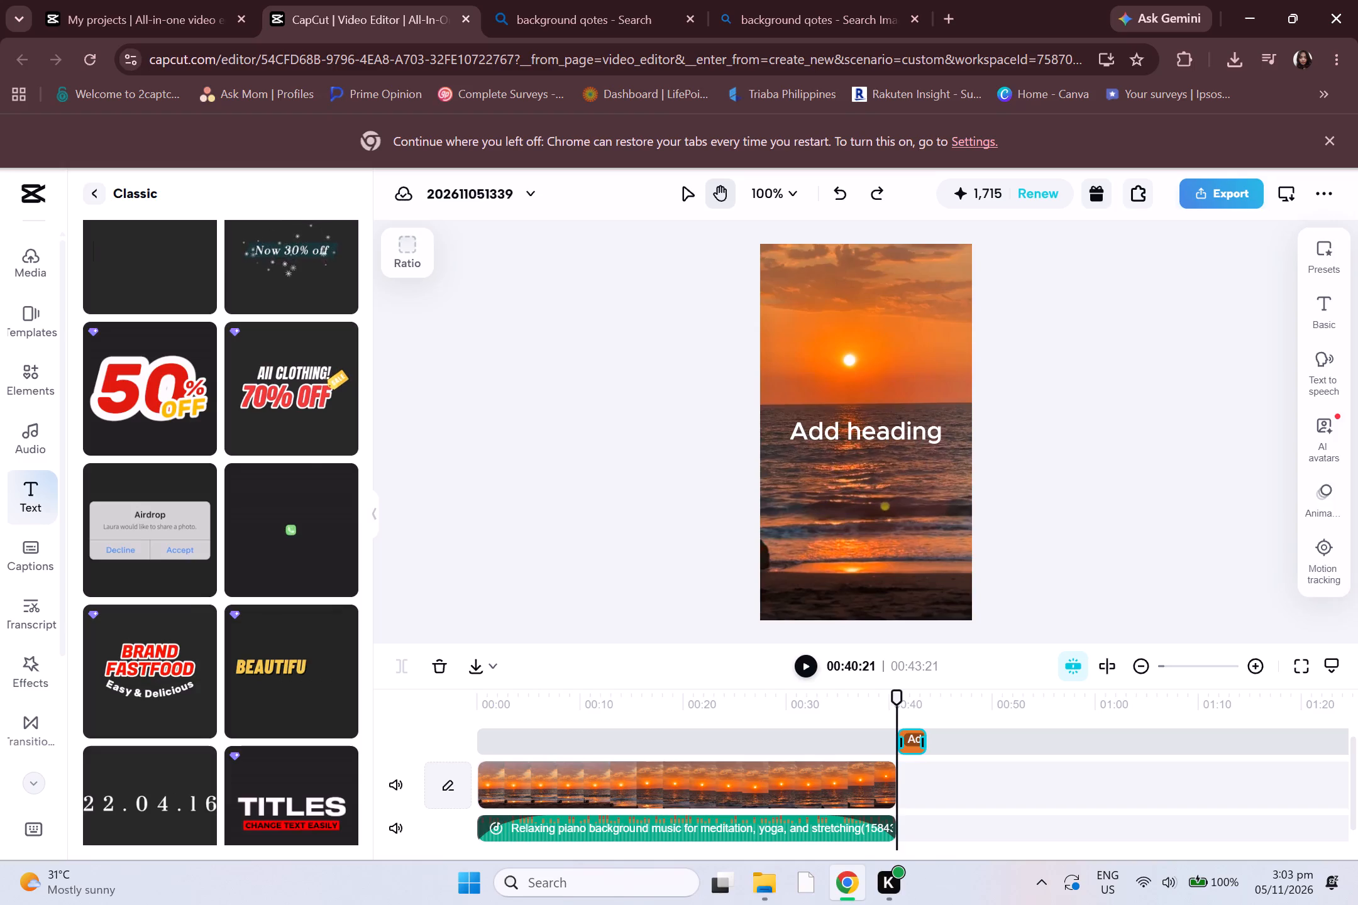
Delete the "Add heading" text clip from the timeline.
left_click(913, 740)
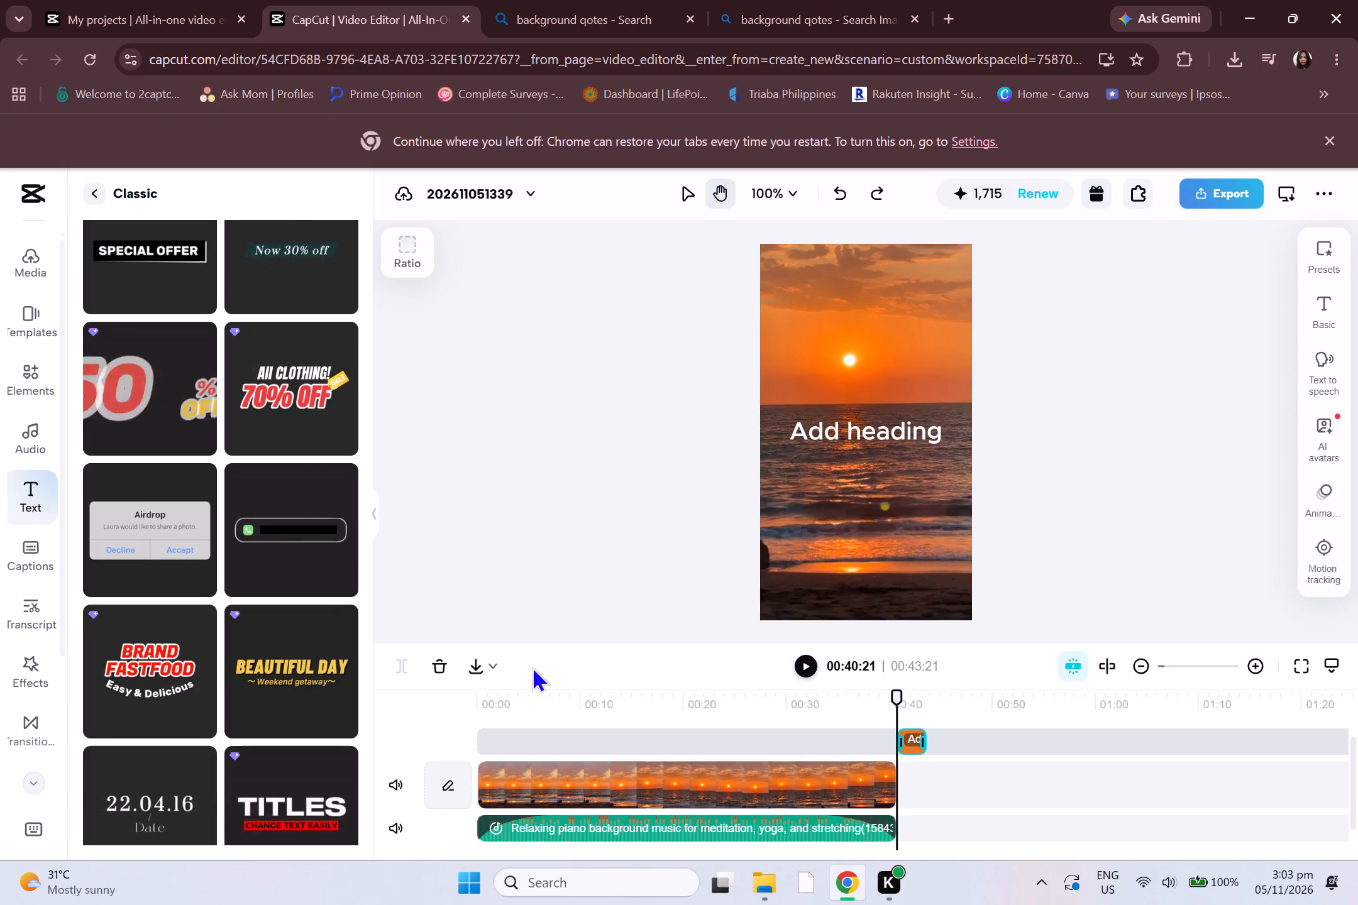
left_click(432, 669)
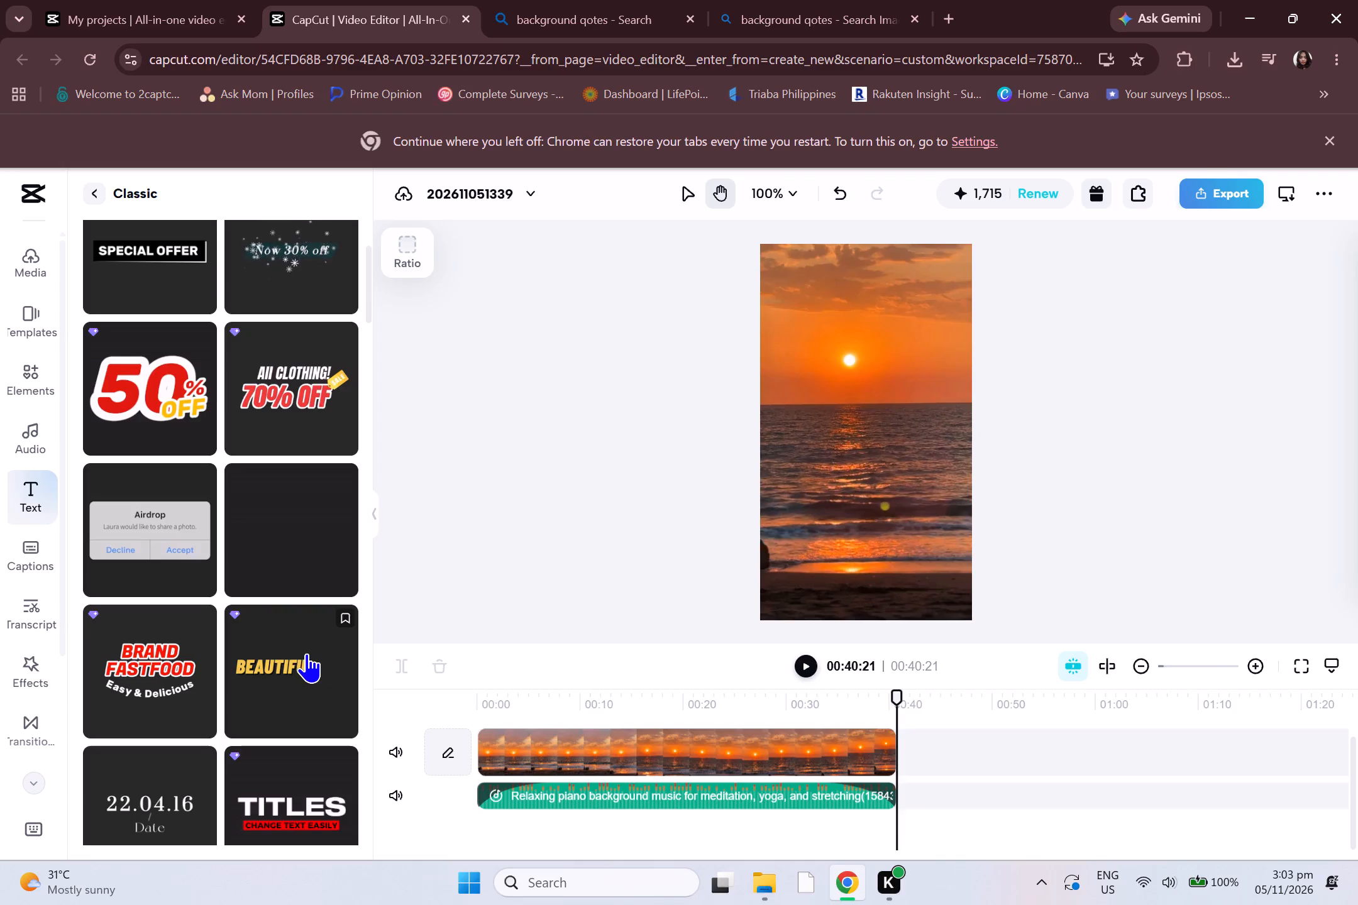
Add the "BEAUTIFUL DAY" text template after the sunset clip and set its scale to 151%.
left_click(306, 653)
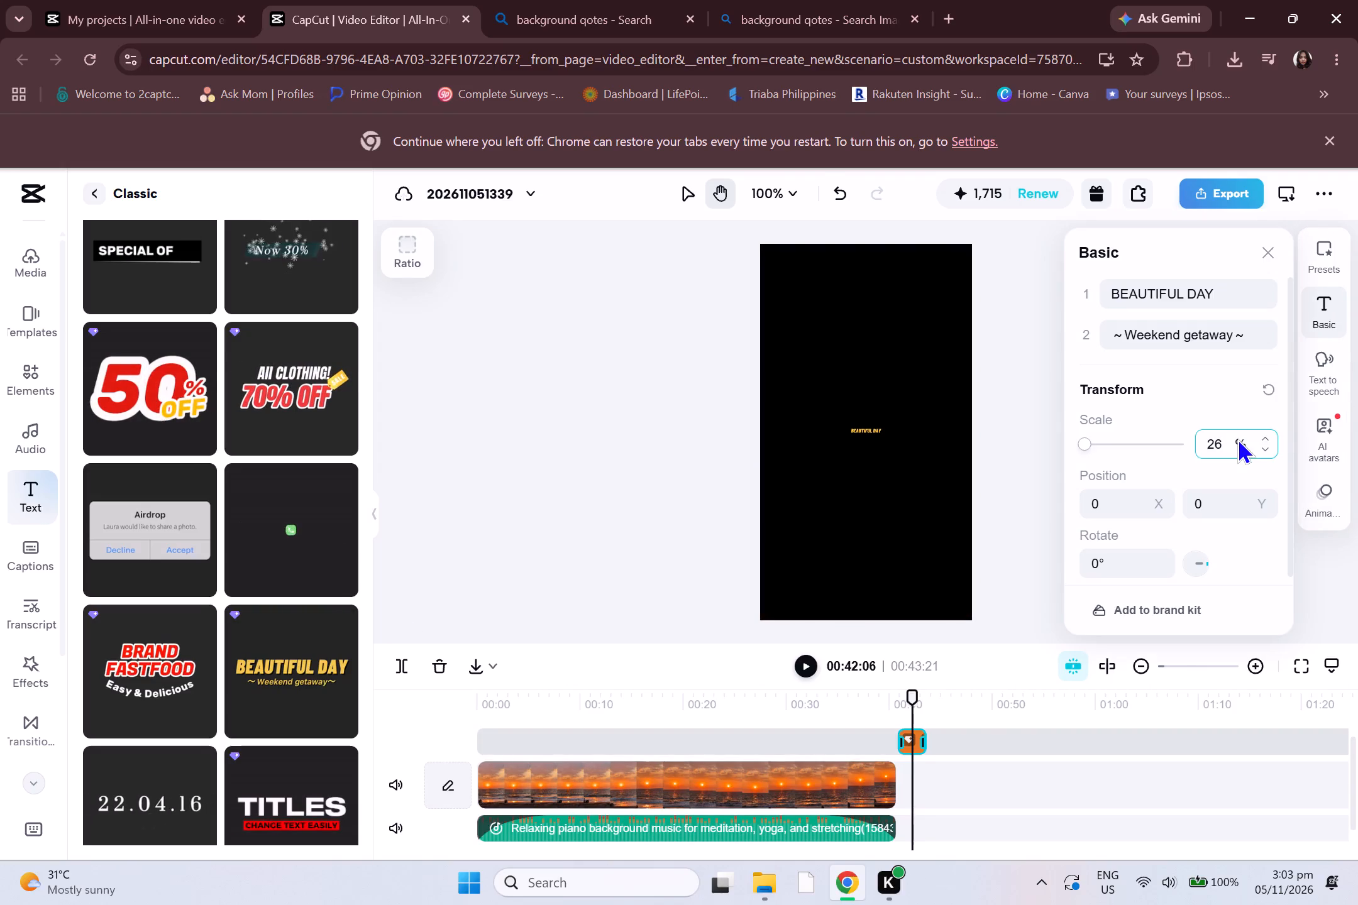
left_click_drag(1087, 445, 1115, 445)
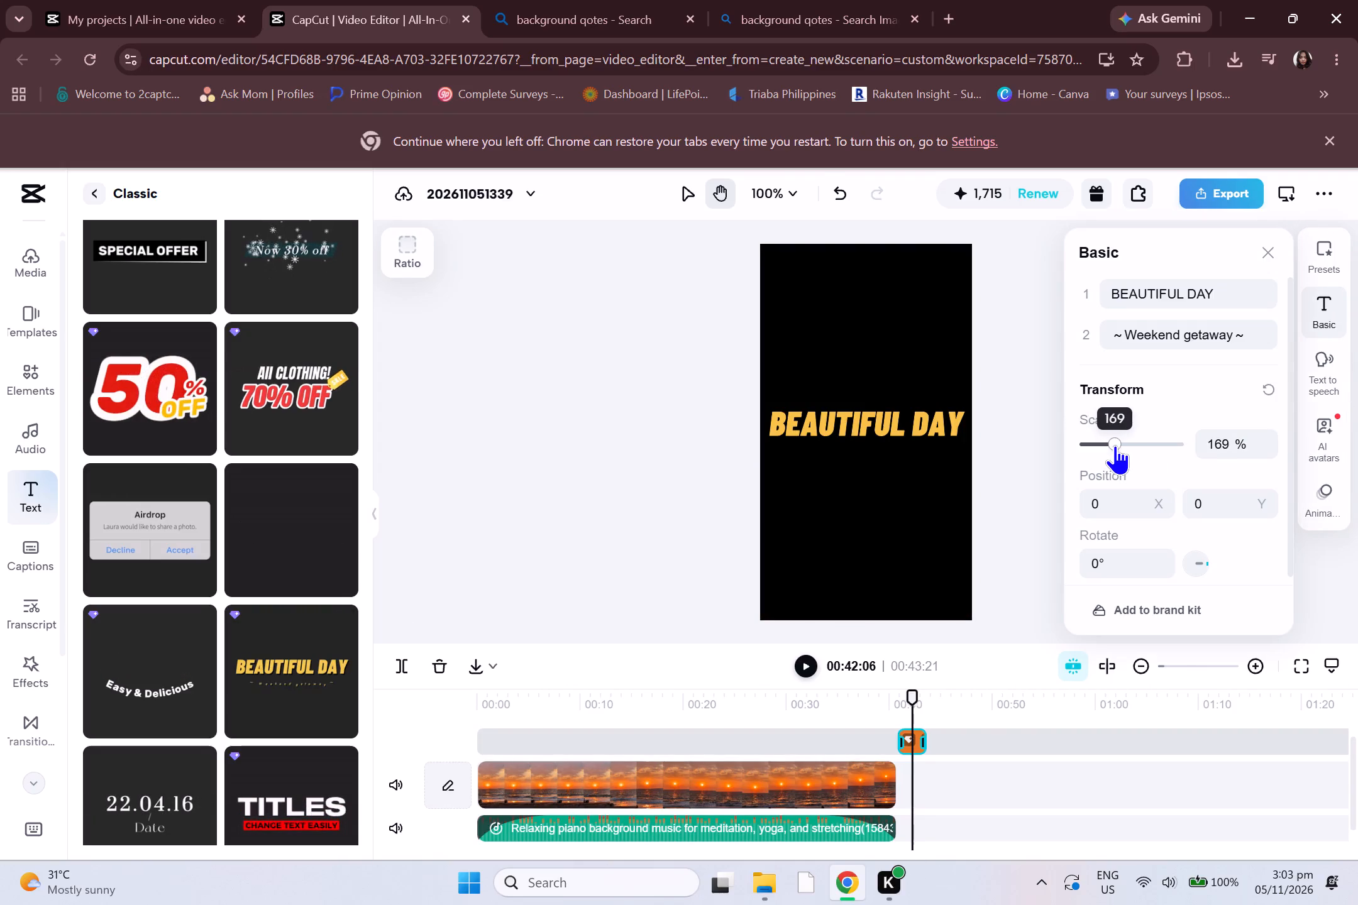
left_click_drag(1115, 445, 1112, 461)
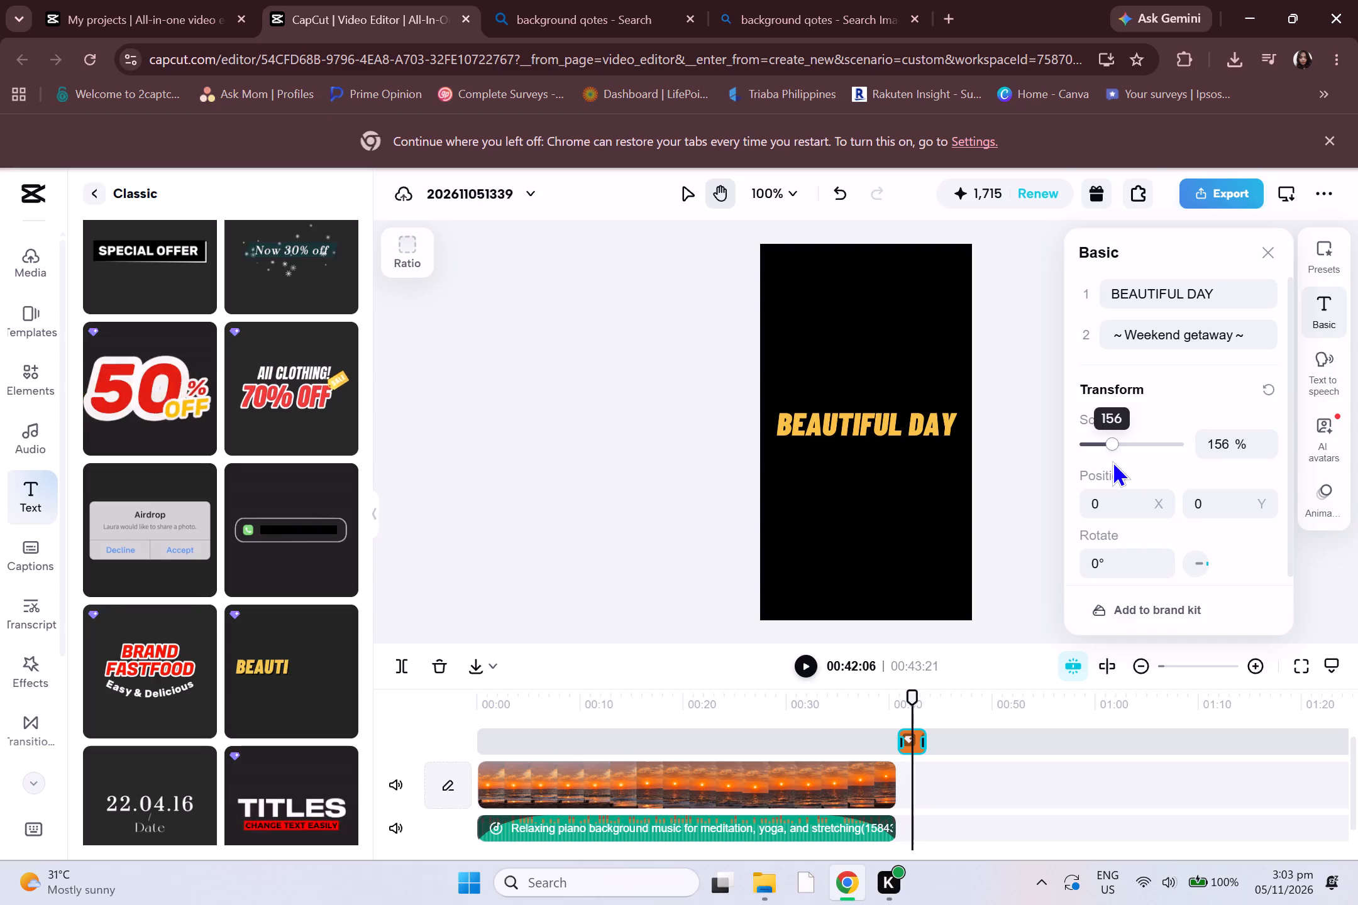
left_click_drag(1112, 461, 1103, 476)
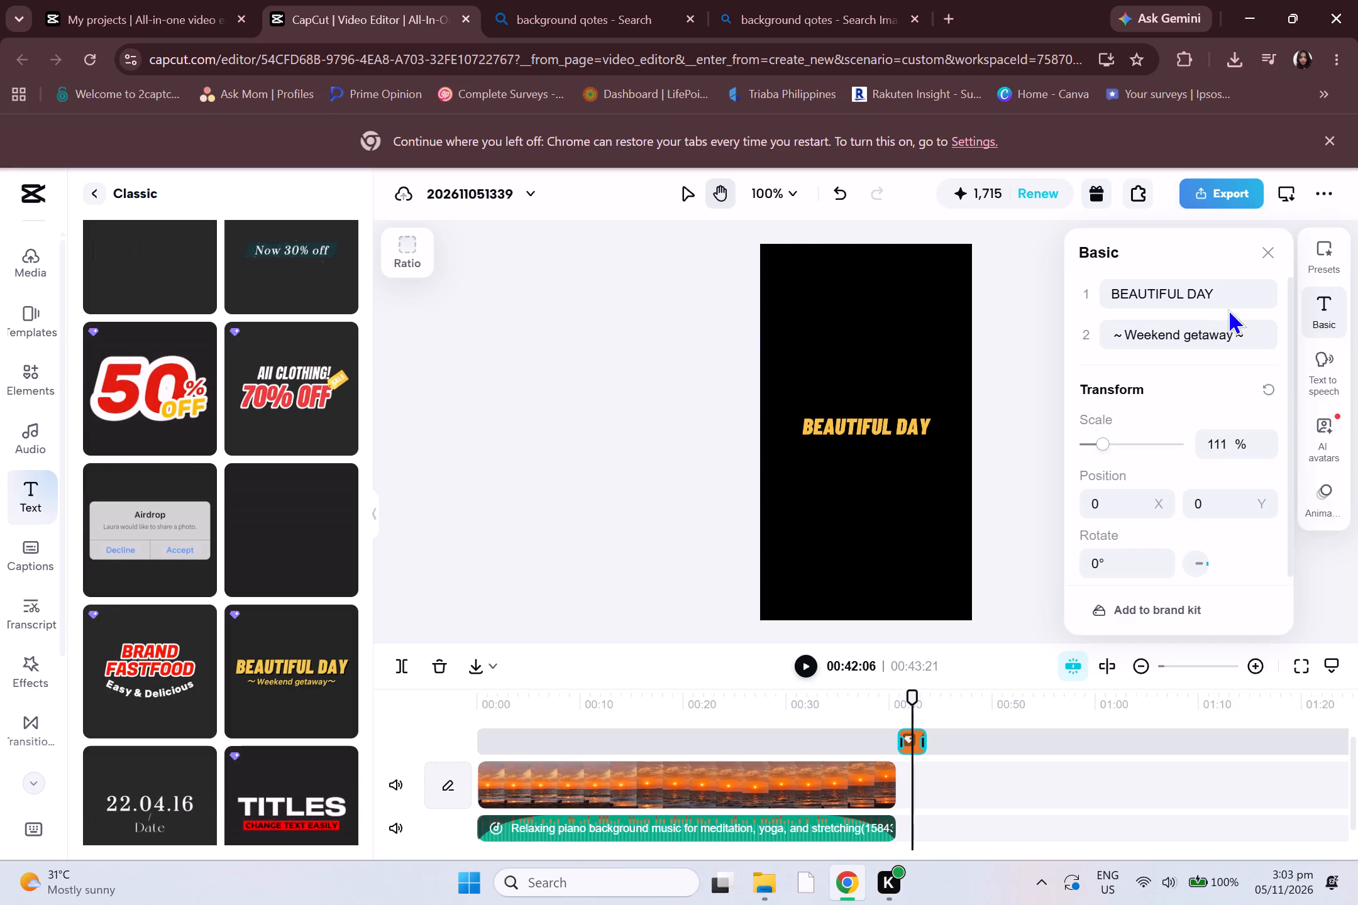
left_click_drag(1100, 441, 1112, 449)
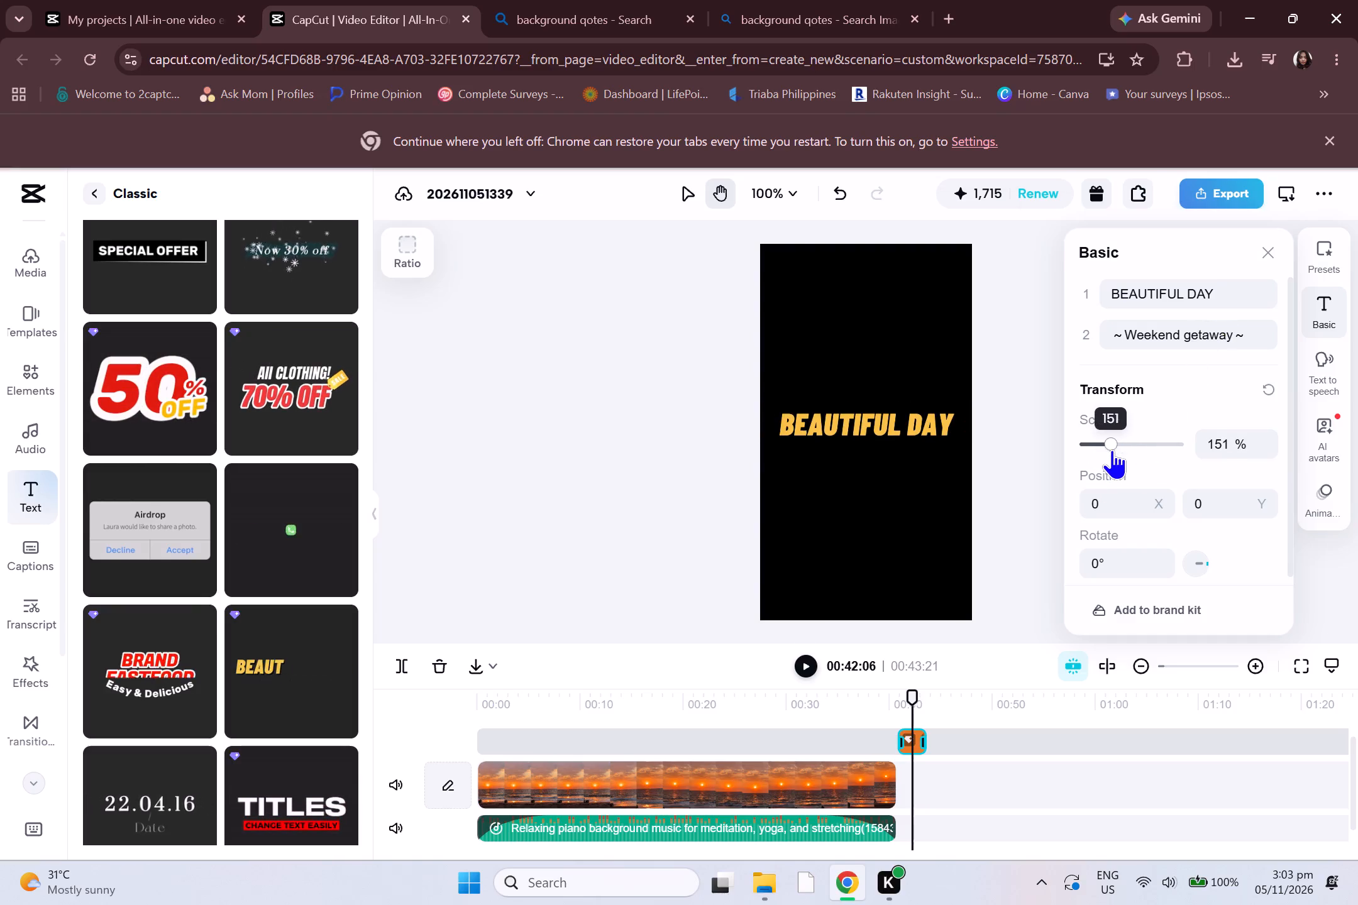
left_click_drag(1112, 449, 1112, 450)
Replace the template's first text, "BEAUTIFUL DAY", with "Great things".
left_click(1225, 289)
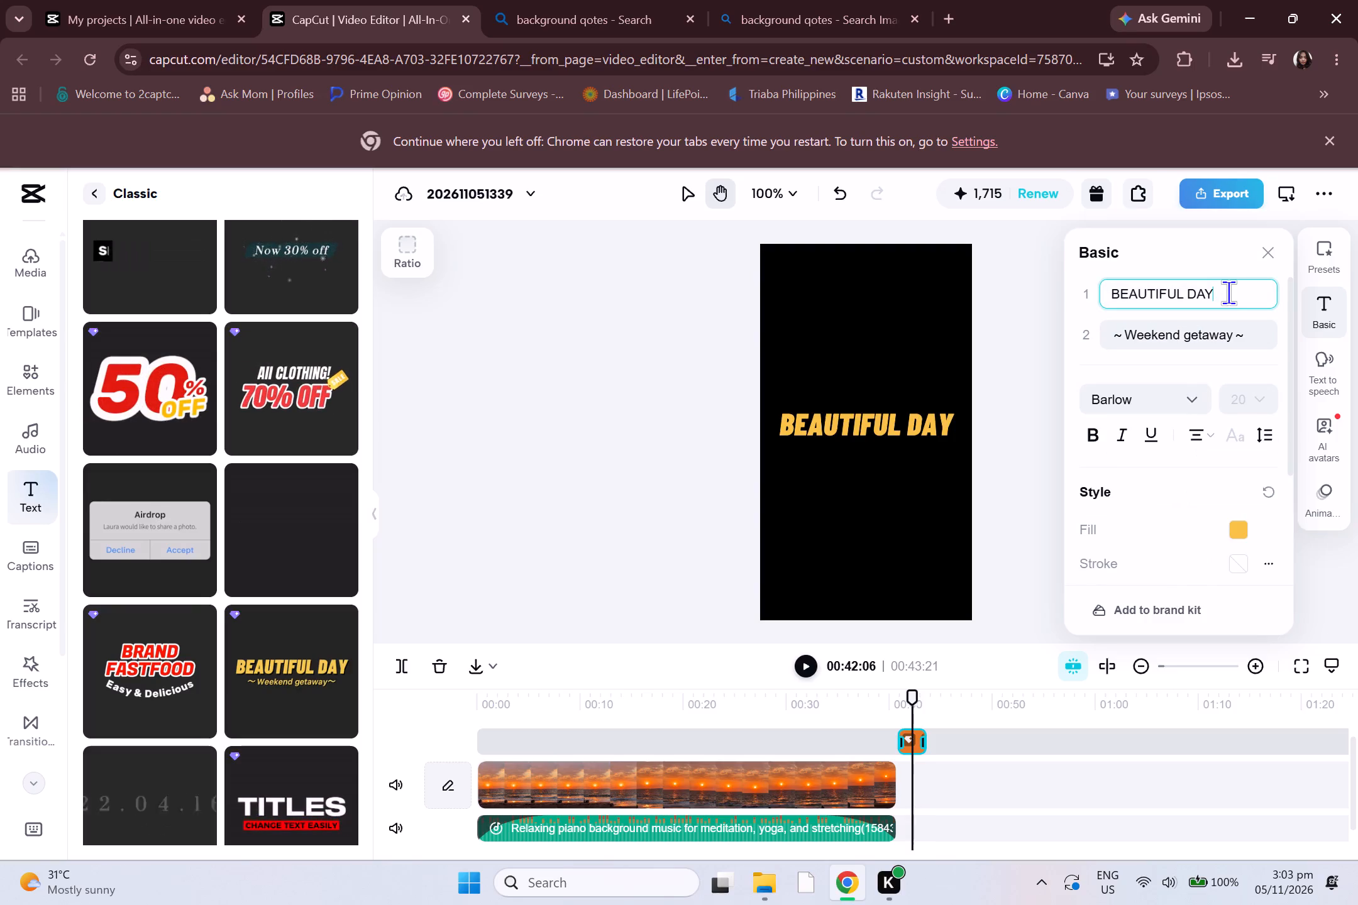
key("BackSpace")
key("BackSpace")
key("BackSpace")
key("BackSpace")
key("BackSpace")
key("BackSpace")
key("BackSpace")
key("BackSpace")
key("BackSpace")
key("BackSpace")
key("BackSpace")
key("BackSpace")
key("BackSpace")
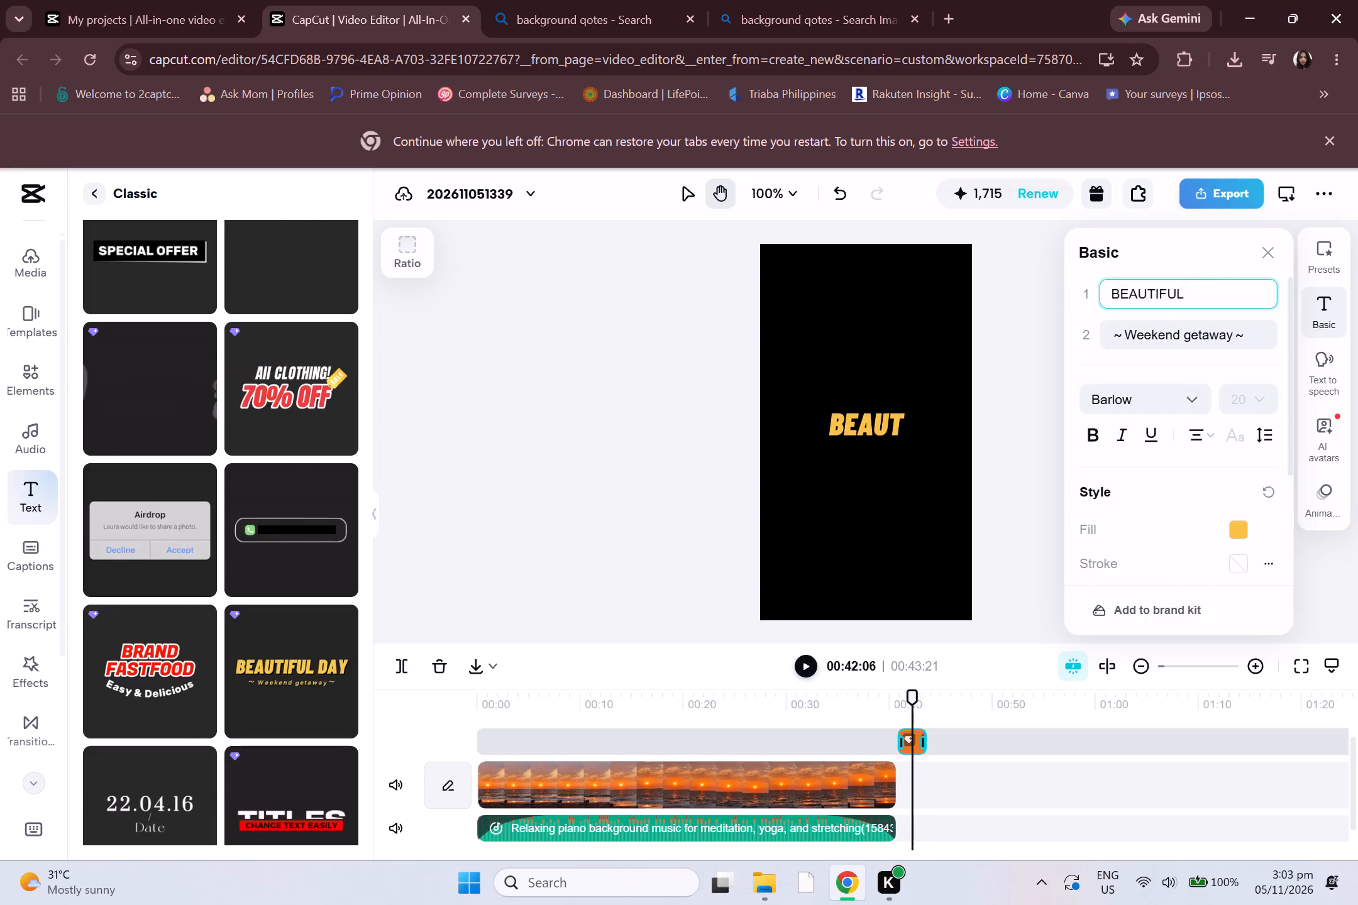
key("BackSpace")
key("BackSpace")
type("Great thing")
key("s")
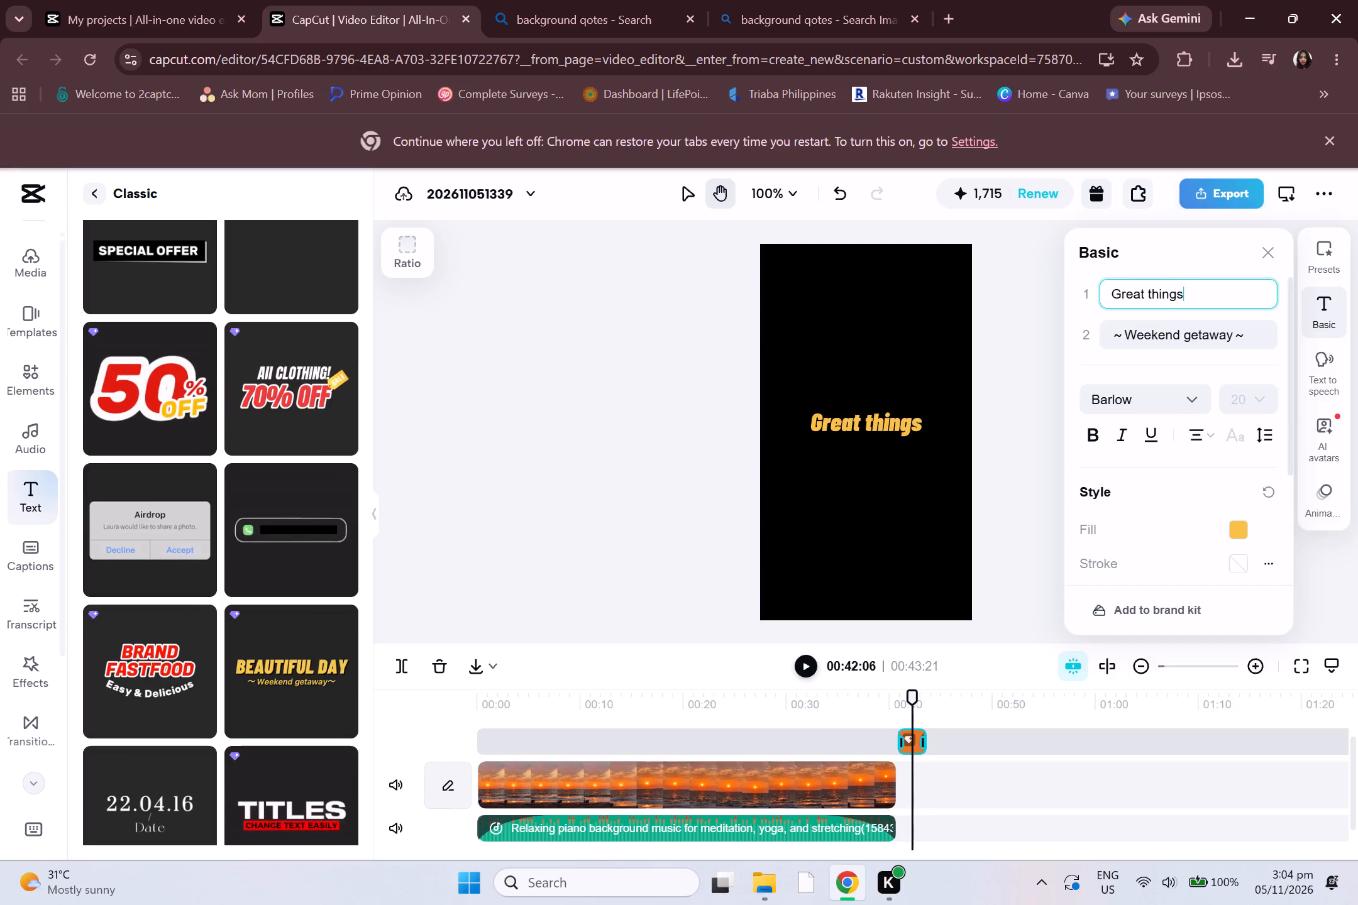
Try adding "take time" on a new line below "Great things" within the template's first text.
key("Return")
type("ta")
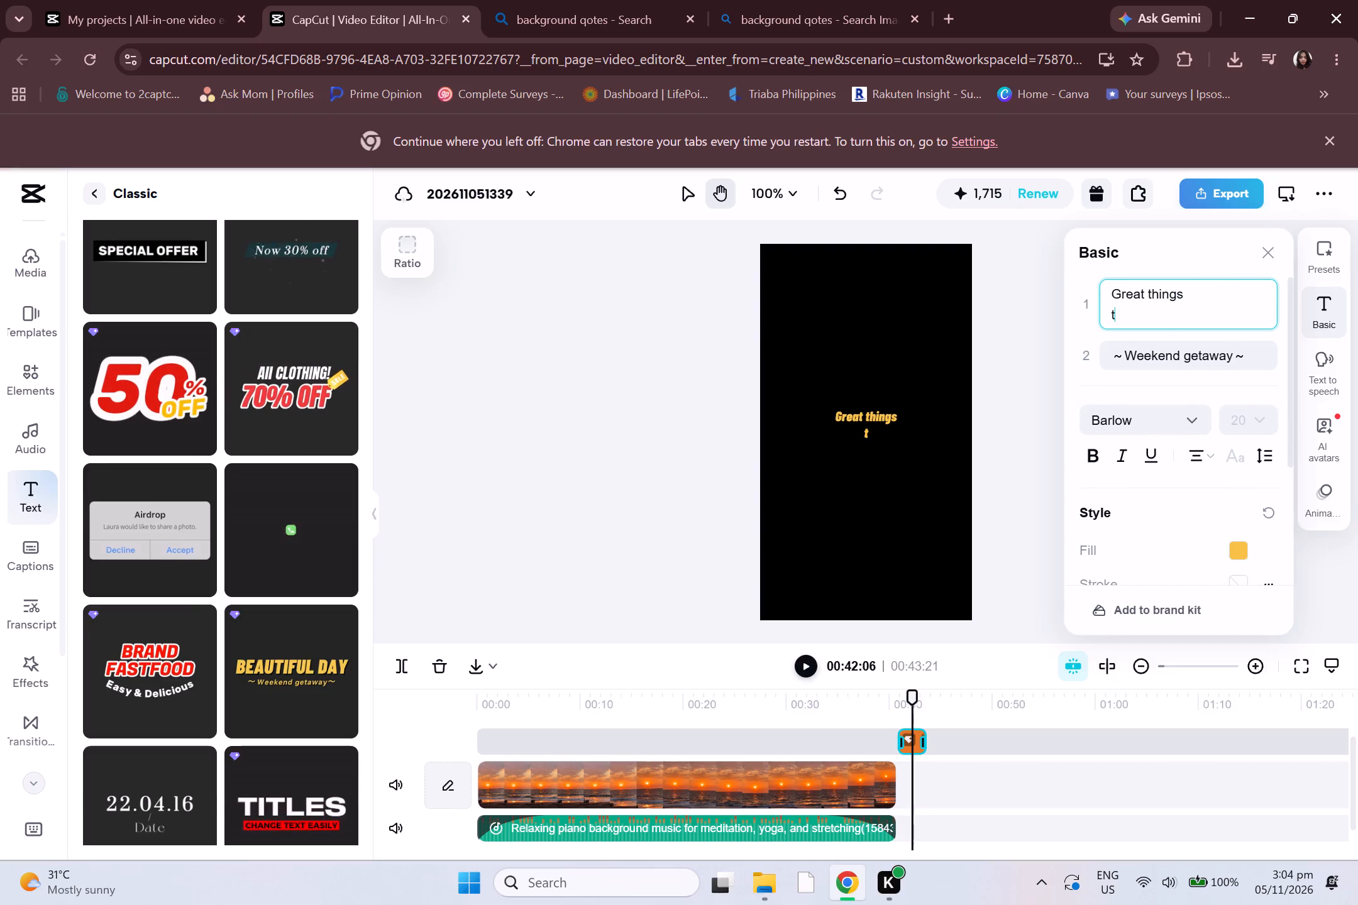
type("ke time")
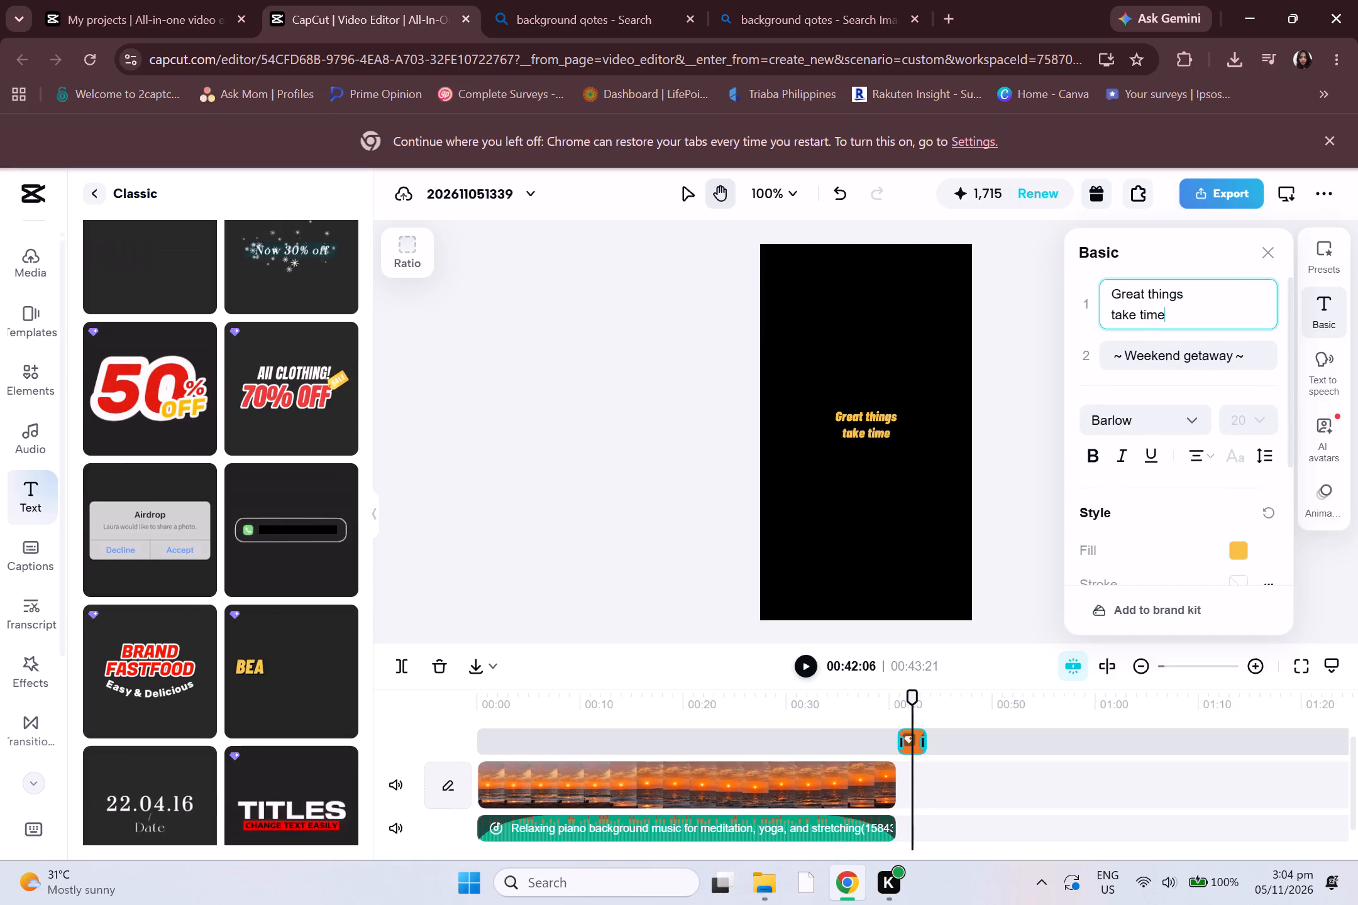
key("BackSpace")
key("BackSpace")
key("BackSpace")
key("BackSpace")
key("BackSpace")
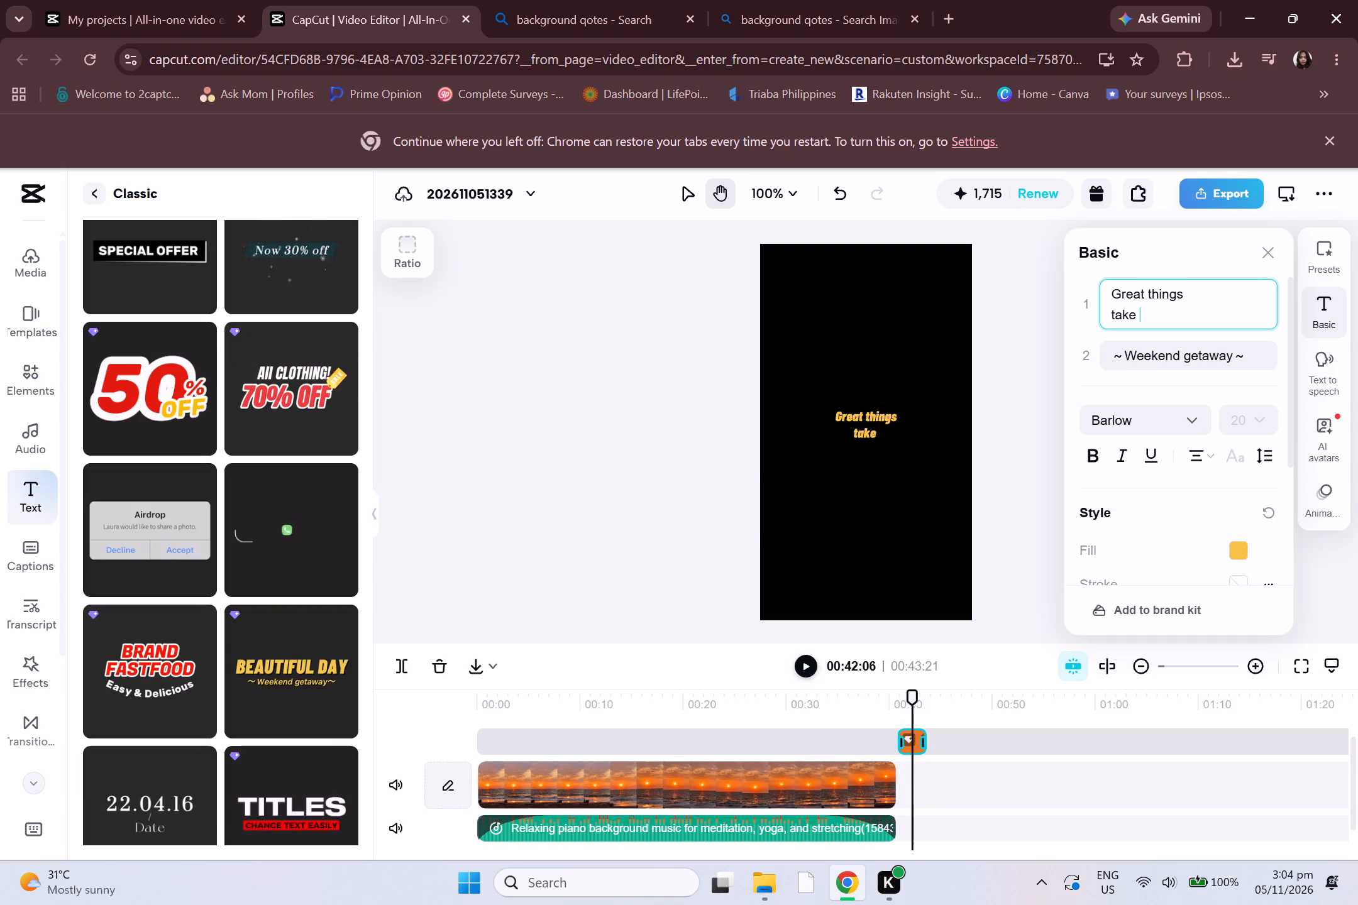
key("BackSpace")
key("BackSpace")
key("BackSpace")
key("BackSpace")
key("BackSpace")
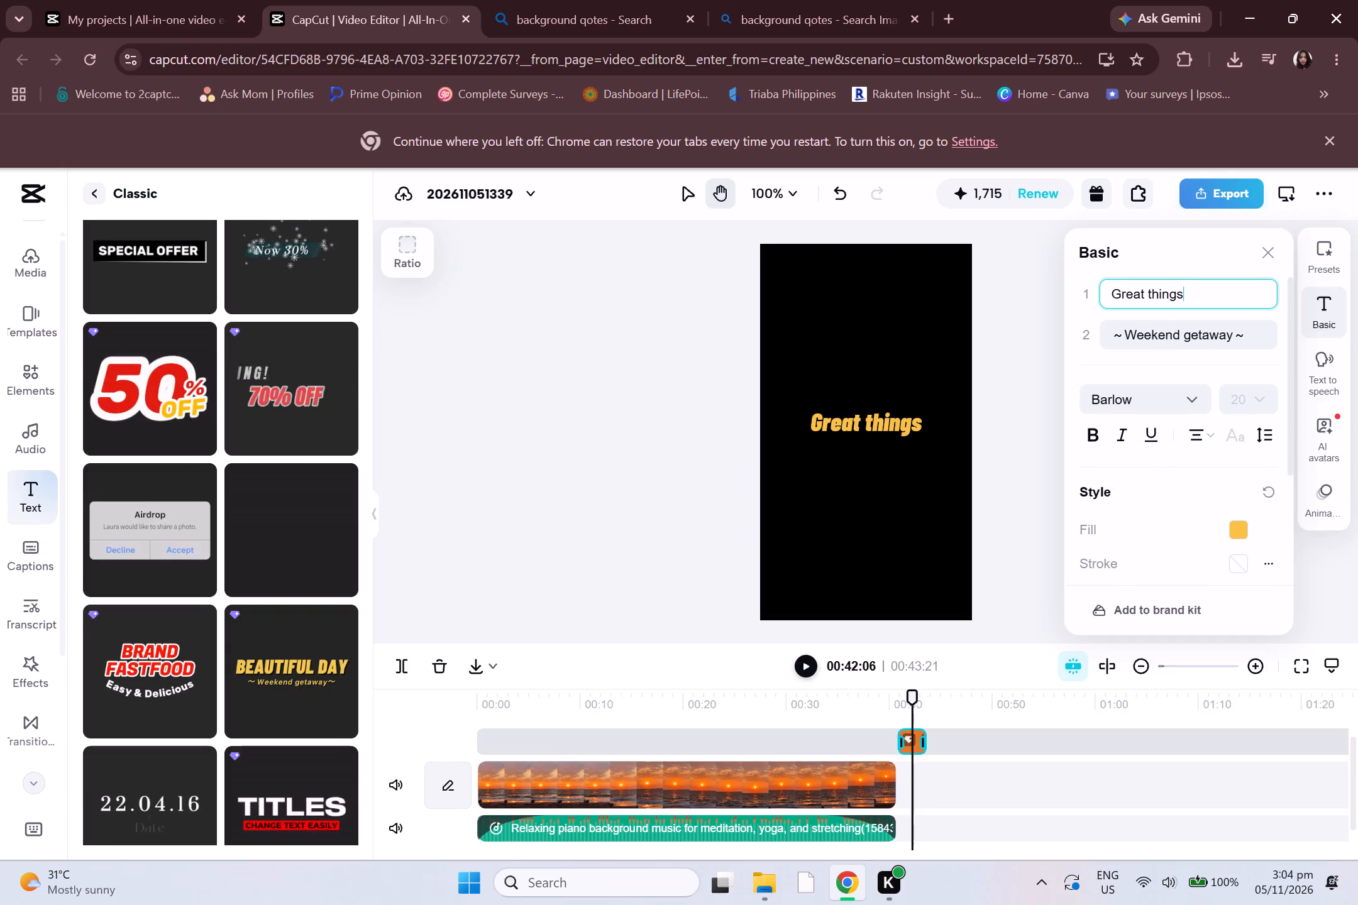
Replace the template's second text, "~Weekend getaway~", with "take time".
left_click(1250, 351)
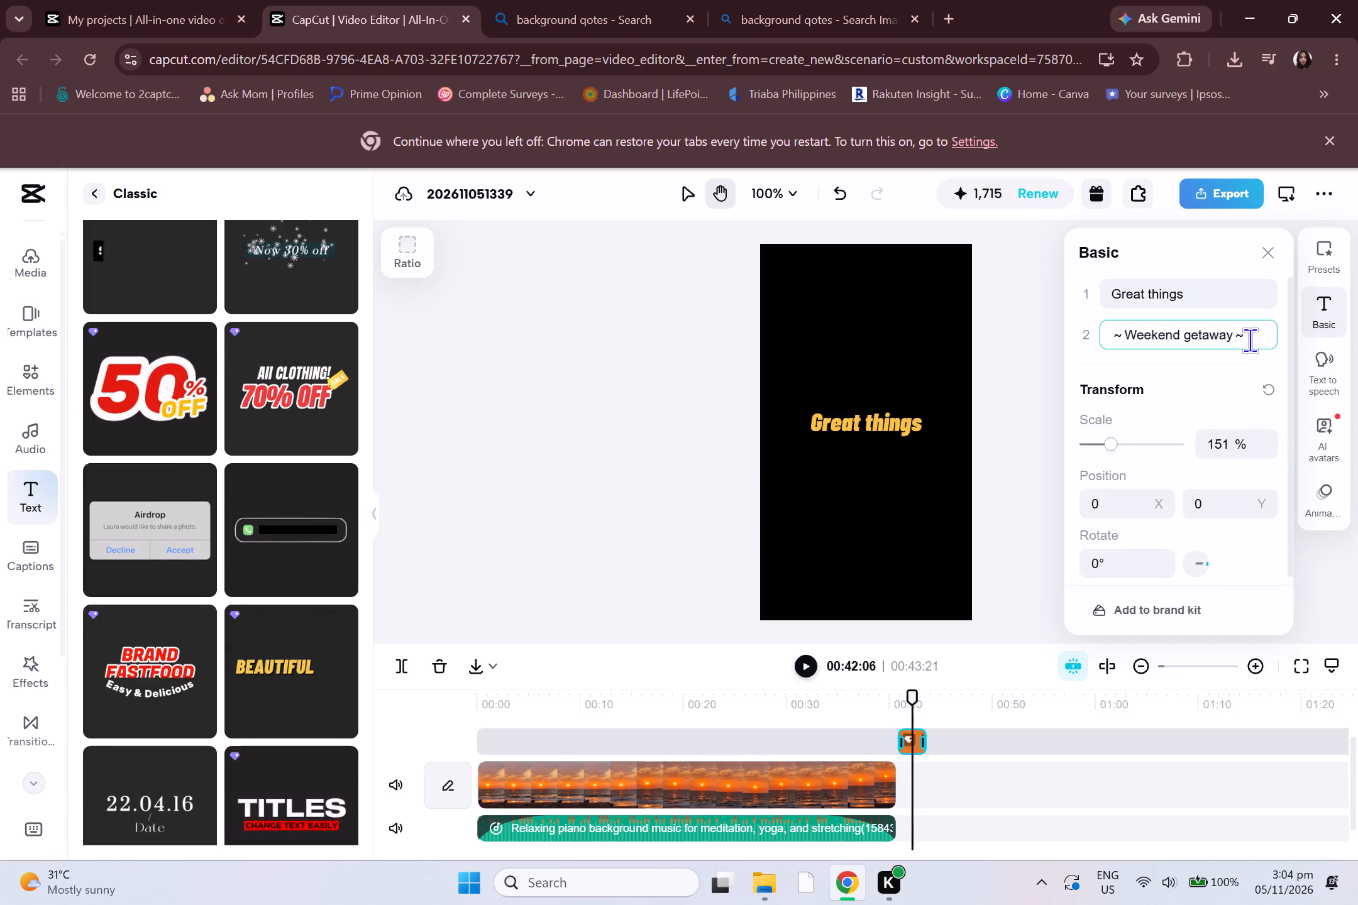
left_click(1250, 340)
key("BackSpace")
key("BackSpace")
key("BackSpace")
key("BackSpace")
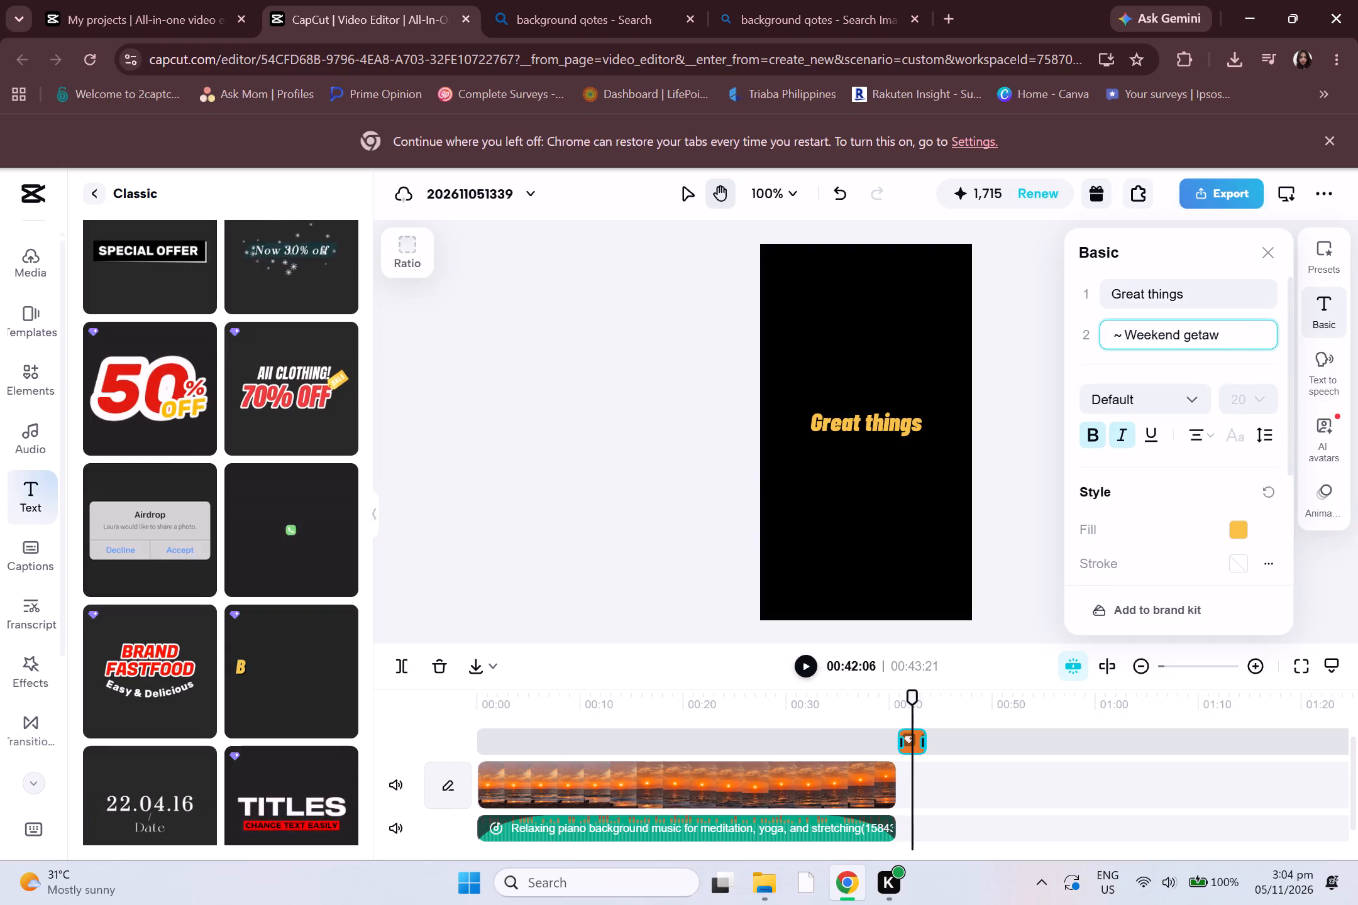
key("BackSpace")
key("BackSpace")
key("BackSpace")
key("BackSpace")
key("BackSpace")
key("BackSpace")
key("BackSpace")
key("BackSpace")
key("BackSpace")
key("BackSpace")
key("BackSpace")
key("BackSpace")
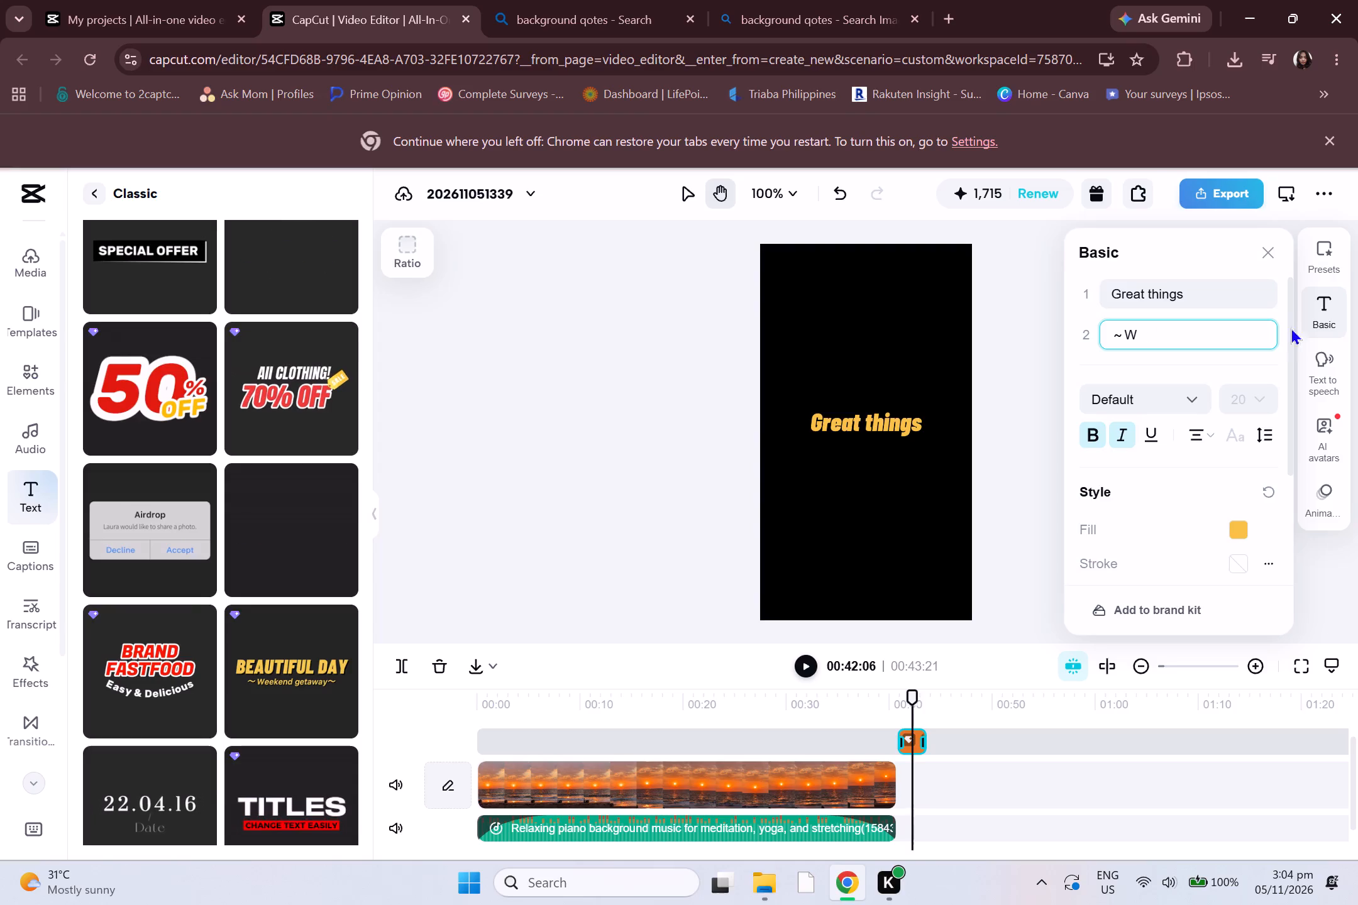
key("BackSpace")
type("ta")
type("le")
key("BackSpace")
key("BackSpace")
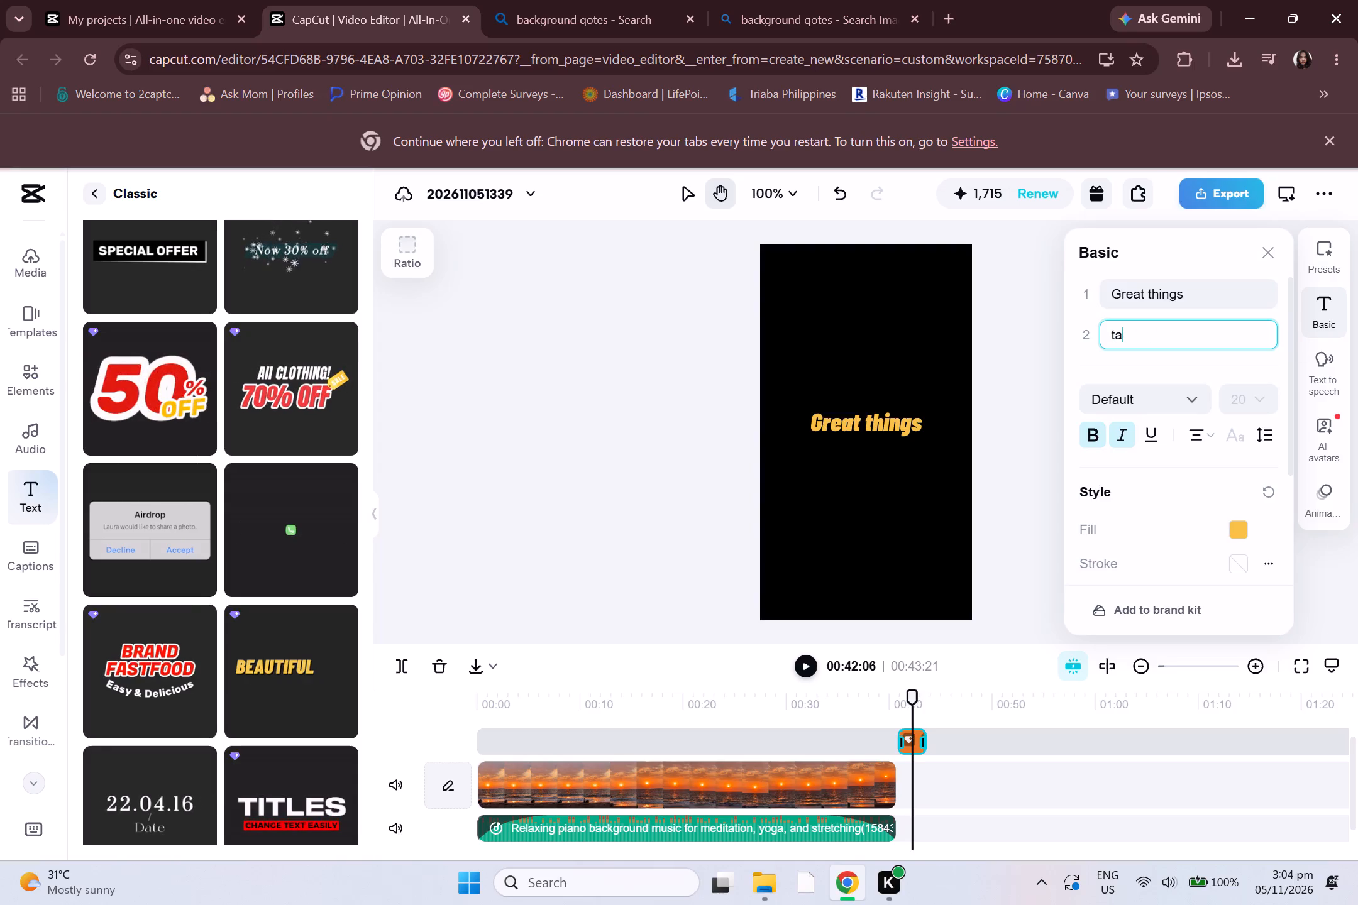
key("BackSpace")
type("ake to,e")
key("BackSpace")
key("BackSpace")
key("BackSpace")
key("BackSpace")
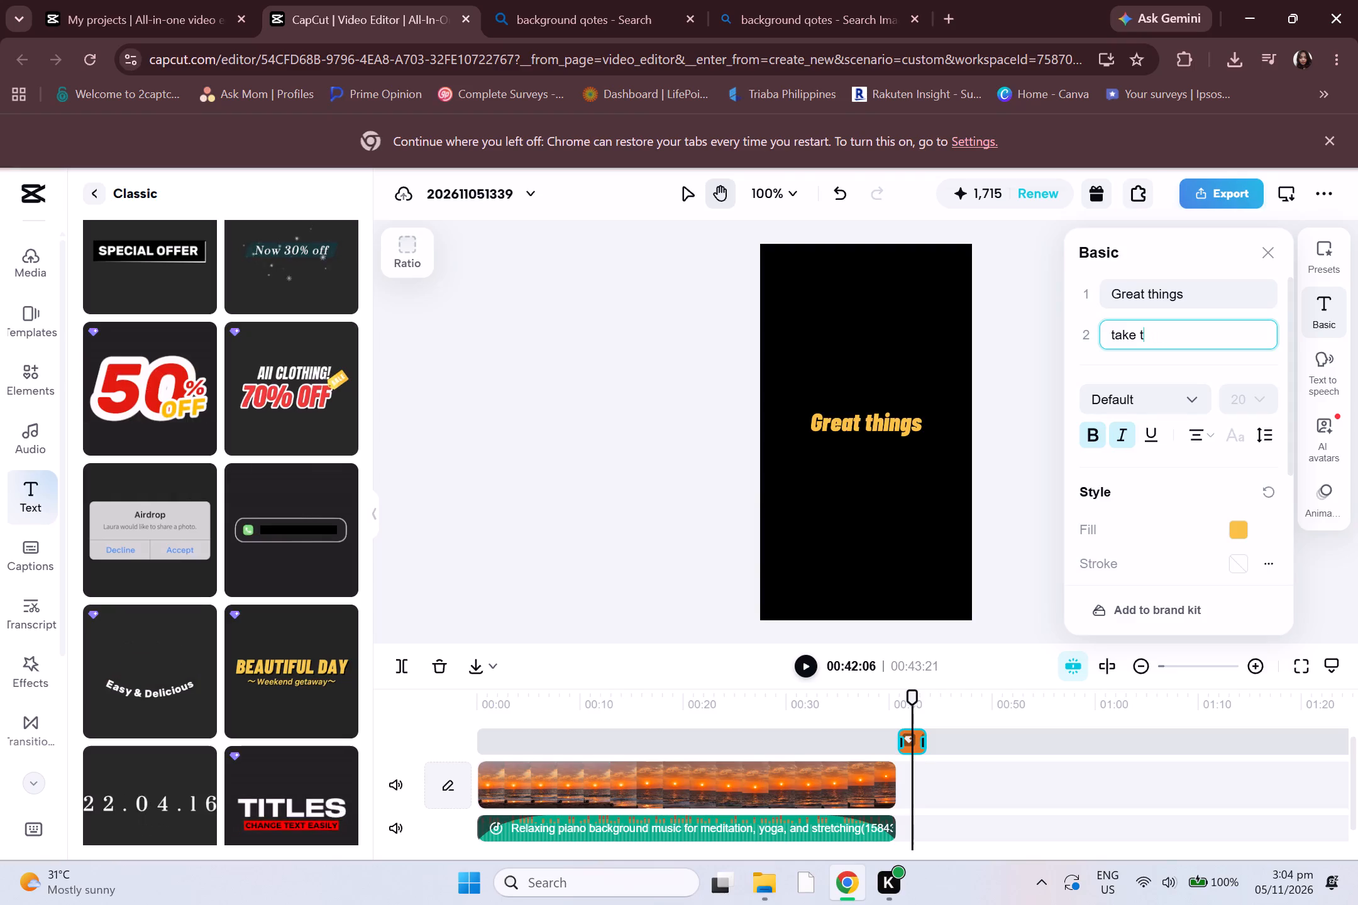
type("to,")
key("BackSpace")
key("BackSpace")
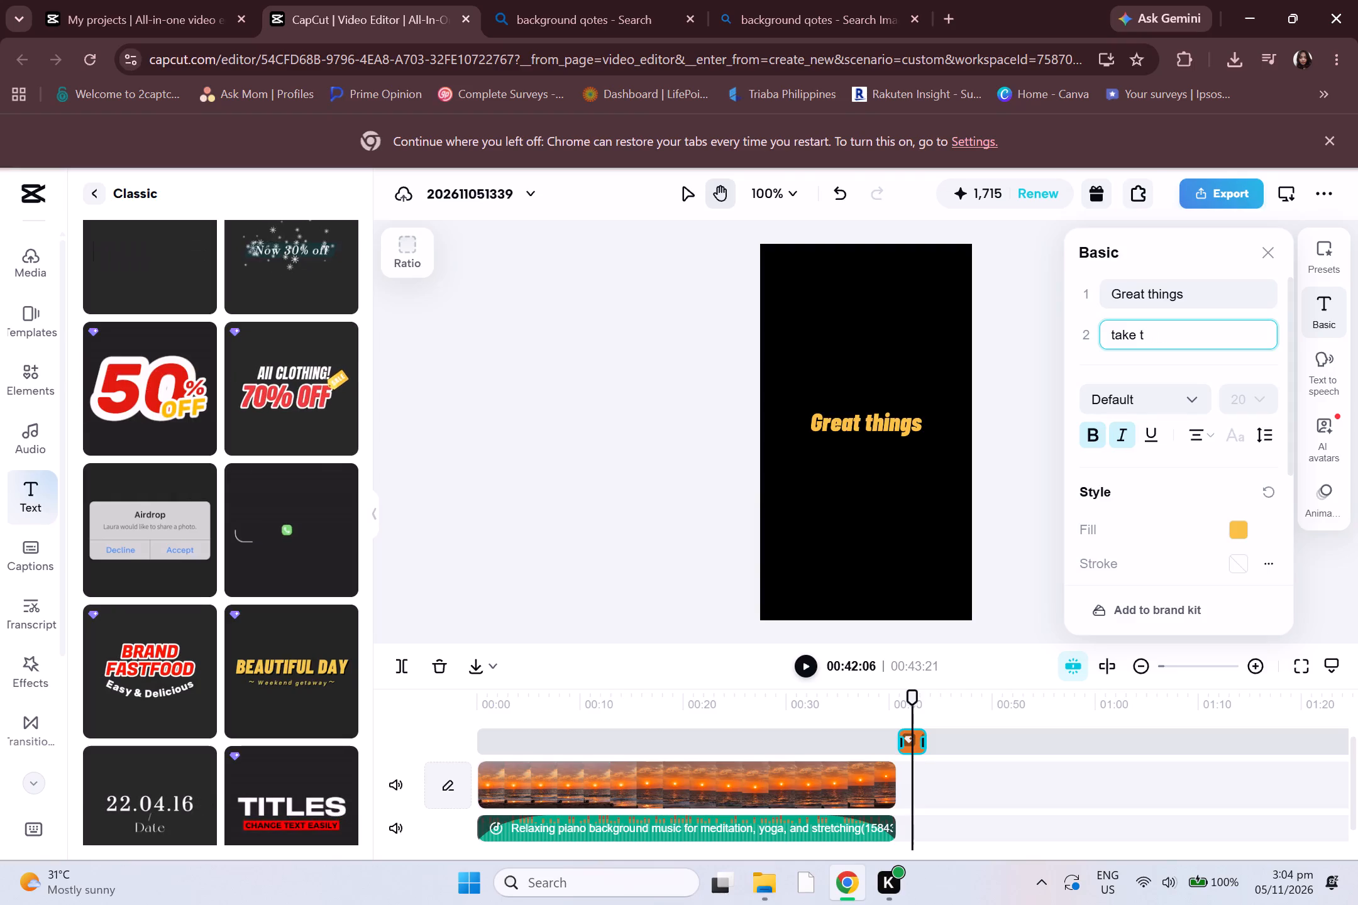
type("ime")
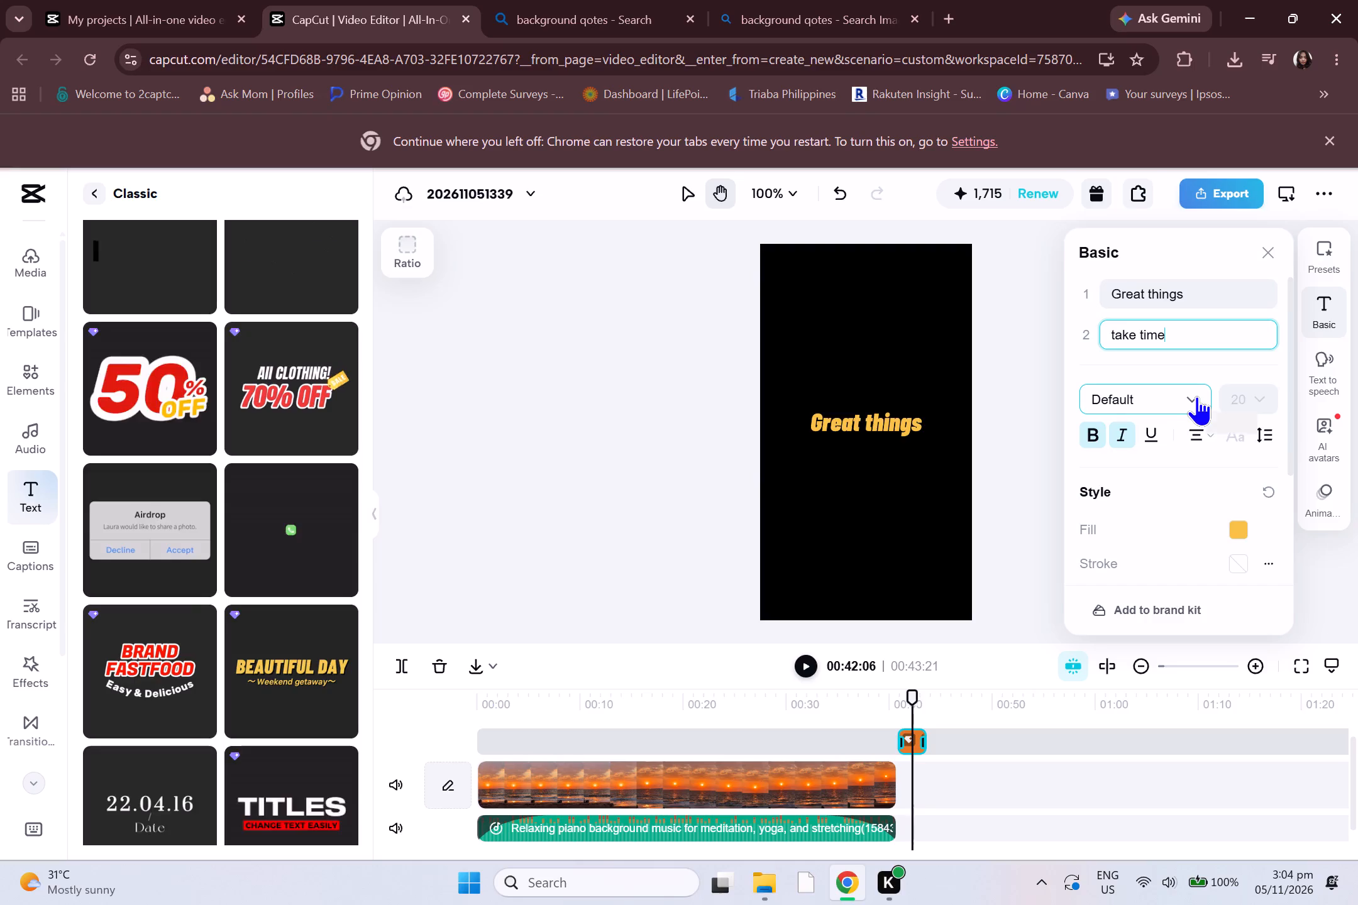
Clear the template's second text so it is blank.
left_click(1188, 336)
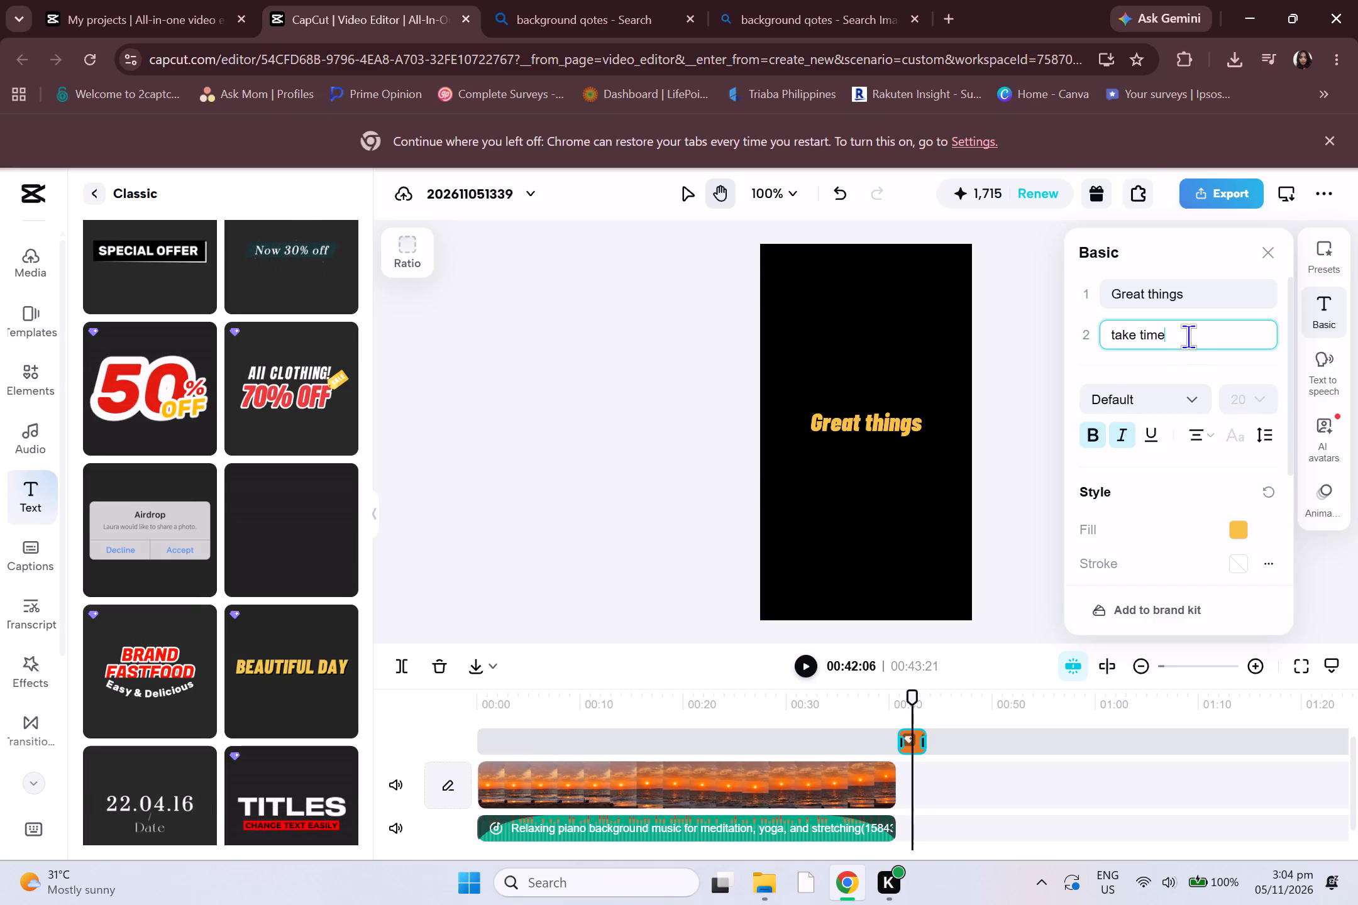
key("BackSpace")
key("BackSpace")
key("BackSpace")
key("BackSpace")
key("BackSpace")
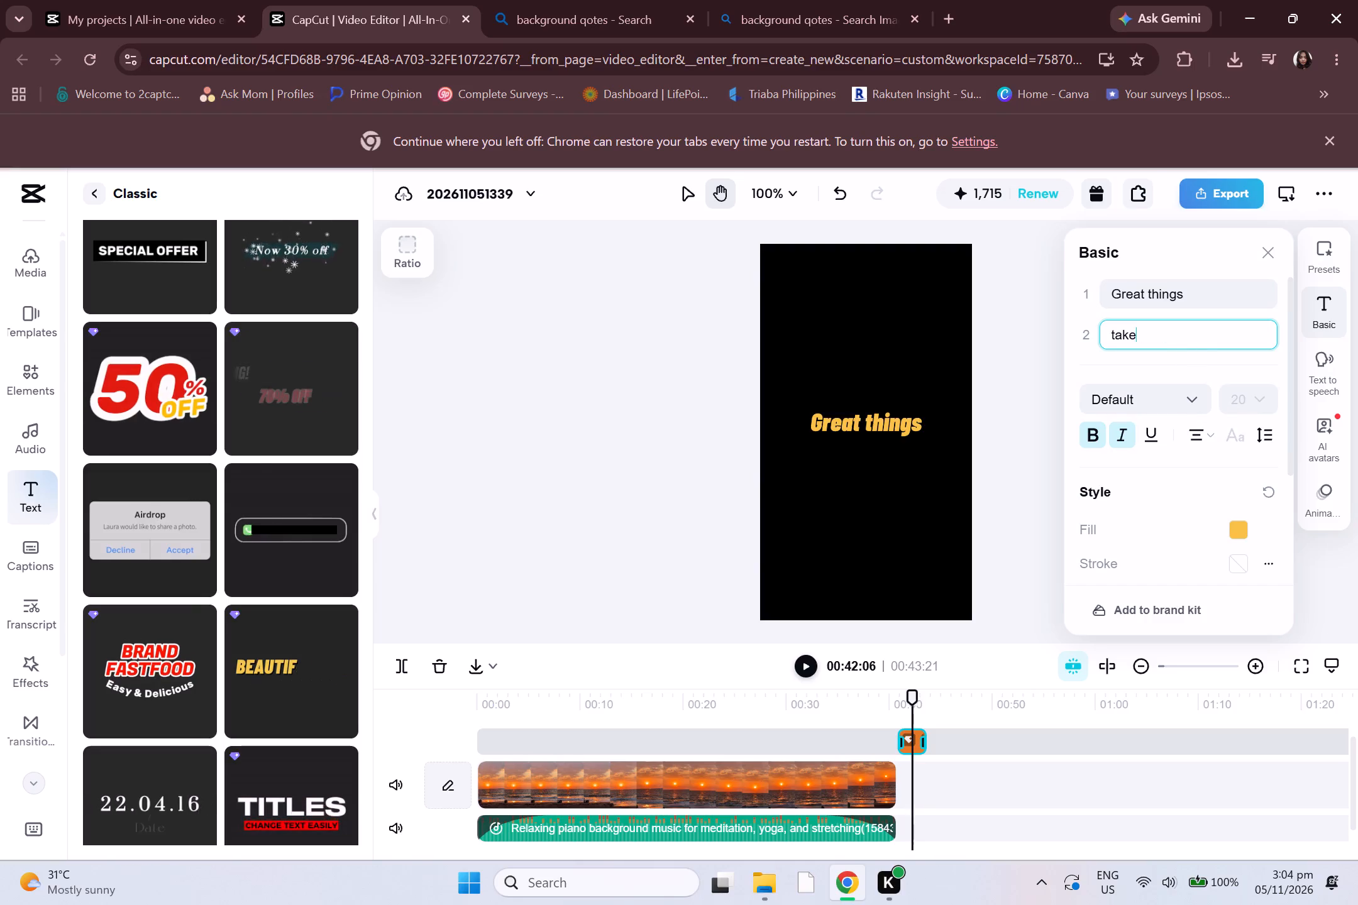
key("BackSpace")
key("BackSpace")
key("BackSpace")
key("BackSpace")
key("BackSpace")
key("BackSpace")
key("BackSpace")
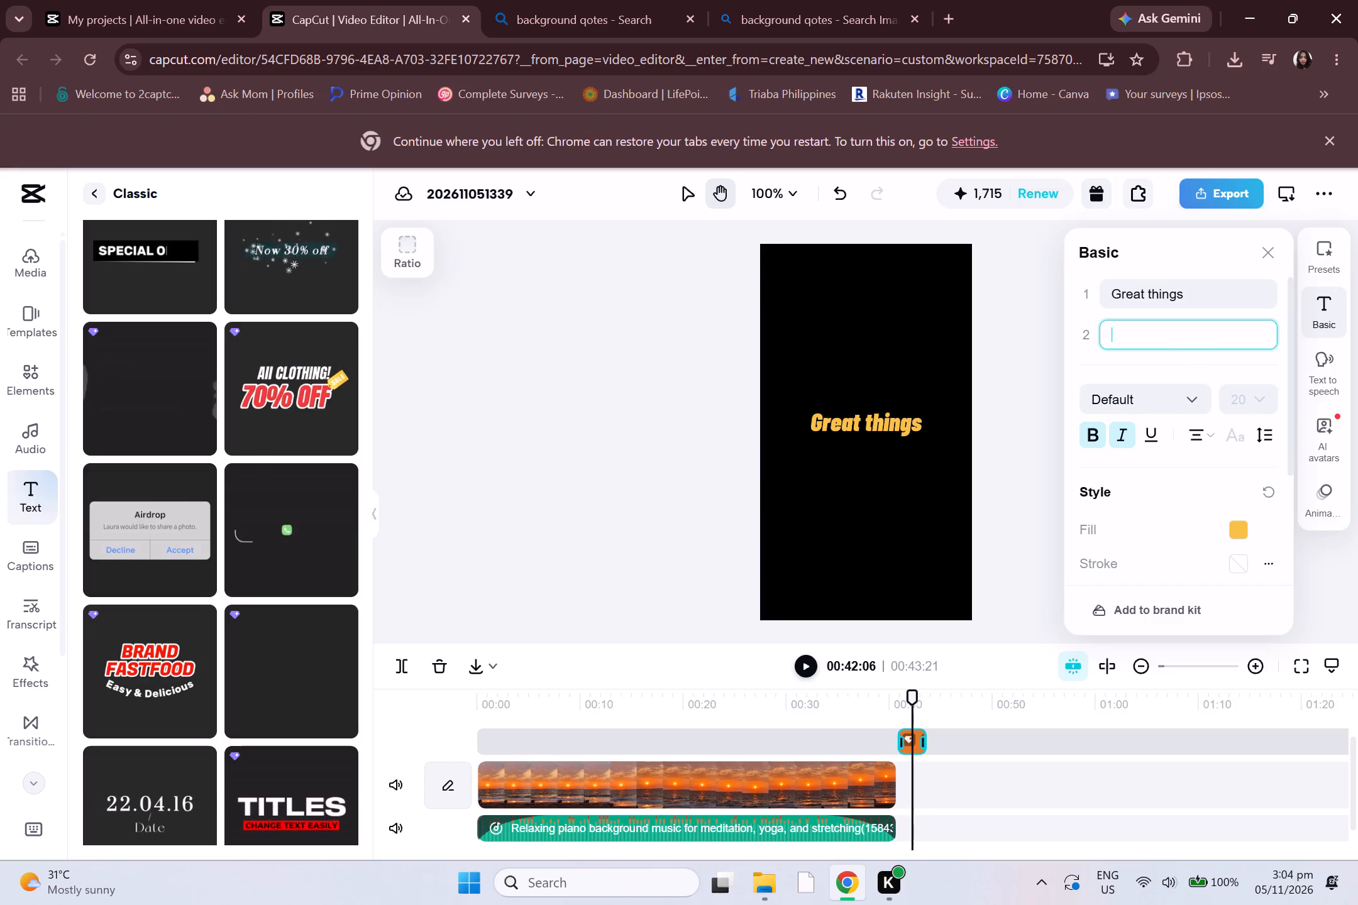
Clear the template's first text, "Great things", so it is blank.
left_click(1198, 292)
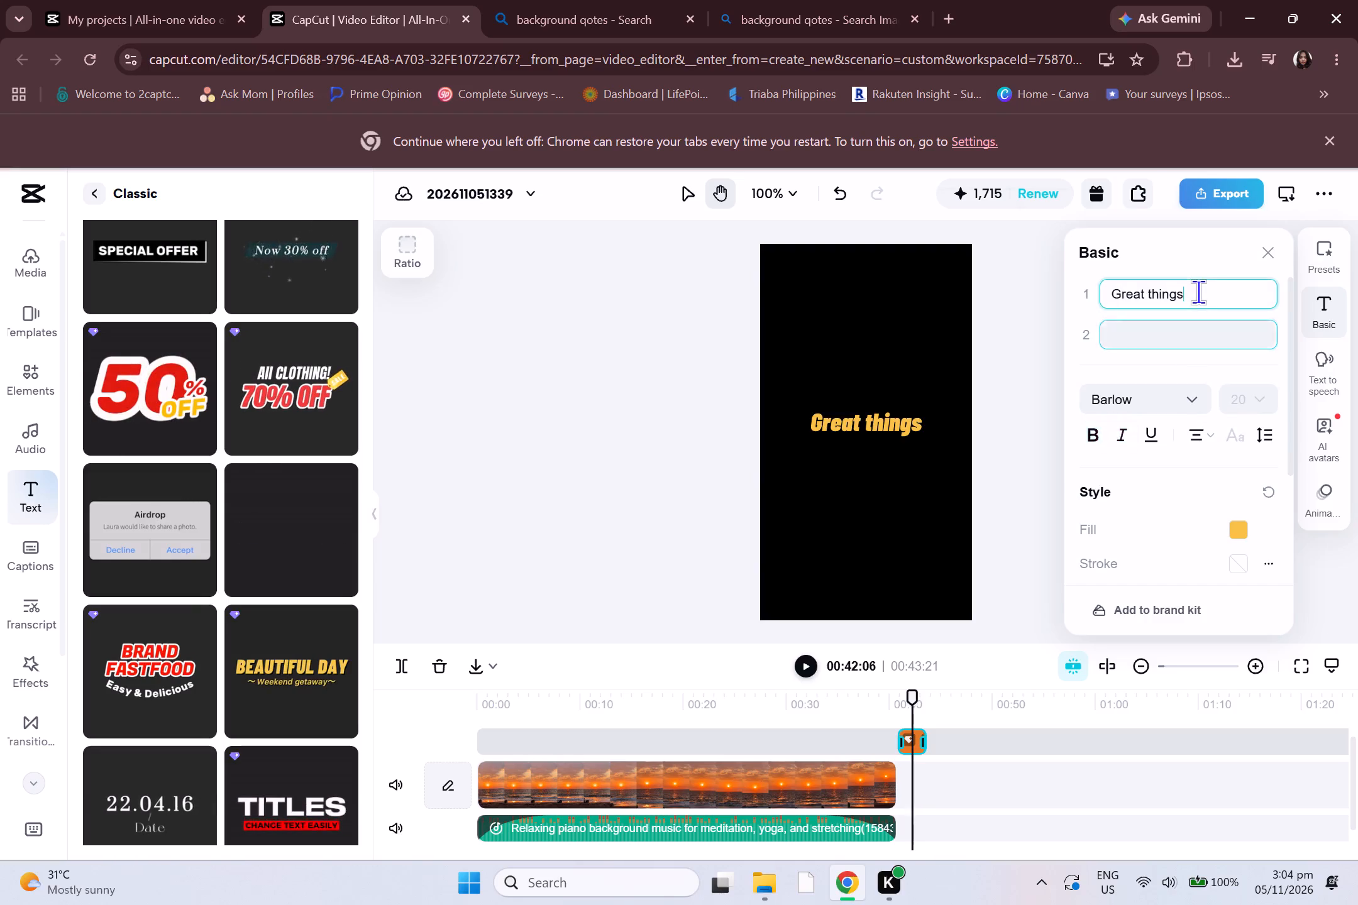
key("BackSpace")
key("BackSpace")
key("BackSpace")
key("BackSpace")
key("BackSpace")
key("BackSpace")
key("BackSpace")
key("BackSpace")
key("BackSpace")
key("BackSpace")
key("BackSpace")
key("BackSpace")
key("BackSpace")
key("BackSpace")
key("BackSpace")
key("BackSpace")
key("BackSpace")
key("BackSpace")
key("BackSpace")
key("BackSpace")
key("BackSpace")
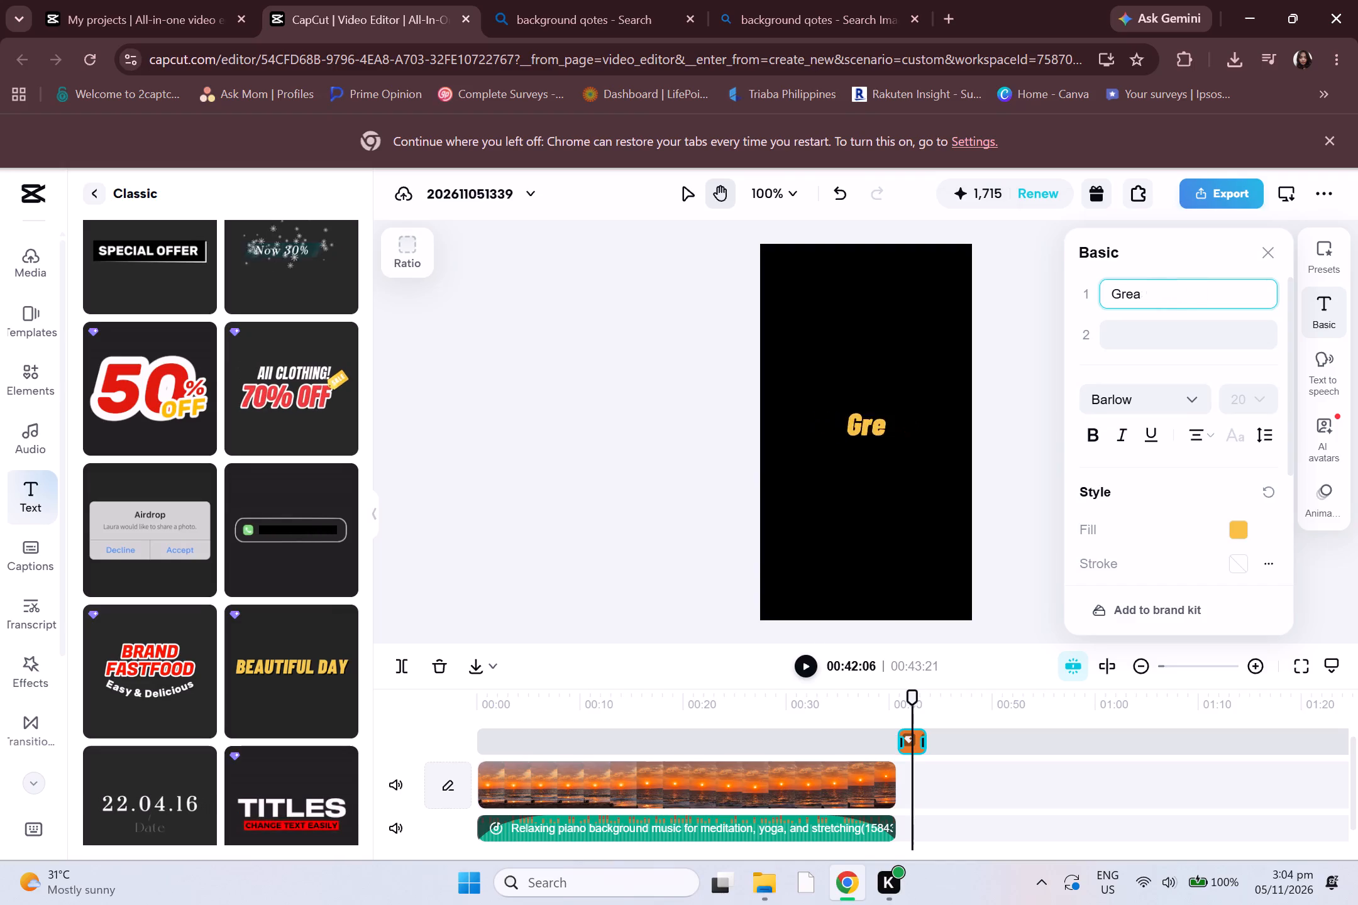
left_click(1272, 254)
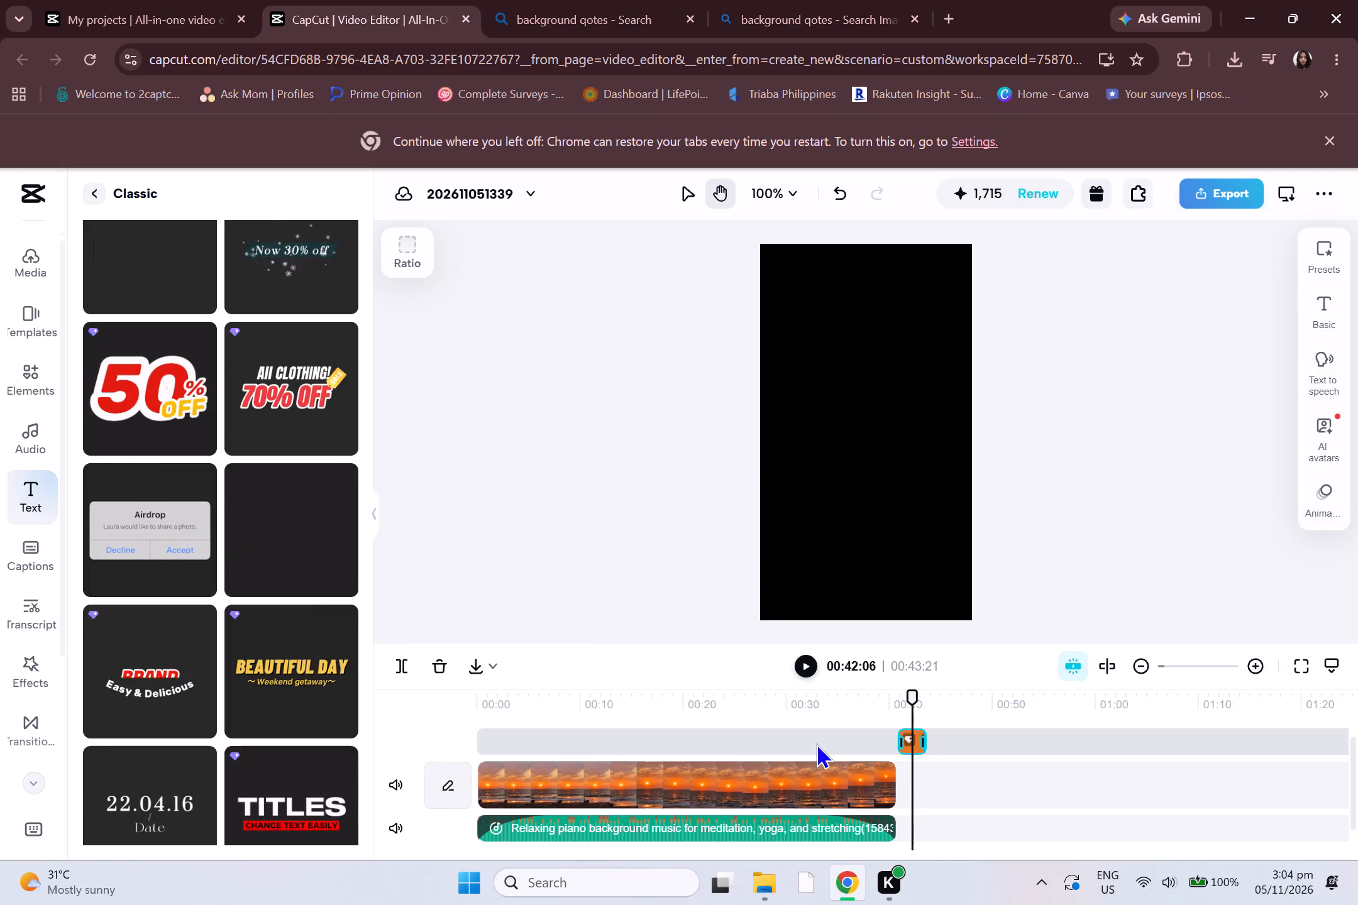
Delete the blanked text template clip from the timeline.
left_click(917, 734)
left_click(443, 665)
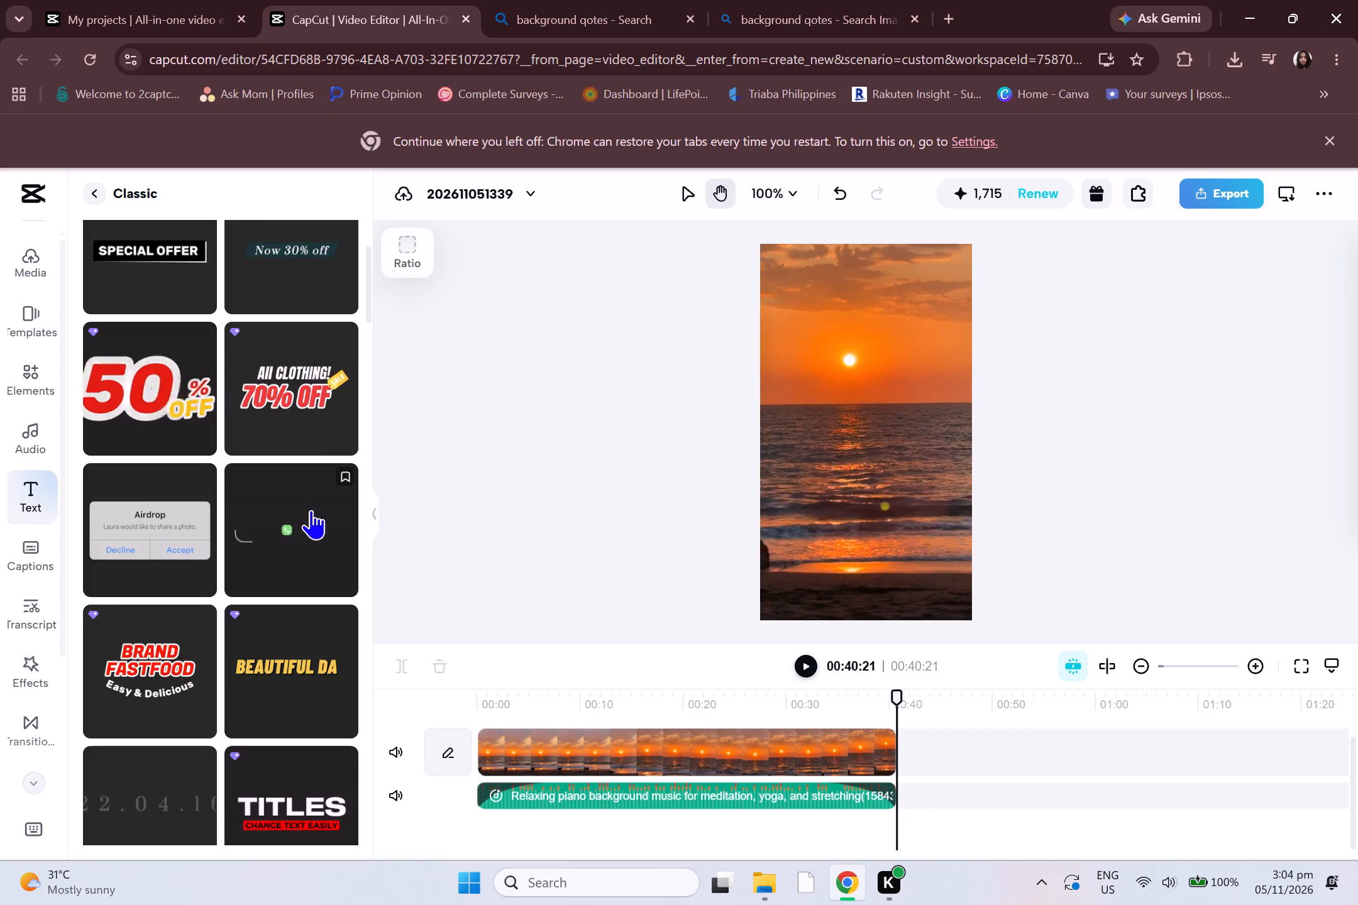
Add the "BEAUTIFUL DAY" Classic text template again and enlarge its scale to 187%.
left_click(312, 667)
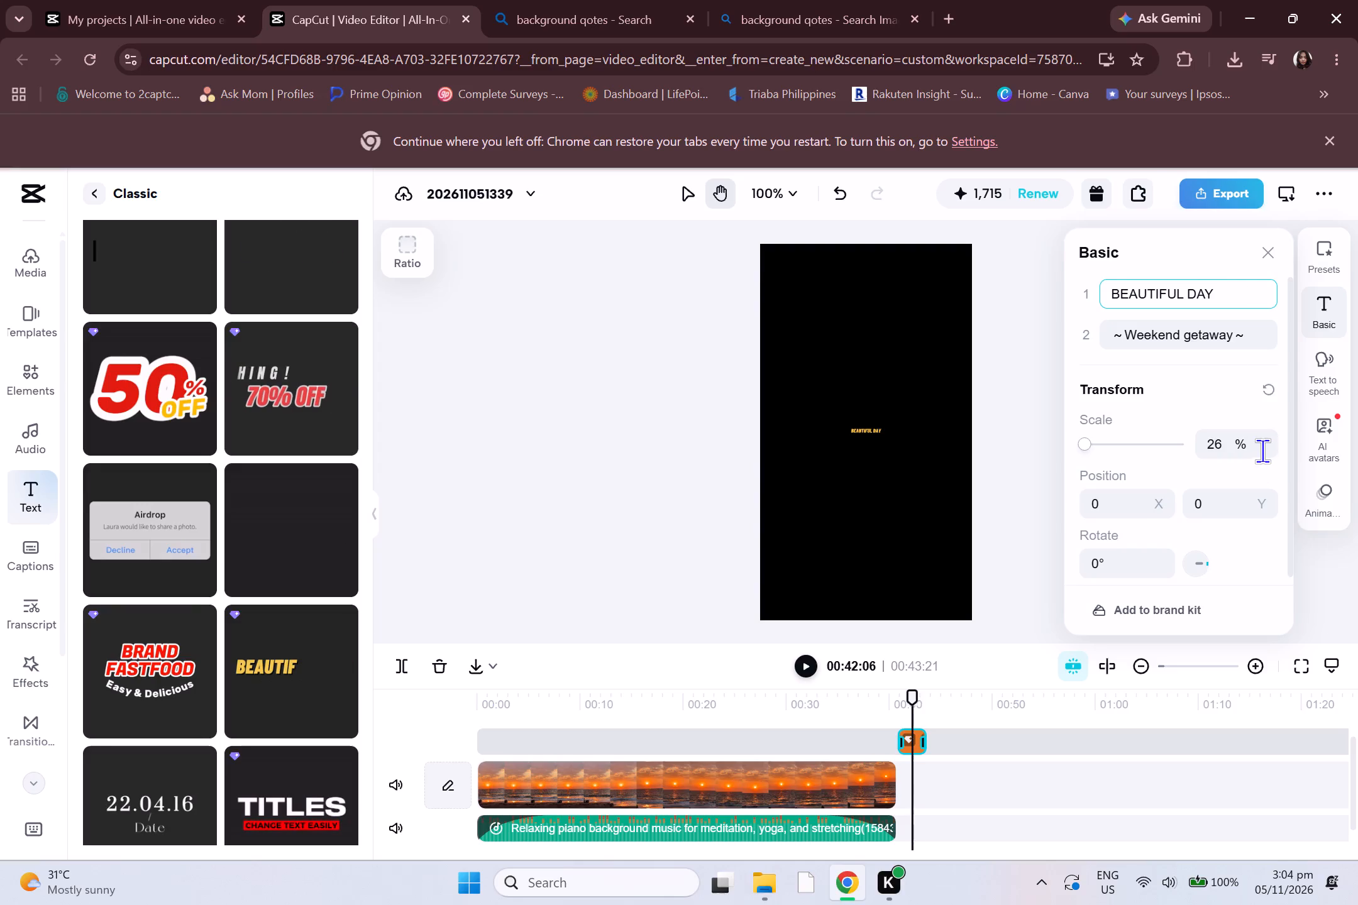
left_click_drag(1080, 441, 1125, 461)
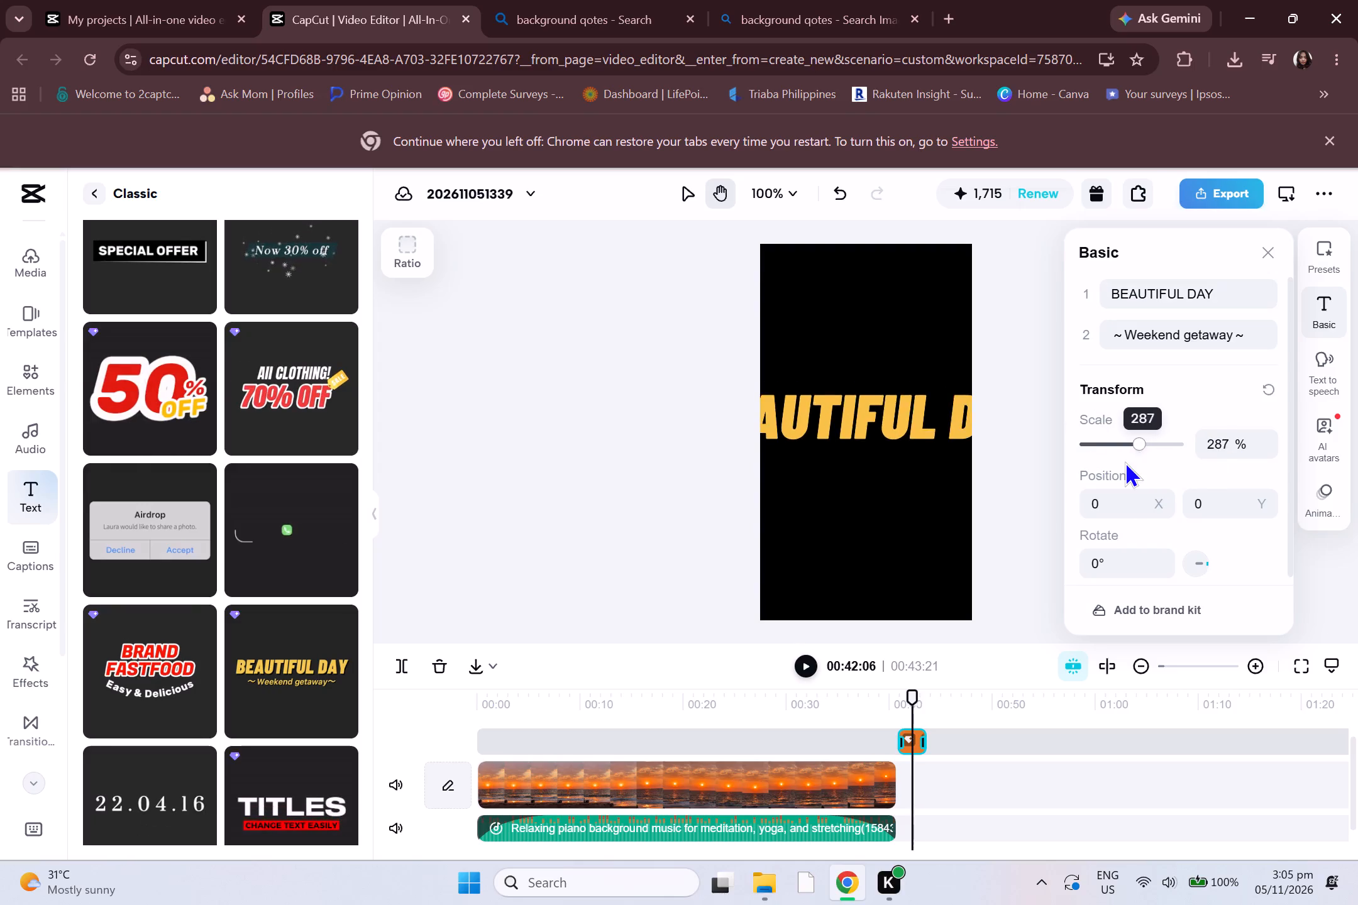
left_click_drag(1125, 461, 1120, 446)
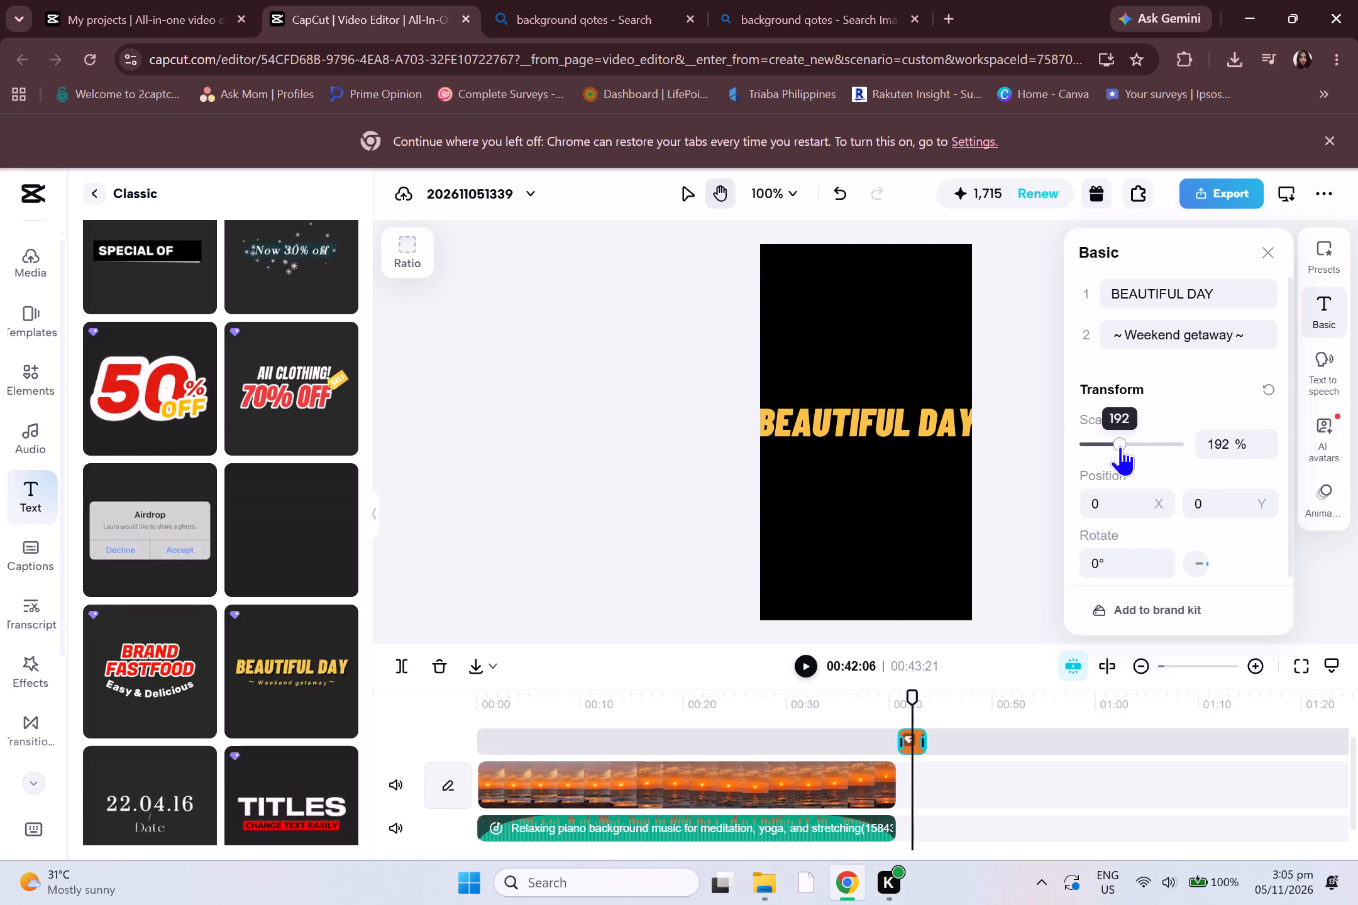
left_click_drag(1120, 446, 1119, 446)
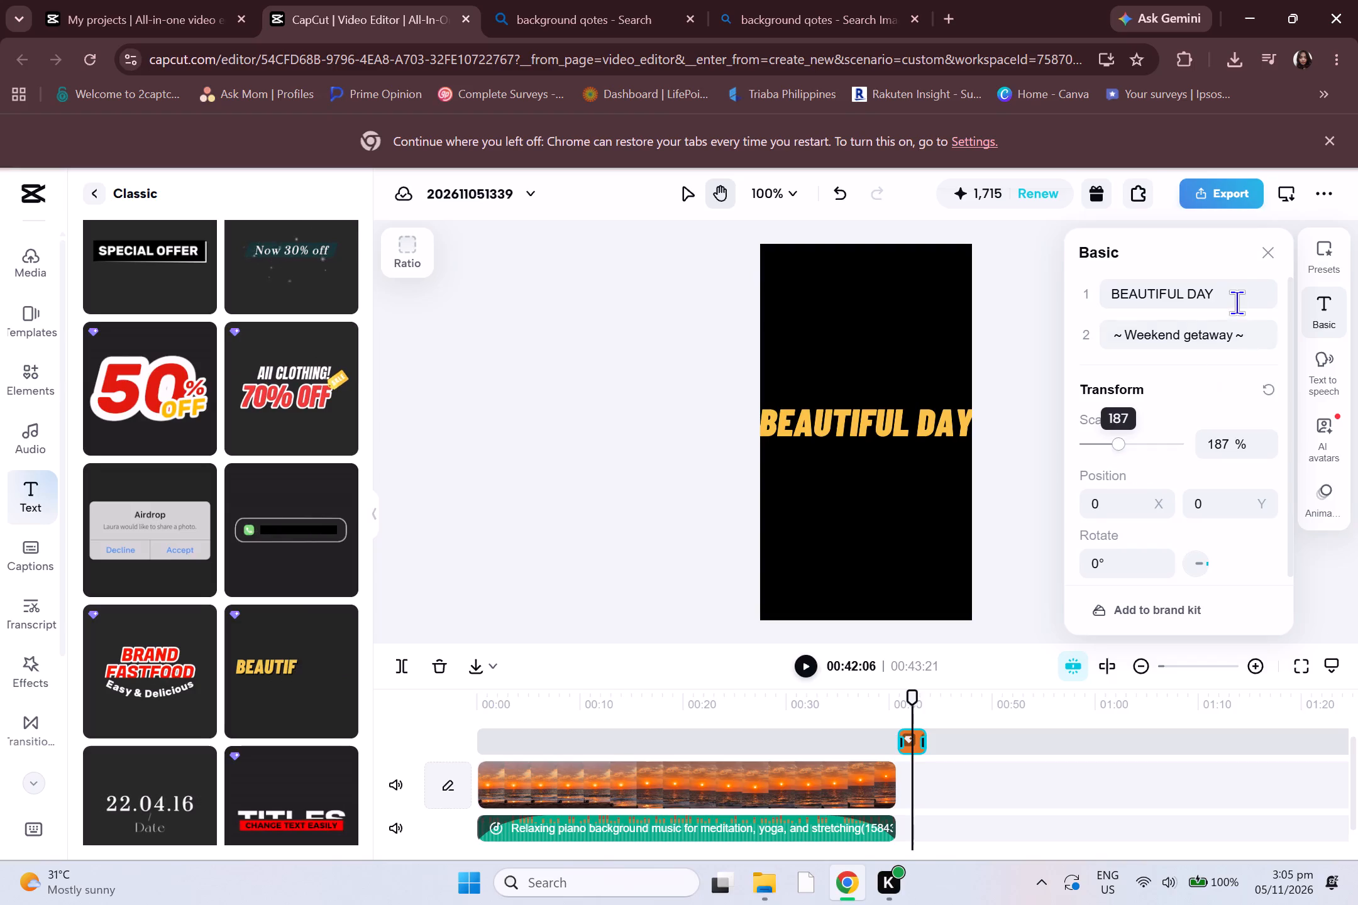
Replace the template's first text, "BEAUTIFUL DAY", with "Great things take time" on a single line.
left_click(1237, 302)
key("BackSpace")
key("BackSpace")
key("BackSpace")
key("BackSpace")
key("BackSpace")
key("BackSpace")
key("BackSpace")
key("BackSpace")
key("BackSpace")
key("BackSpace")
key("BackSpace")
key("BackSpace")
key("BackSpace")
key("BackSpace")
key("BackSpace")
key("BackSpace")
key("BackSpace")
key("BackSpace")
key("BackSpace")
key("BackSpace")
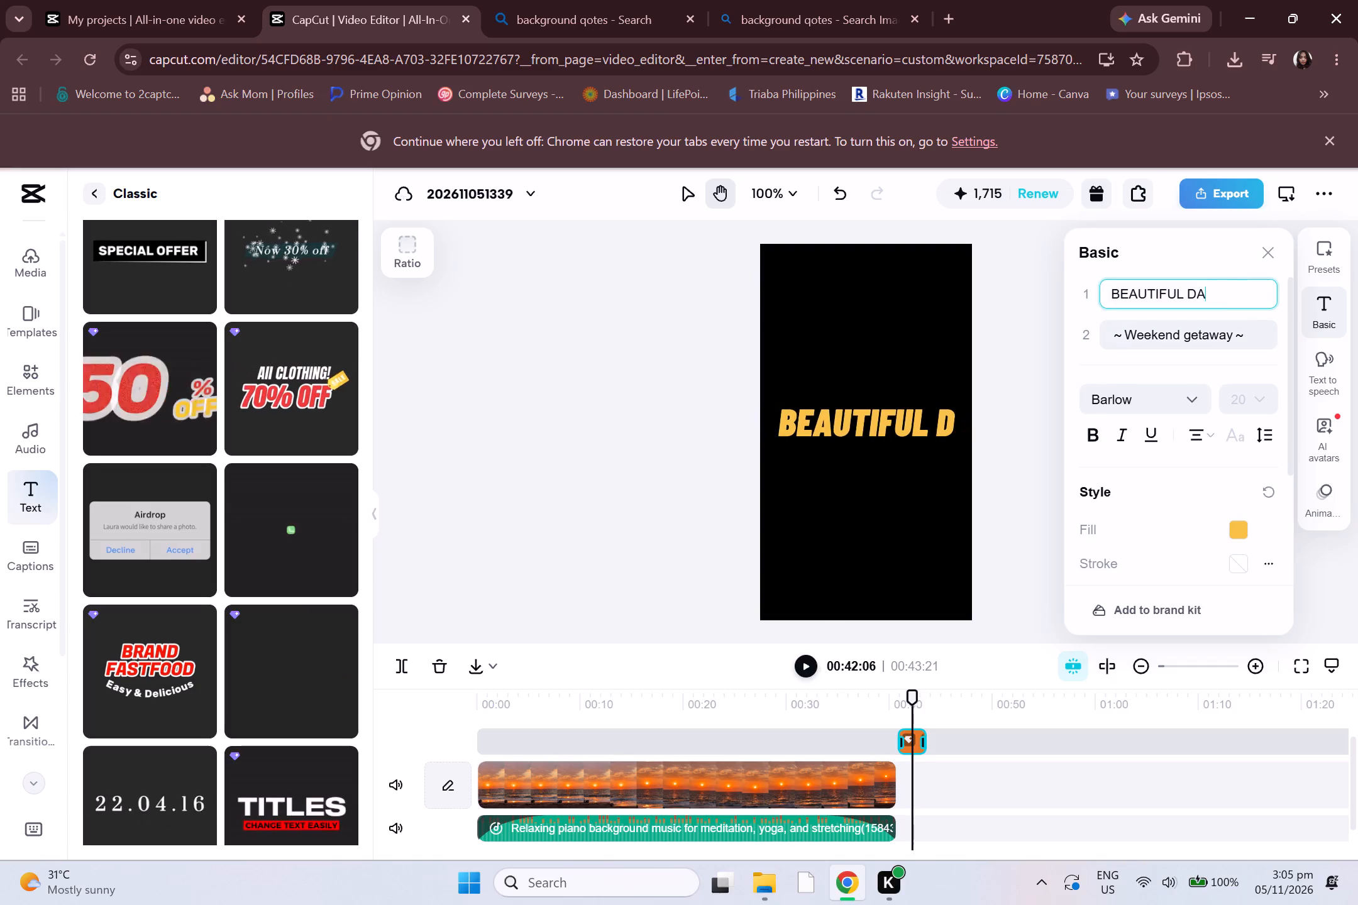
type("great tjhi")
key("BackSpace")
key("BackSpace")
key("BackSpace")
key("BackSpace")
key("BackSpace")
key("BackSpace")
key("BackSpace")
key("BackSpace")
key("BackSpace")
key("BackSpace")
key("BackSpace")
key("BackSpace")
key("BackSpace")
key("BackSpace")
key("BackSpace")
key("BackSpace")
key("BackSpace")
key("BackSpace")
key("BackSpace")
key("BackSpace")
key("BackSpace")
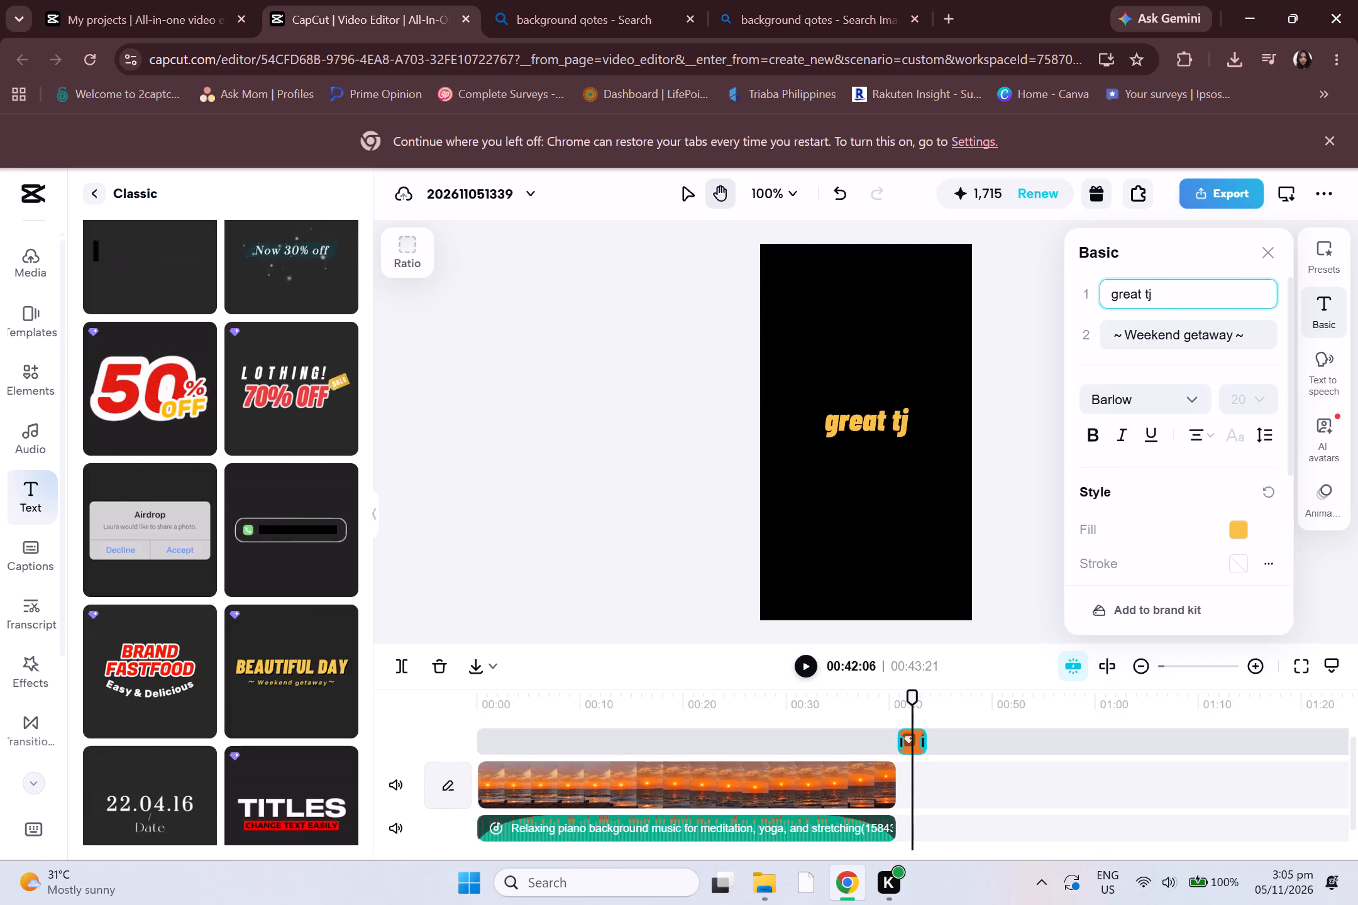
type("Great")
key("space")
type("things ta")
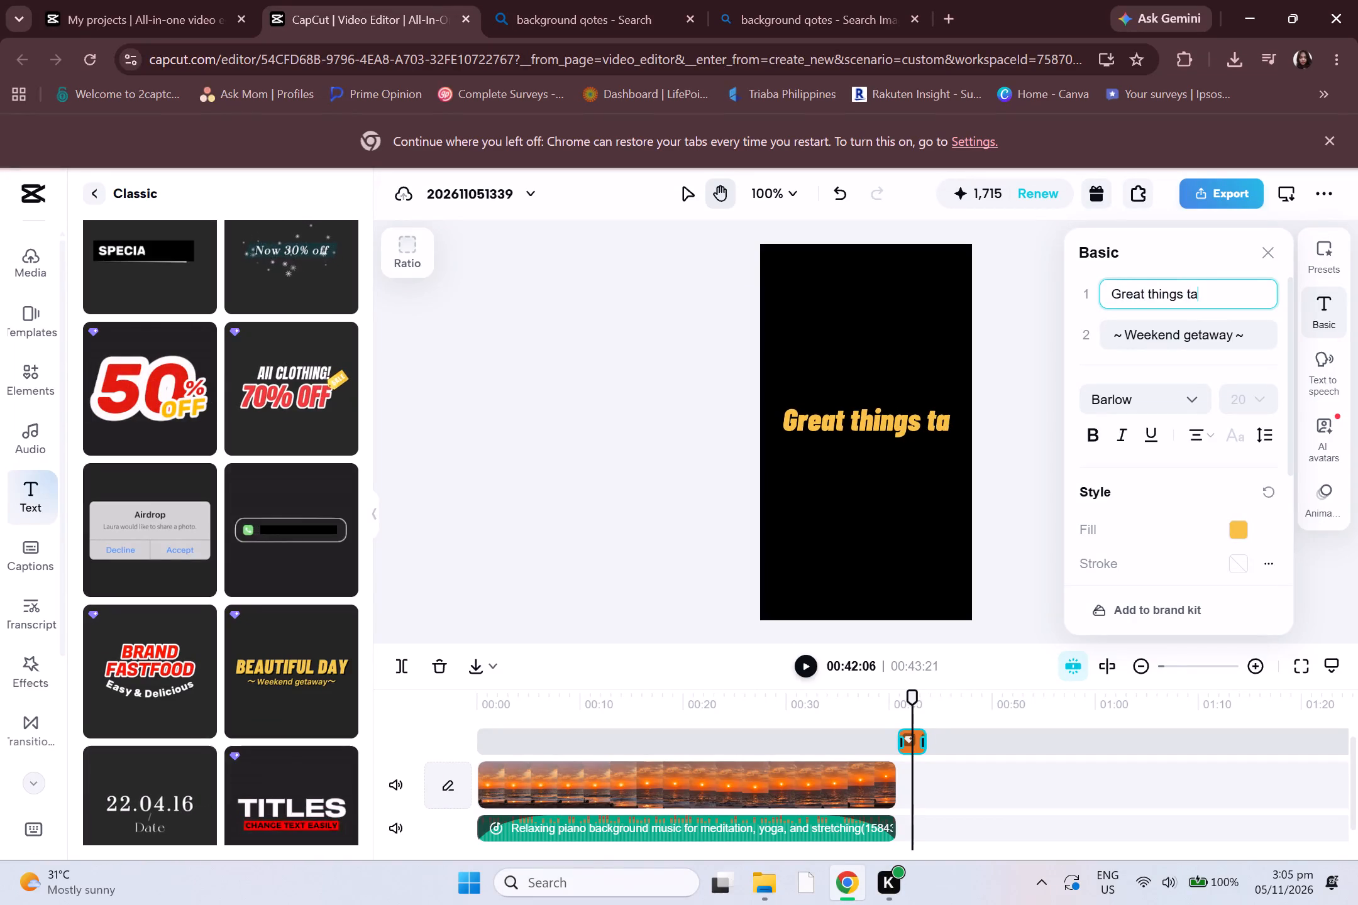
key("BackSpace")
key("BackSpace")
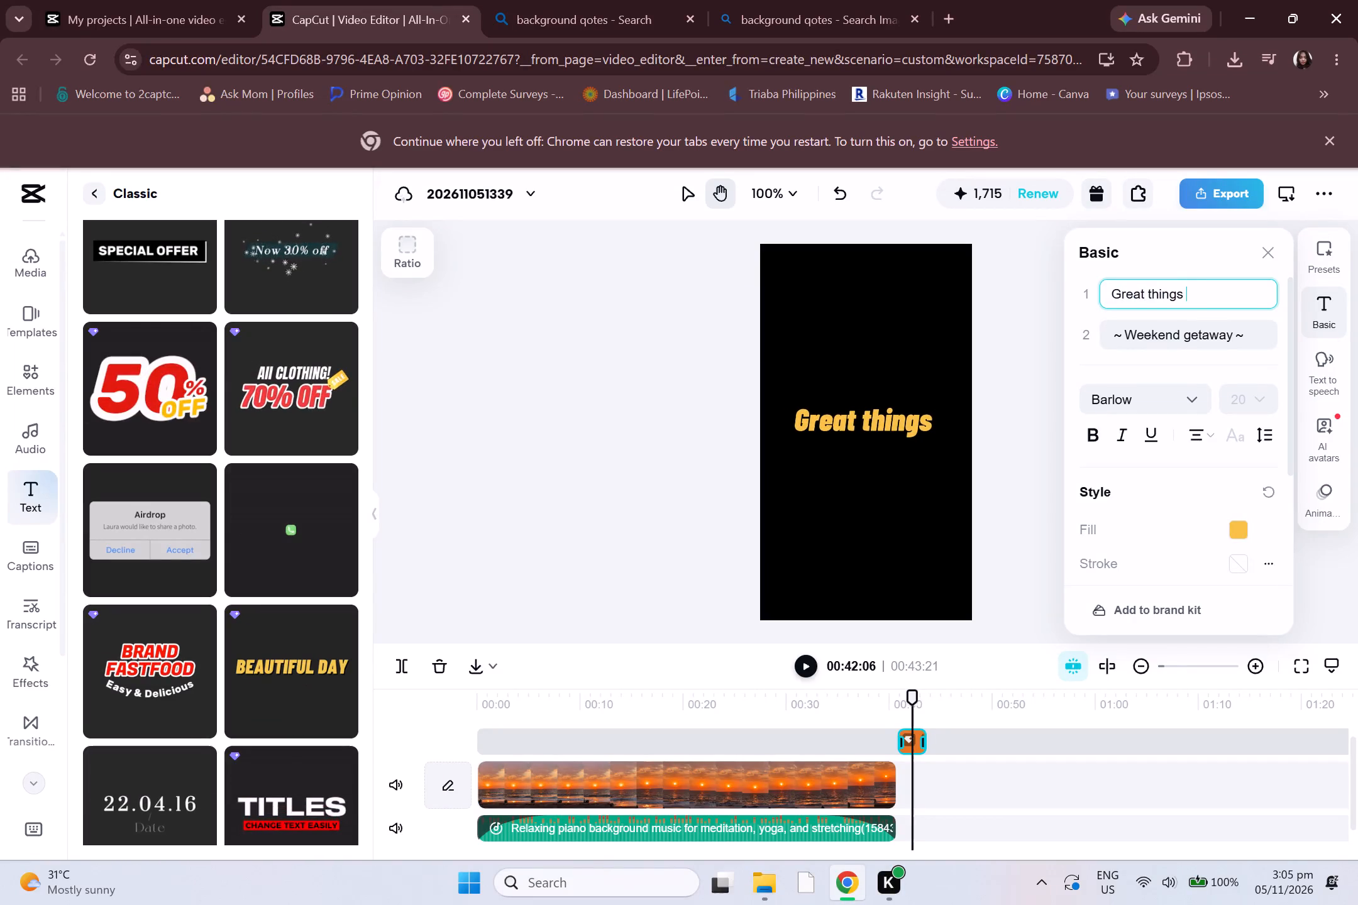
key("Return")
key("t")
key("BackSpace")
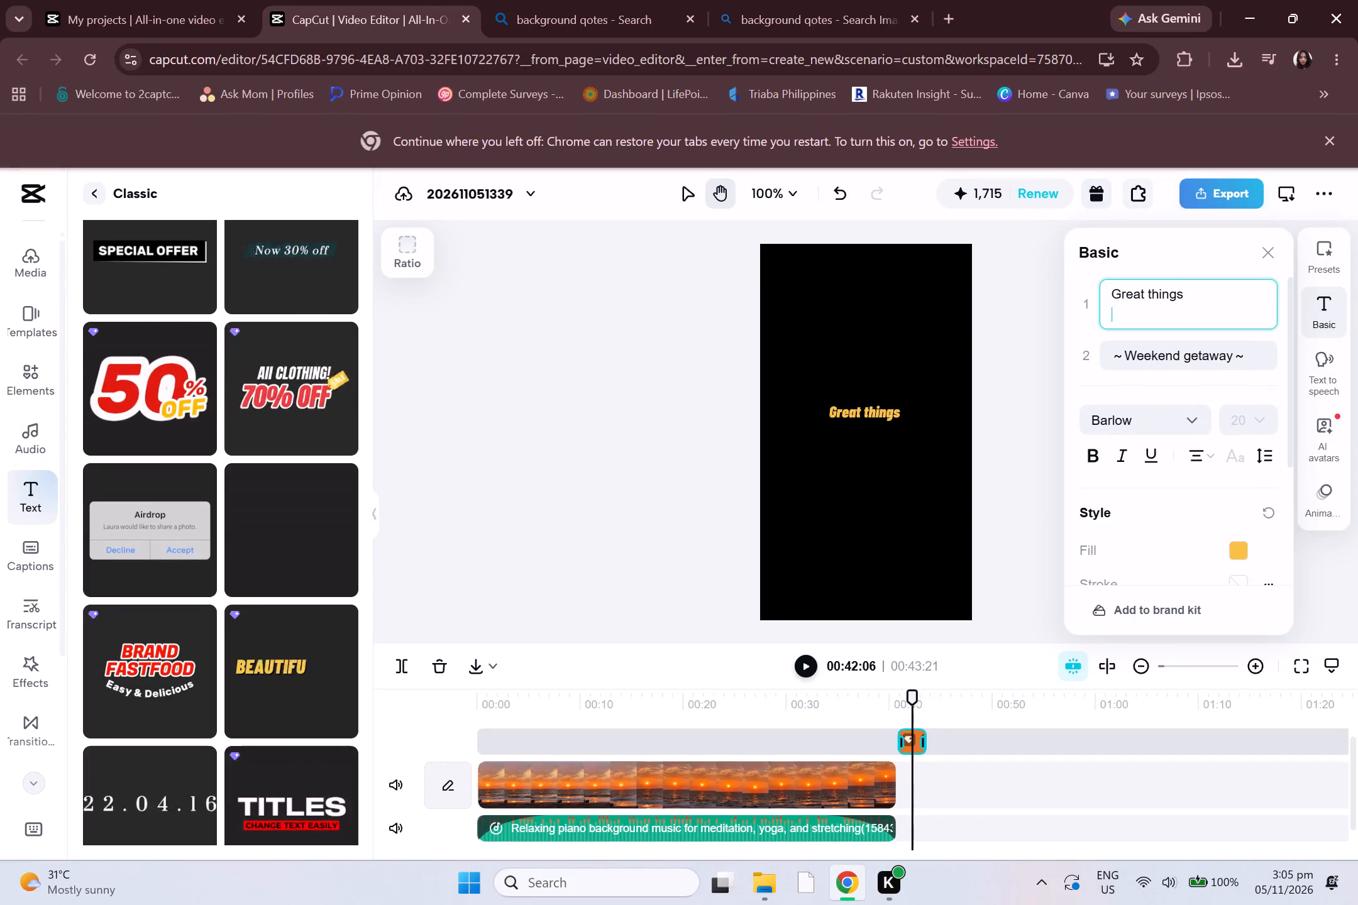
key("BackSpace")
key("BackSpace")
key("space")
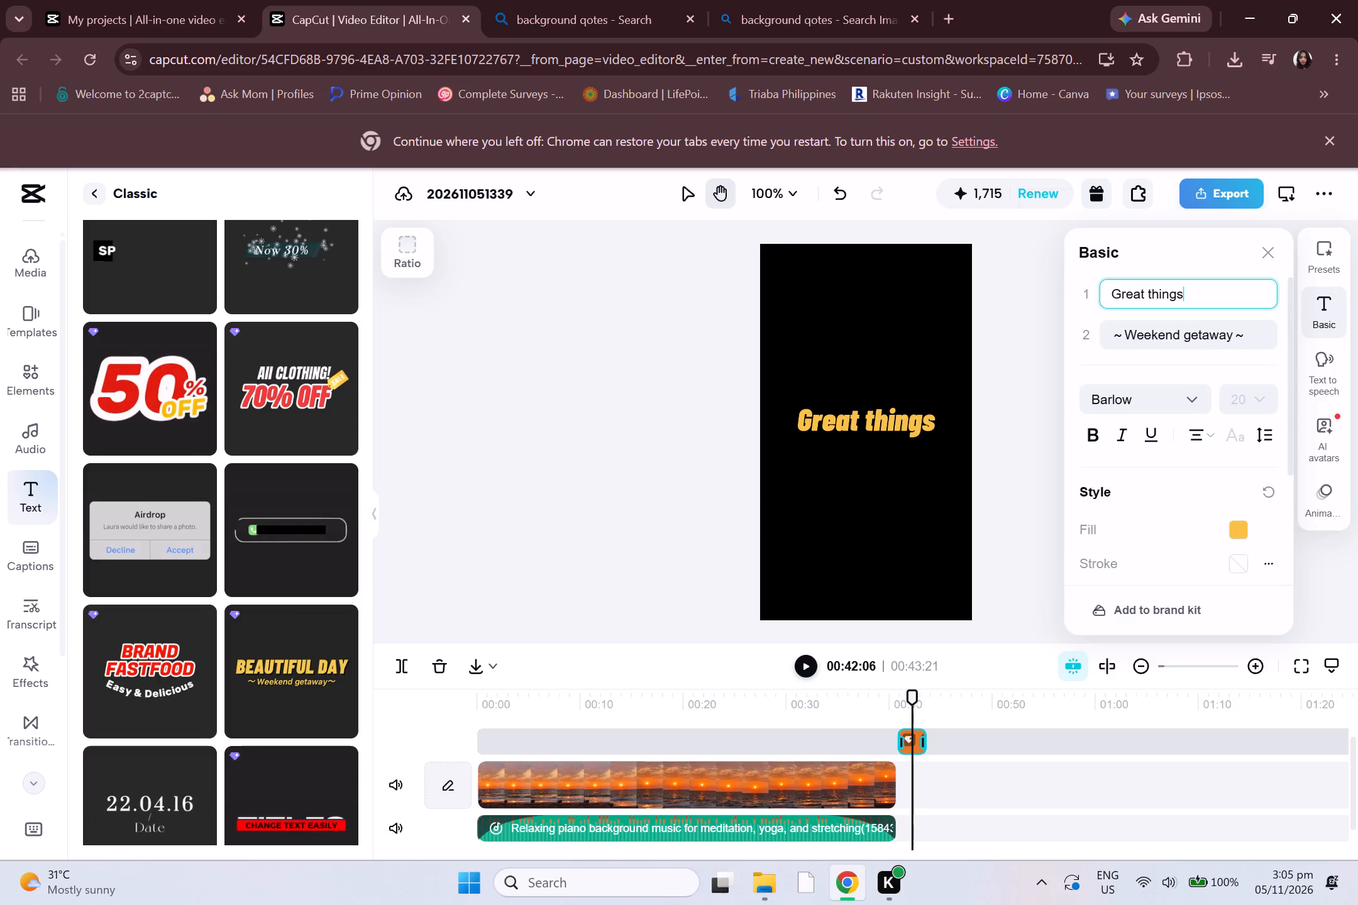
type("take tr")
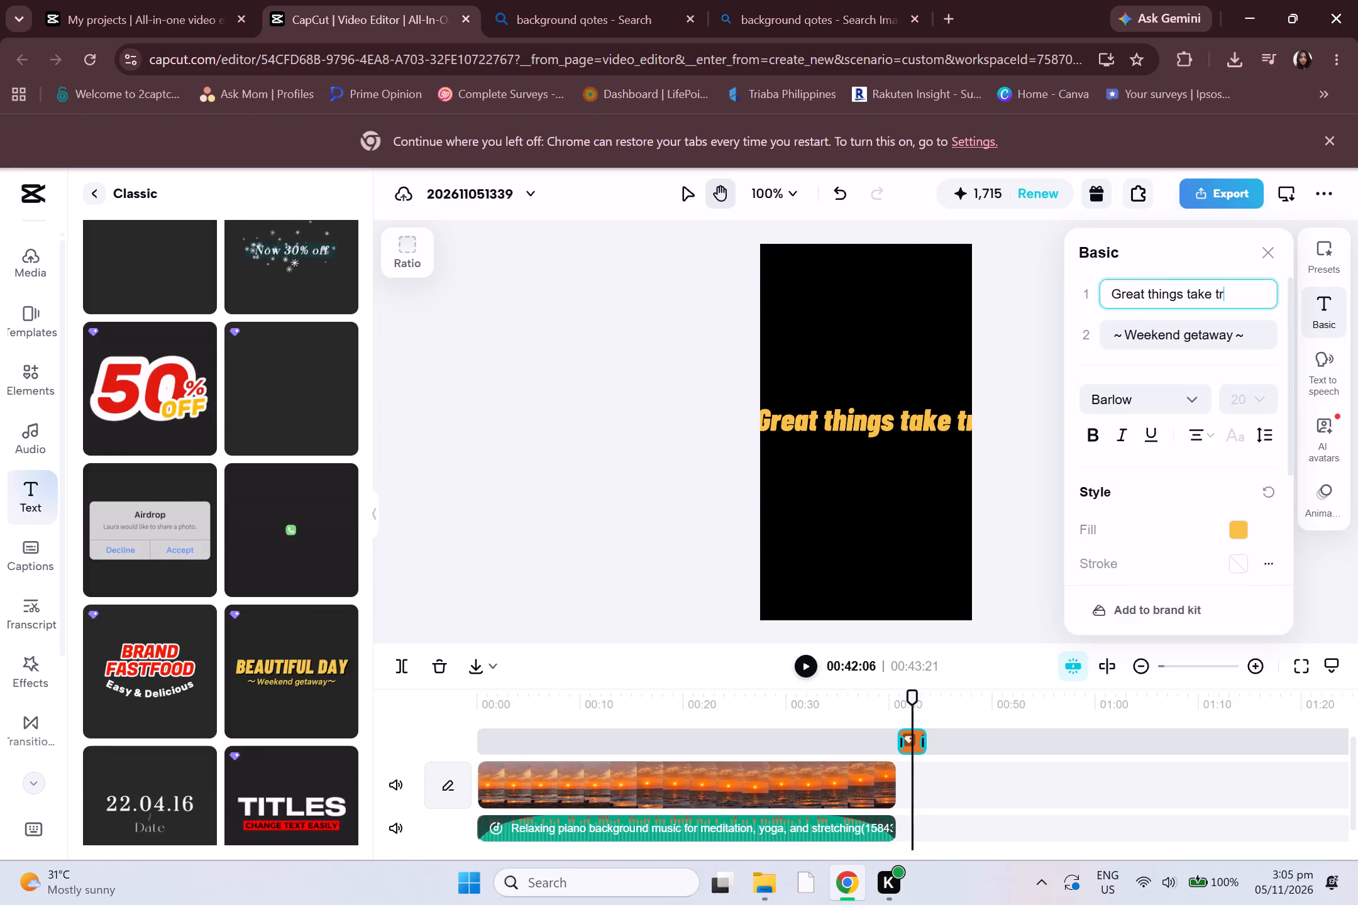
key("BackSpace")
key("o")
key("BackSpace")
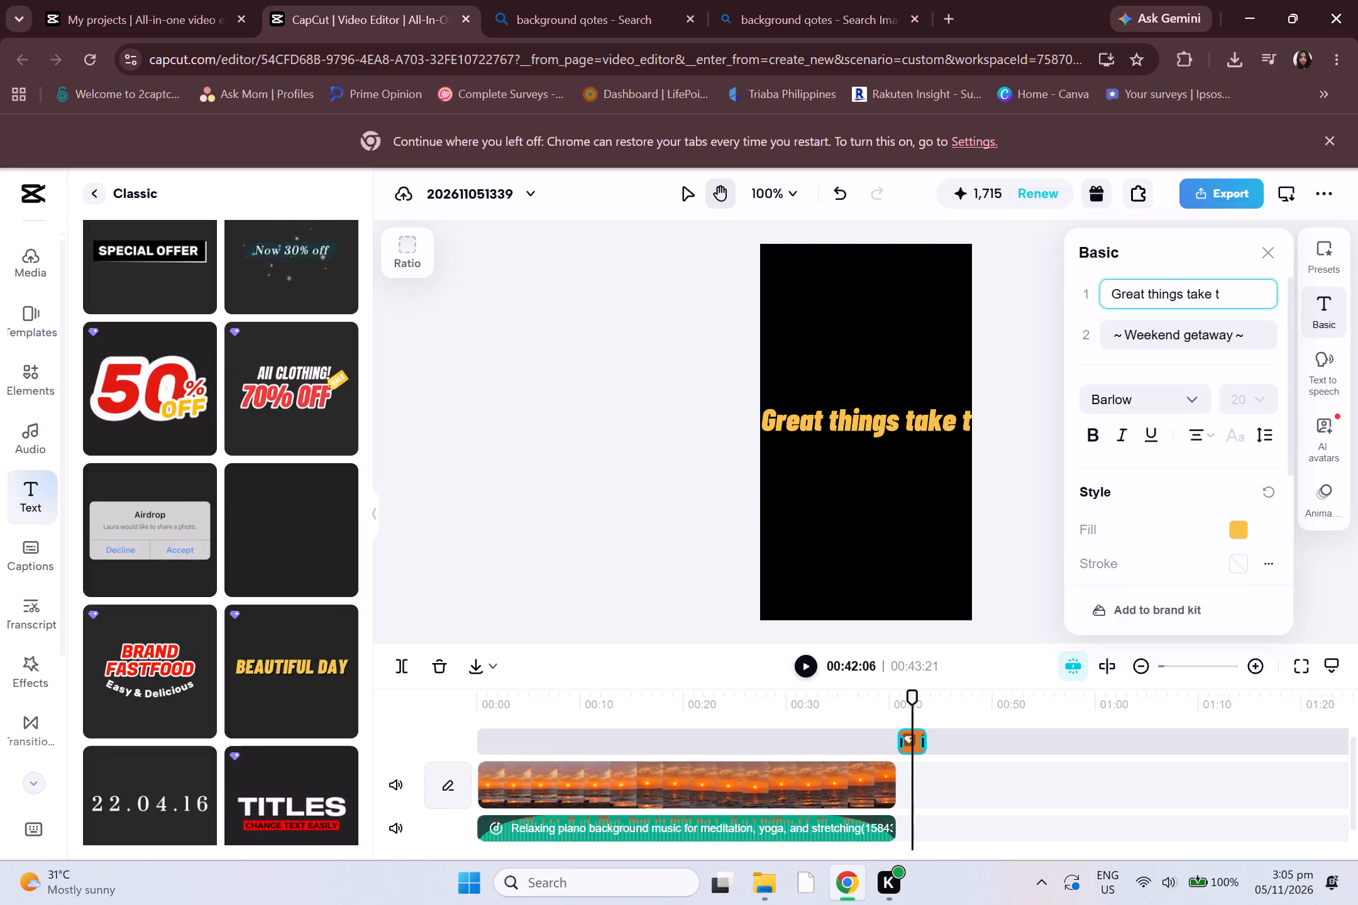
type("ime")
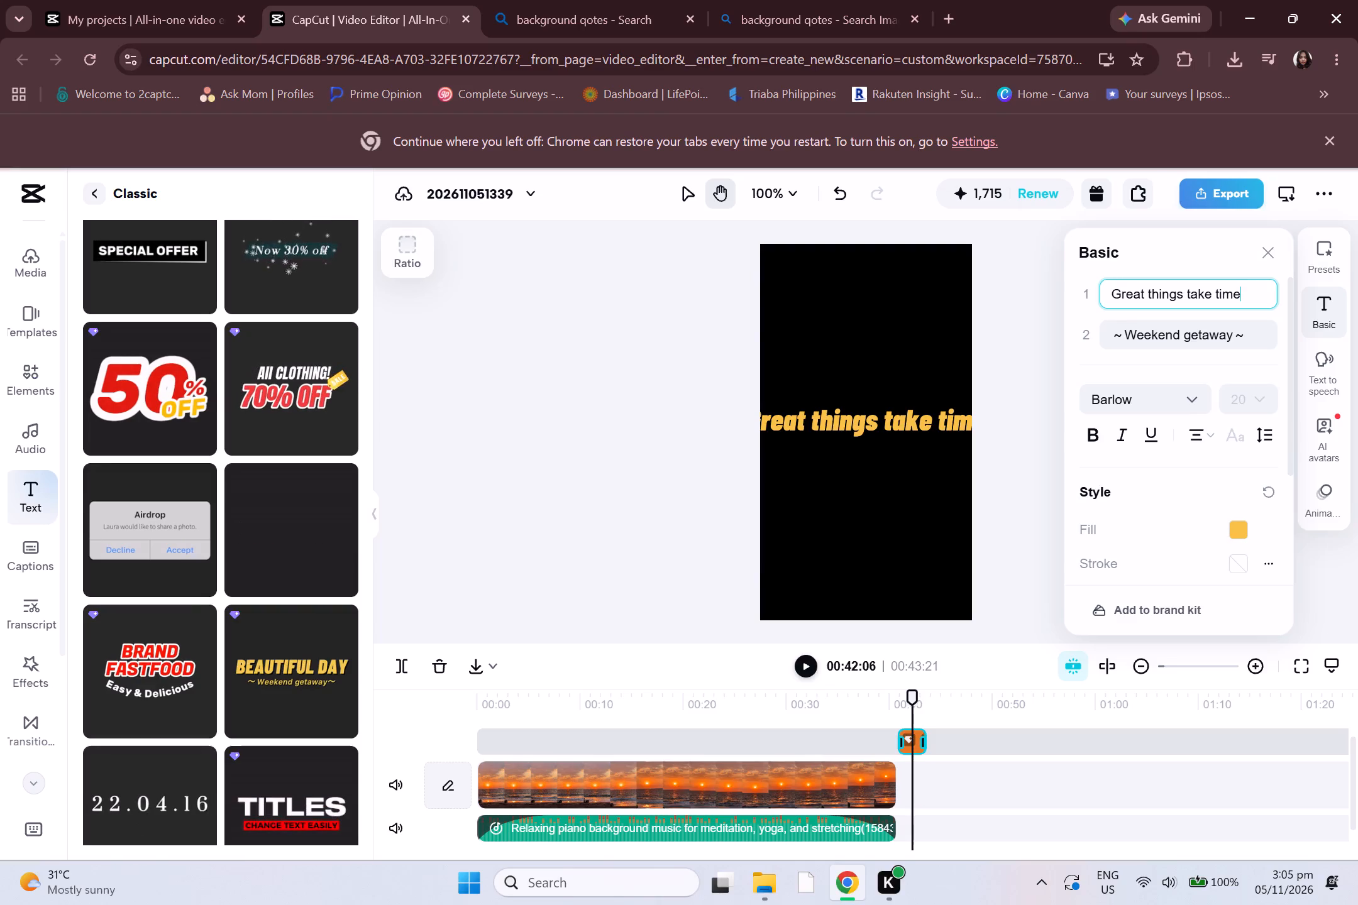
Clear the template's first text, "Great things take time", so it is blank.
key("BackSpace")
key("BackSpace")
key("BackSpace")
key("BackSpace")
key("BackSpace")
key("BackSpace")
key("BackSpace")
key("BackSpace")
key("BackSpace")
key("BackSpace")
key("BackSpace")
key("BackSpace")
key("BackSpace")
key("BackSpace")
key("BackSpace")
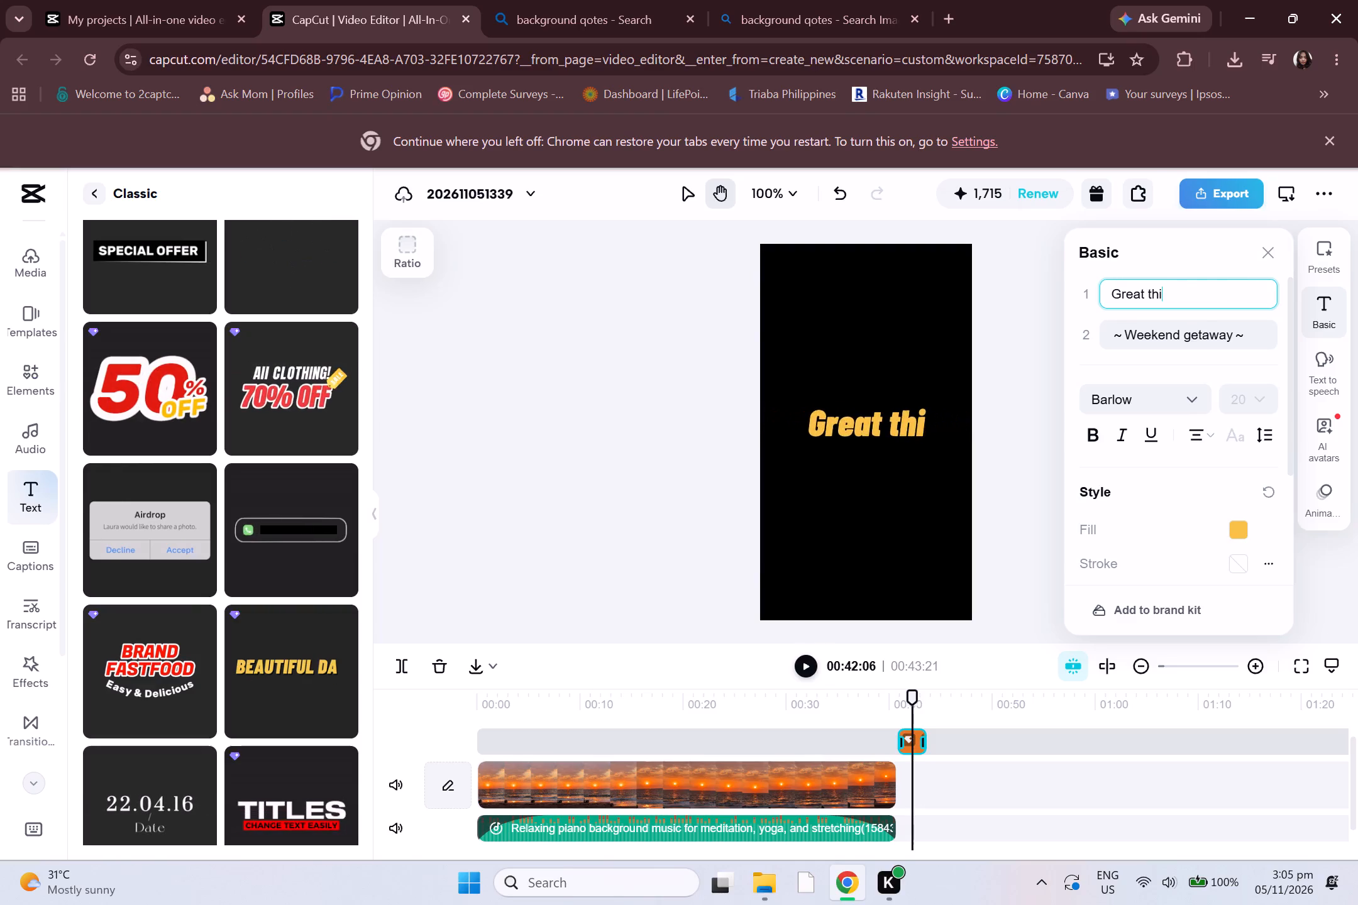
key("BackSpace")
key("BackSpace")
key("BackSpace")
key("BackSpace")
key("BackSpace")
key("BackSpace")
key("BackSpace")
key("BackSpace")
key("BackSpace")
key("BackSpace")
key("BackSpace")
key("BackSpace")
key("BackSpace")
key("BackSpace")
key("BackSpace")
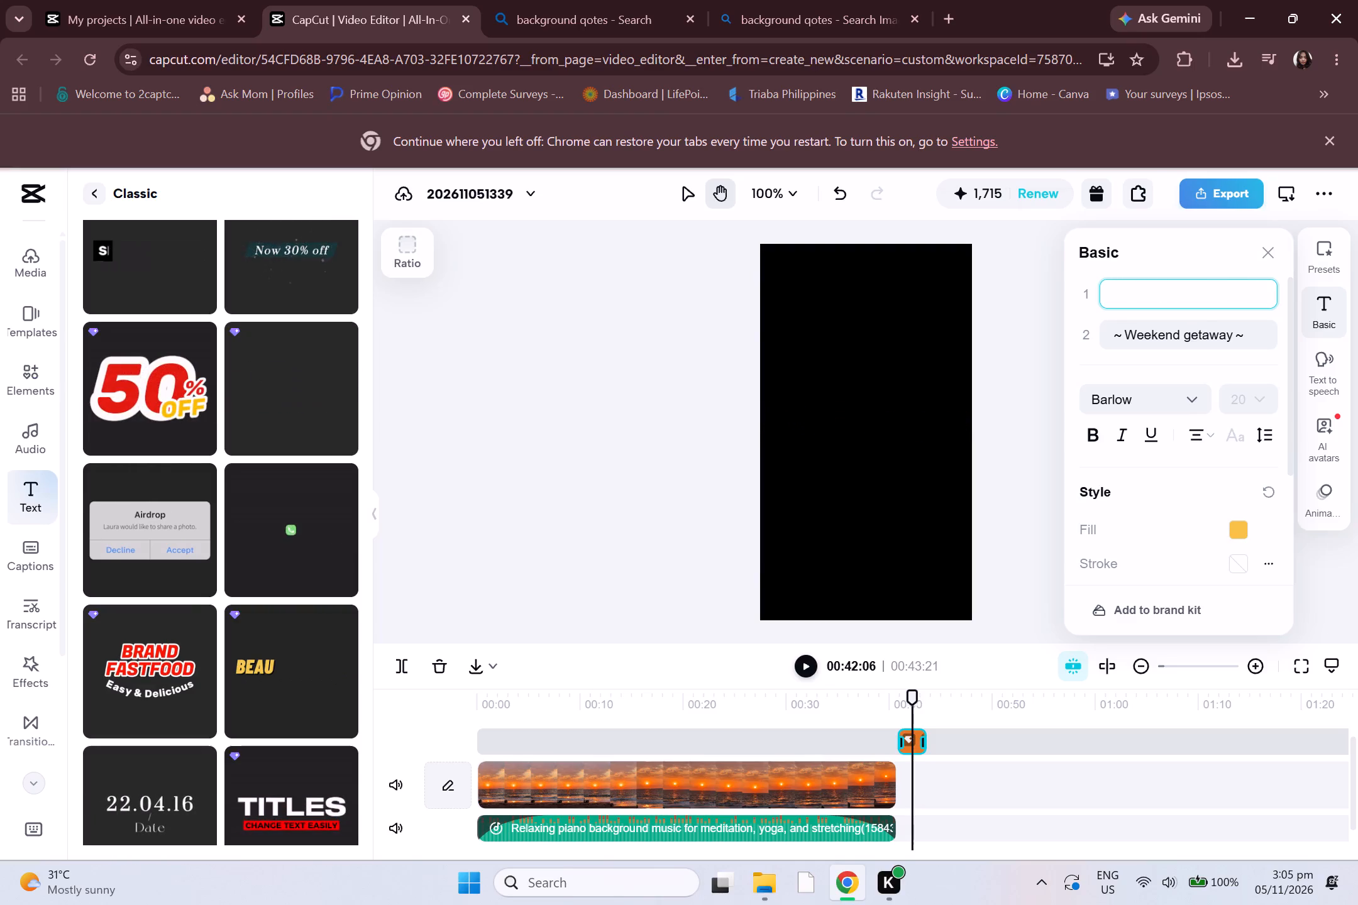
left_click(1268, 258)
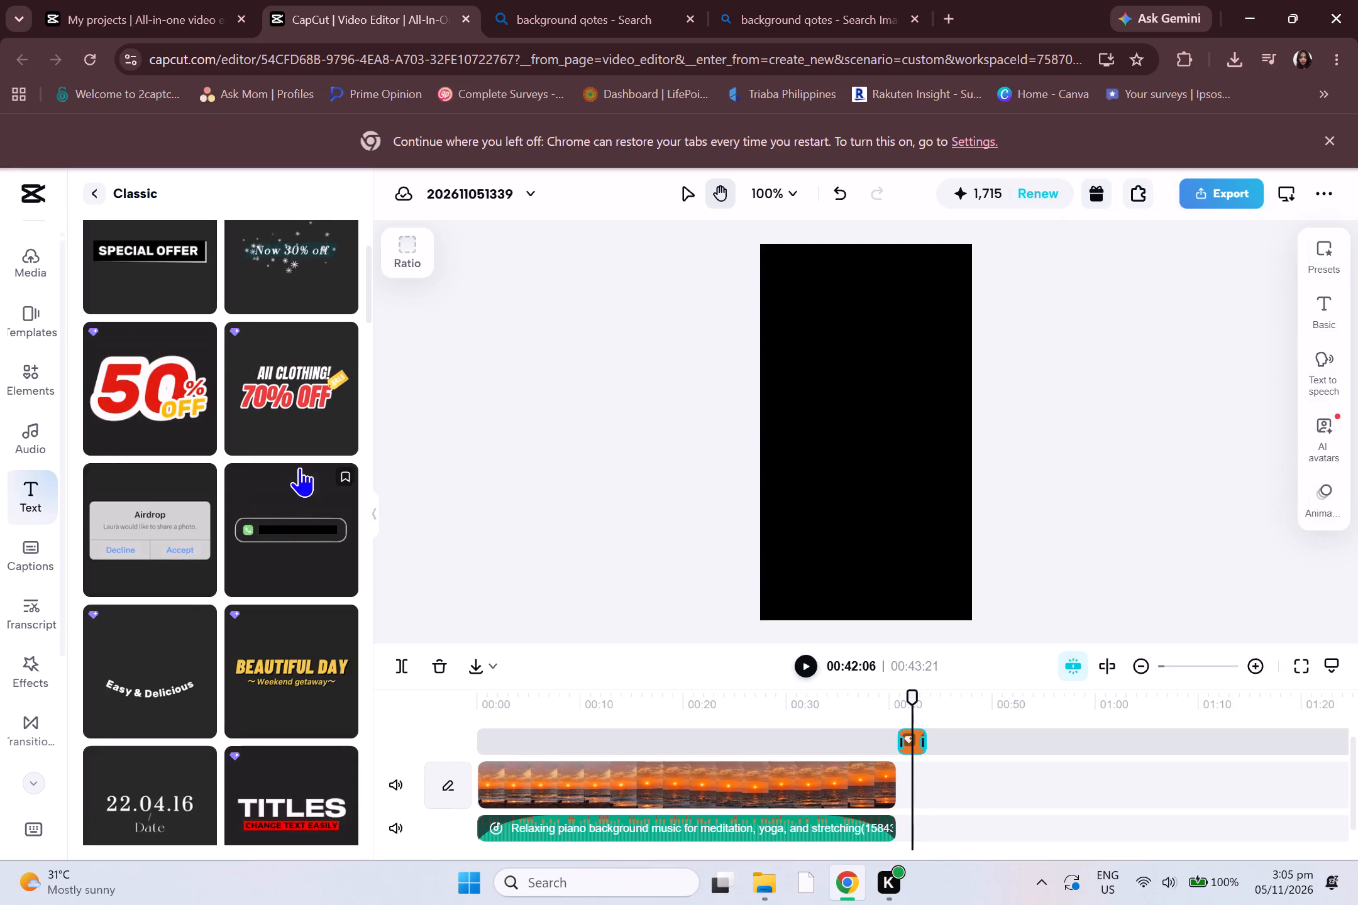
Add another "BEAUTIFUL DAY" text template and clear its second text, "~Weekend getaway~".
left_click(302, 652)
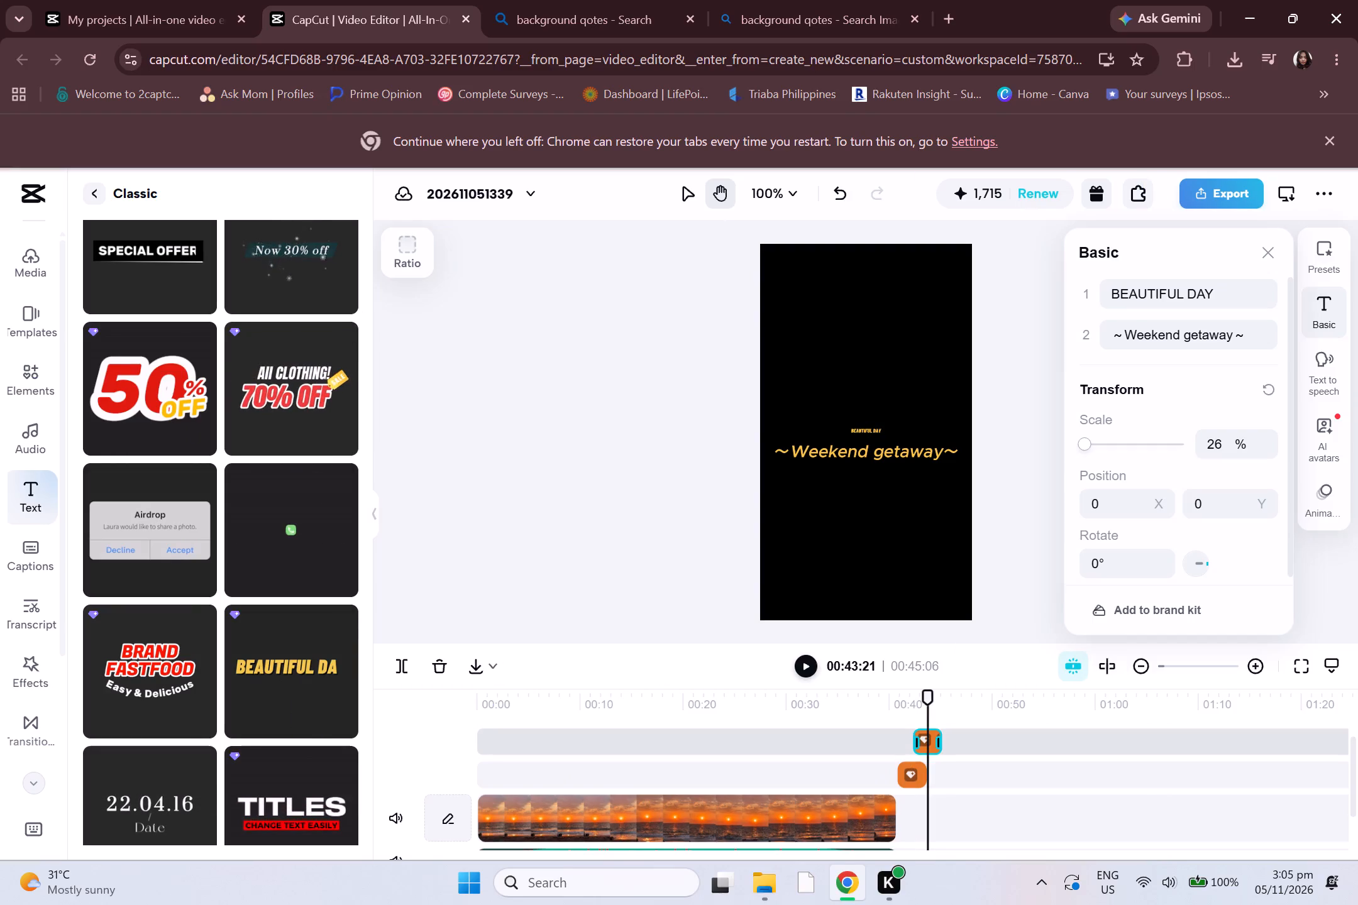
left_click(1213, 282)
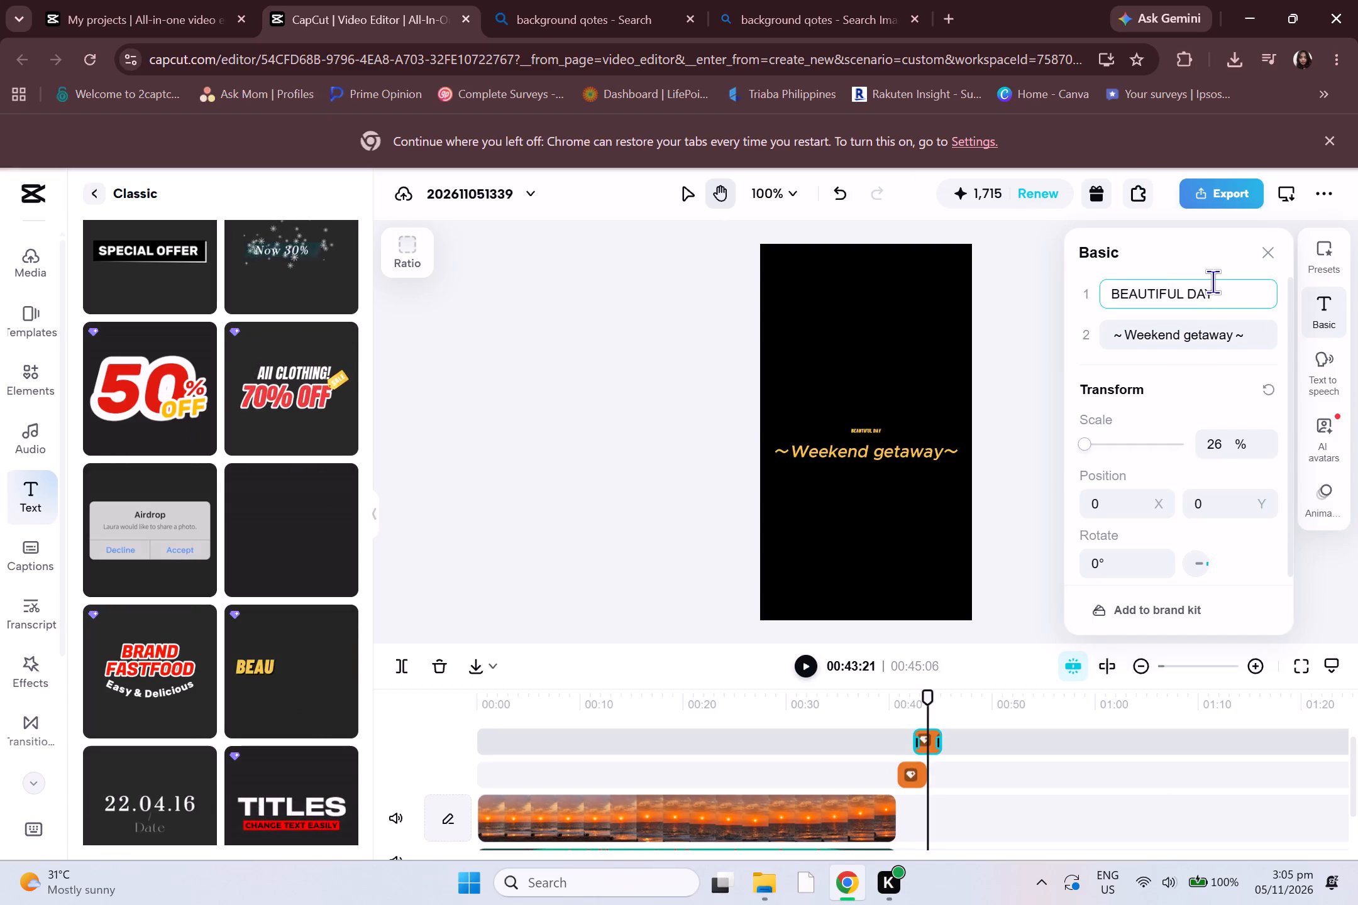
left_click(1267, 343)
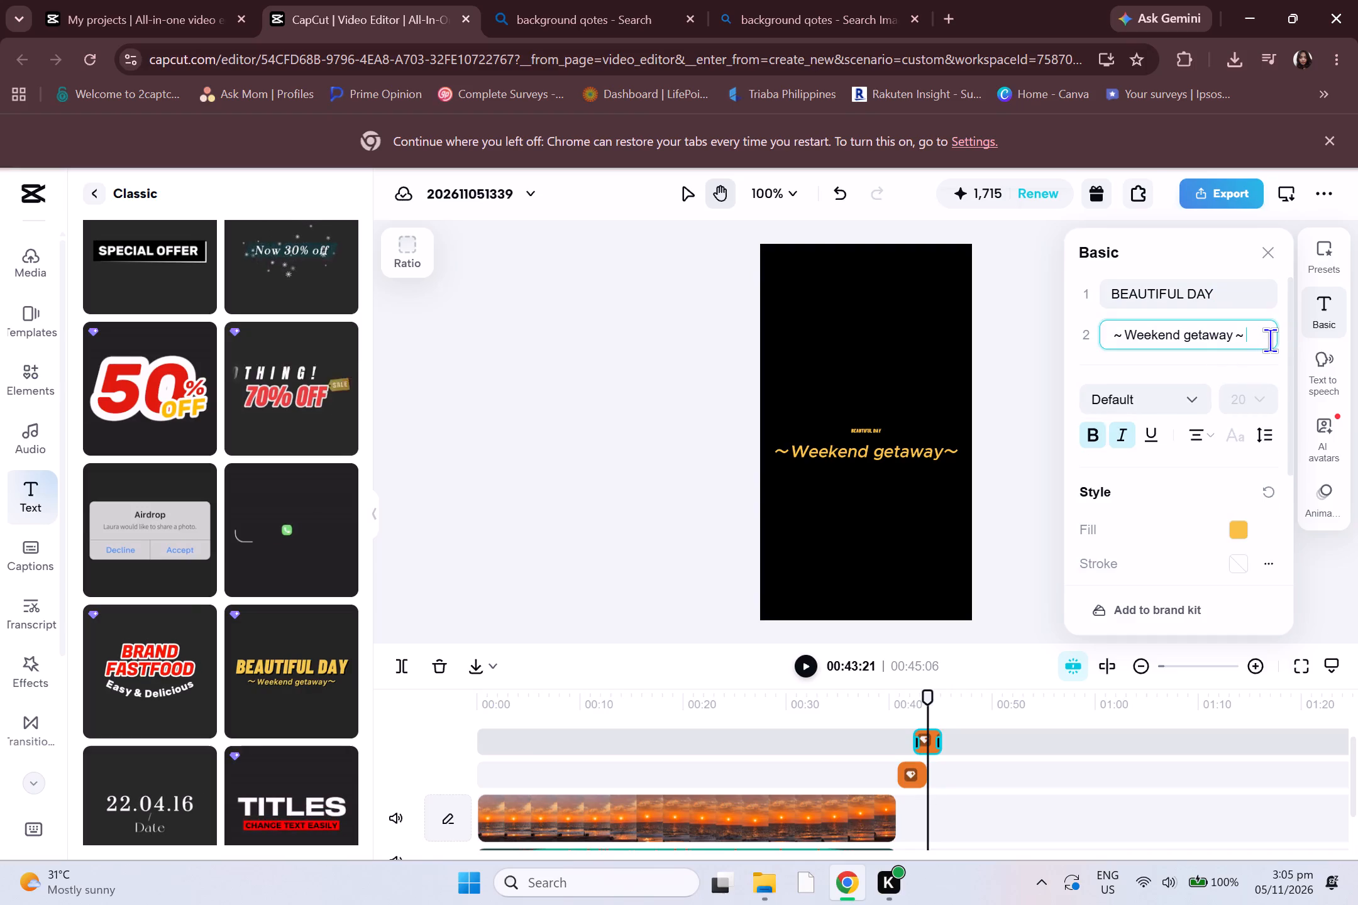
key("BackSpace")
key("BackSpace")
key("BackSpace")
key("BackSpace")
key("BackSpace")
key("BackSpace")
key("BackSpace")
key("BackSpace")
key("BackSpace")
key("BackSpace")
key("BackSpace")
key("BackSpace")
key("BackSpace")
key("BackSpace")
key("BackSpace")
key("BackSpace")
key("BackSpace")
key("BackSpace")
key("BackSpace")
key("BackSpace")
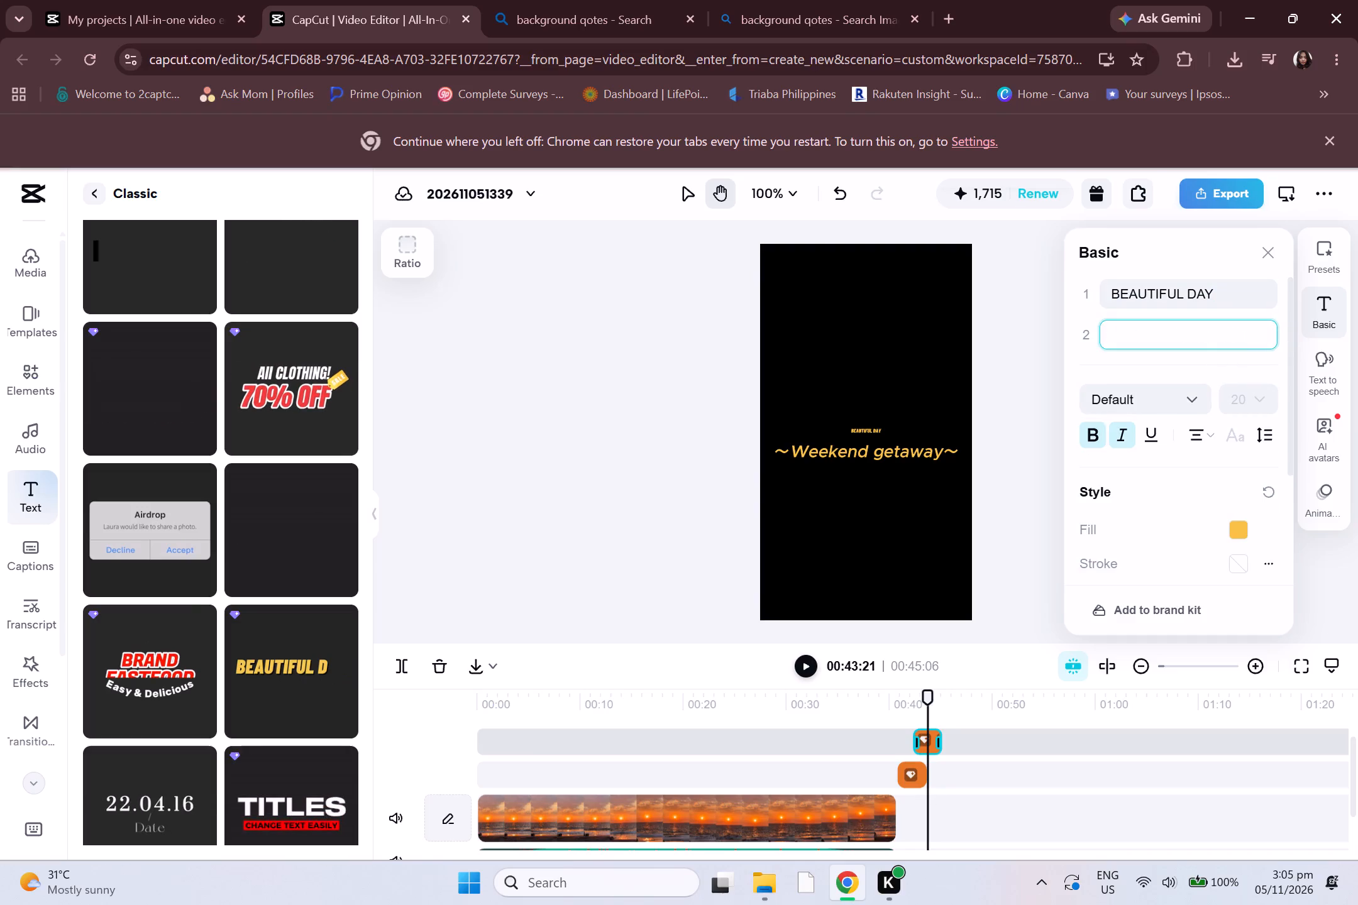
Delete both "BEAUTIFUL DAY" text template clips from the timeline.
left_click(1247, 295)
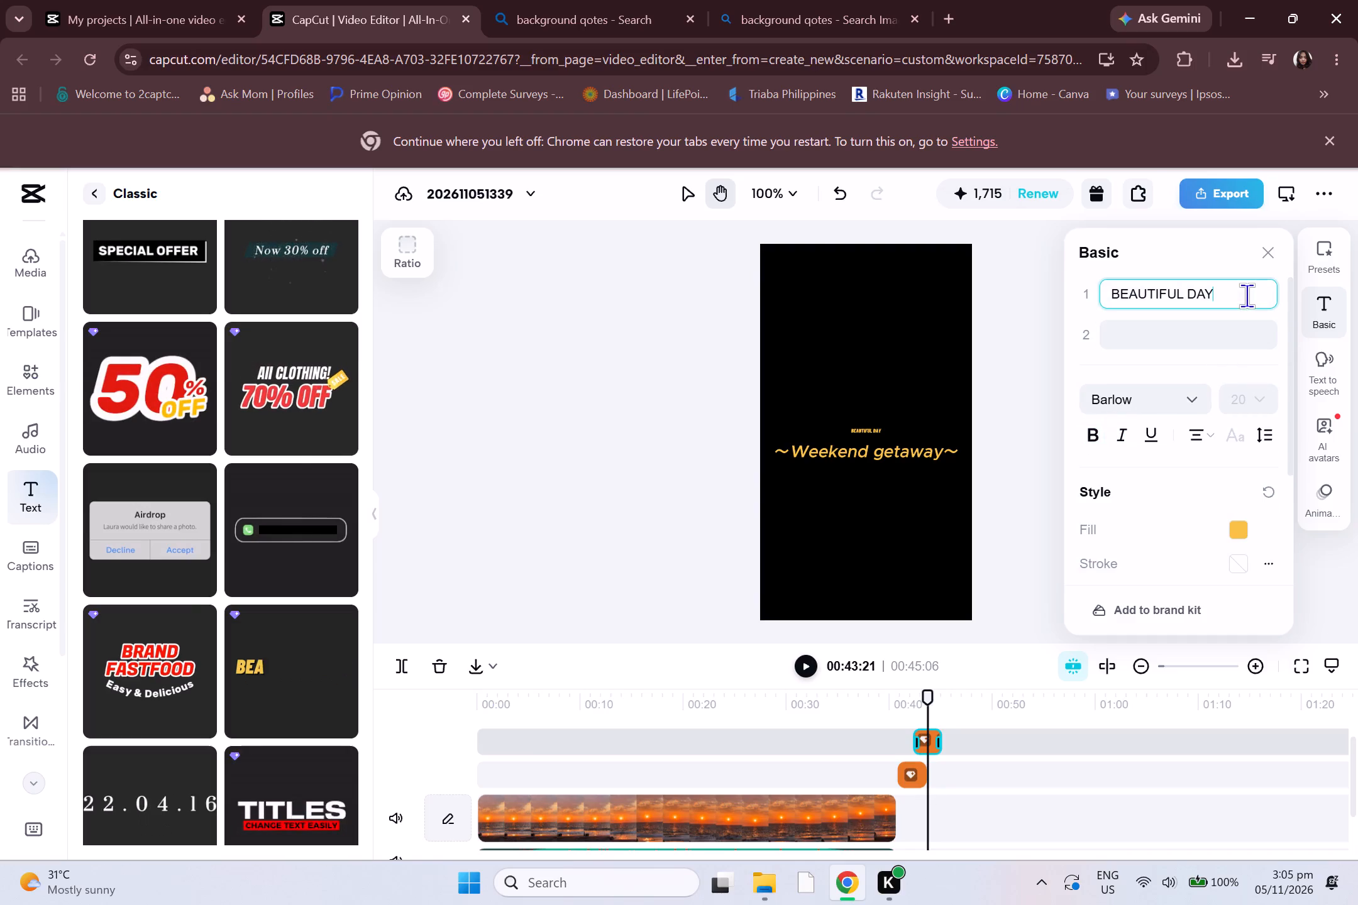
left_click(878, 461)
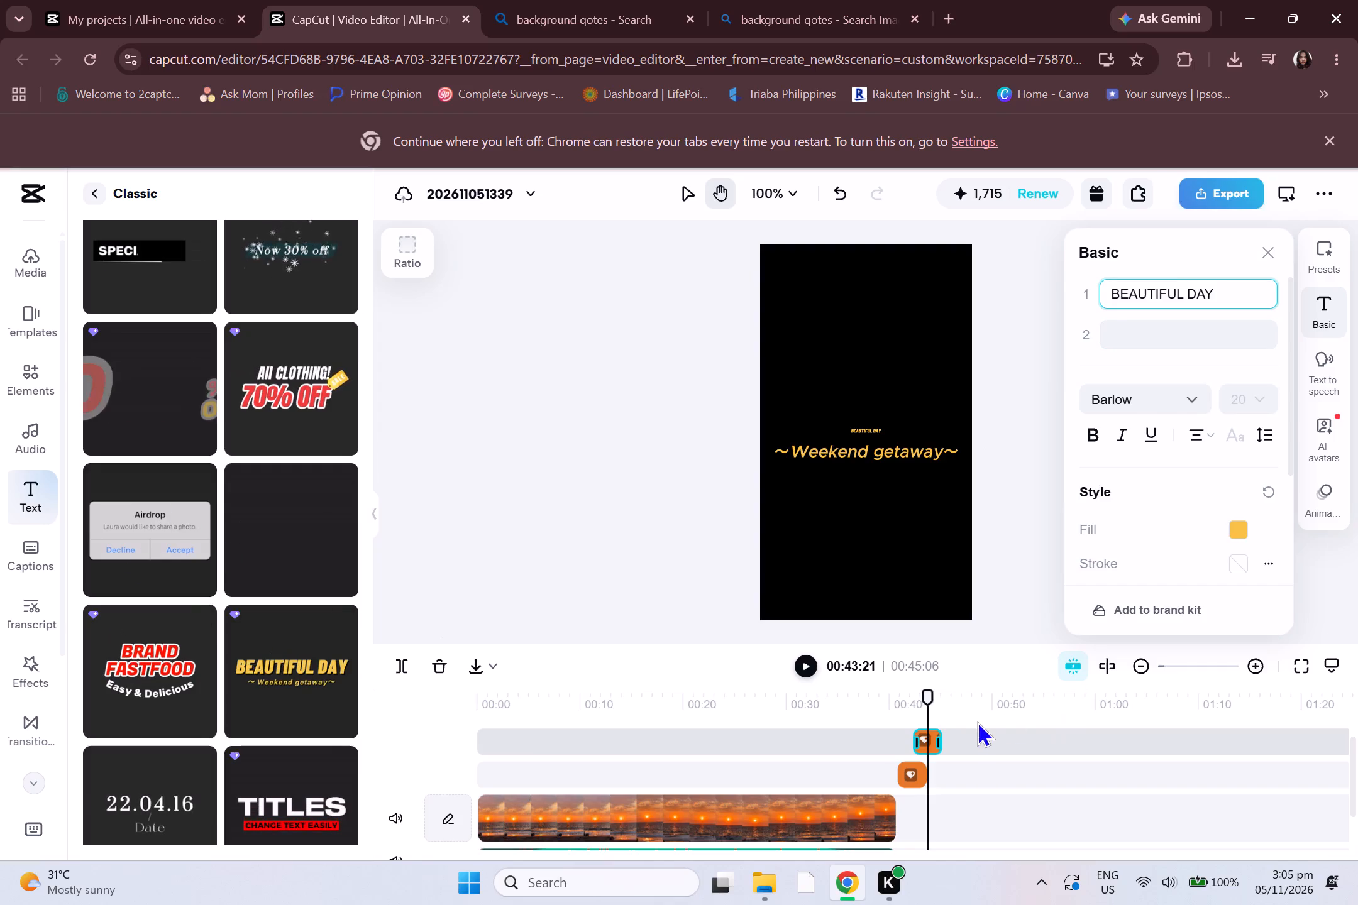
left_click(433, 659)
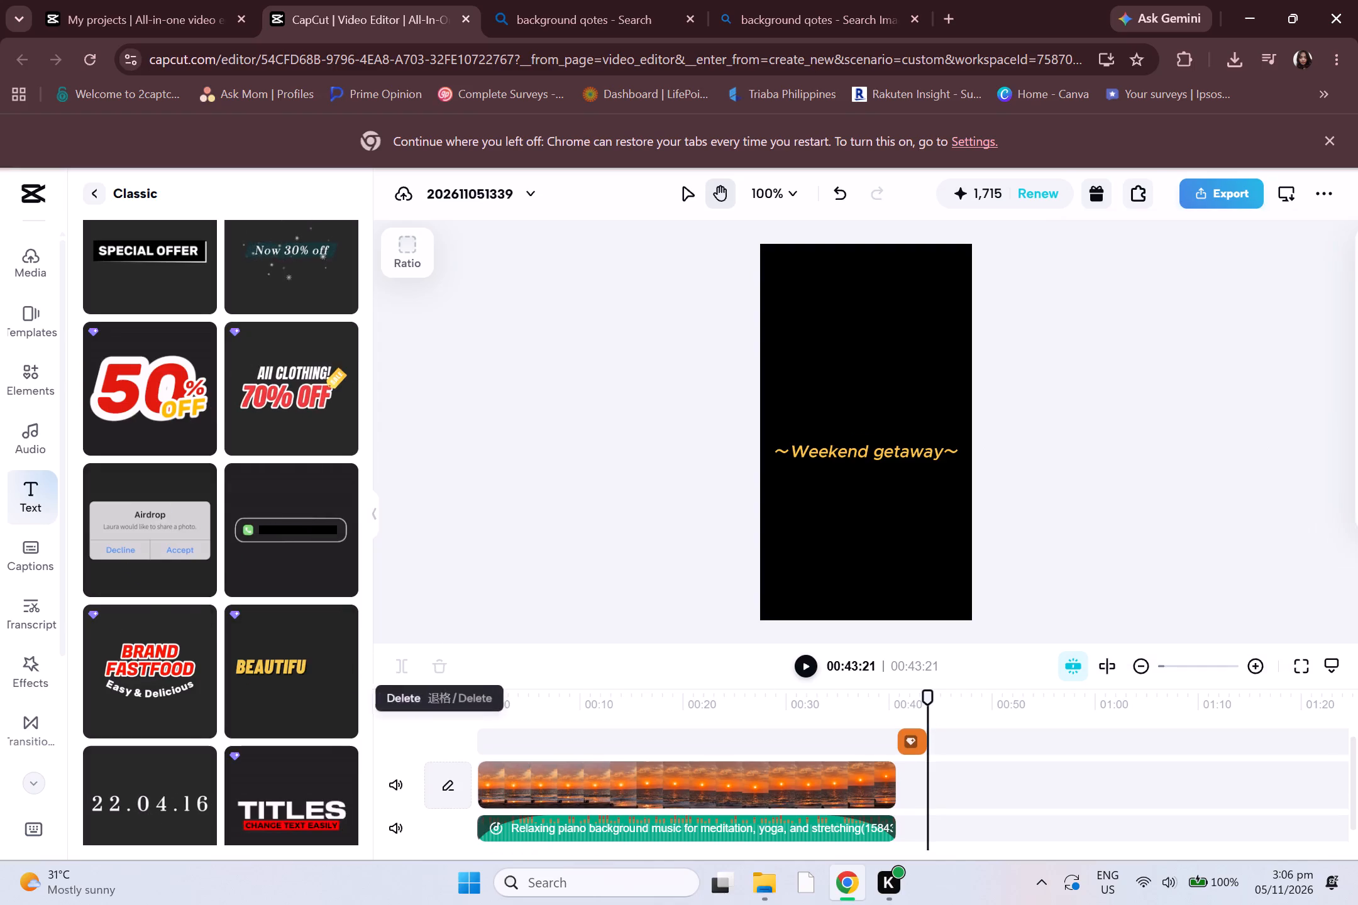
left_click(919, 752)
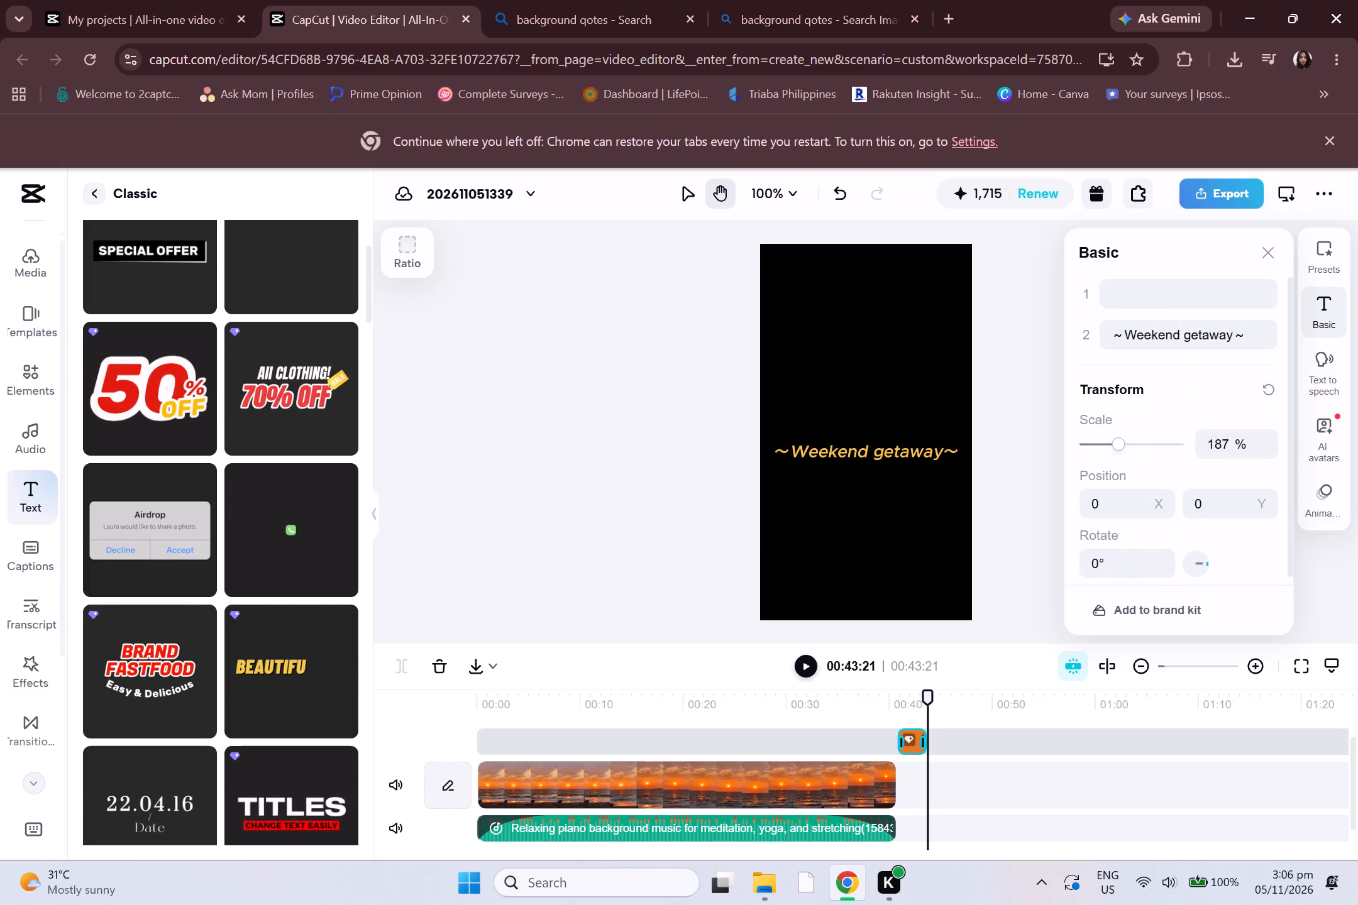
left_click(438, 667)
Browse the Classic text templates for a style that suits the quote.
scroll(73, 764, "down", 1)
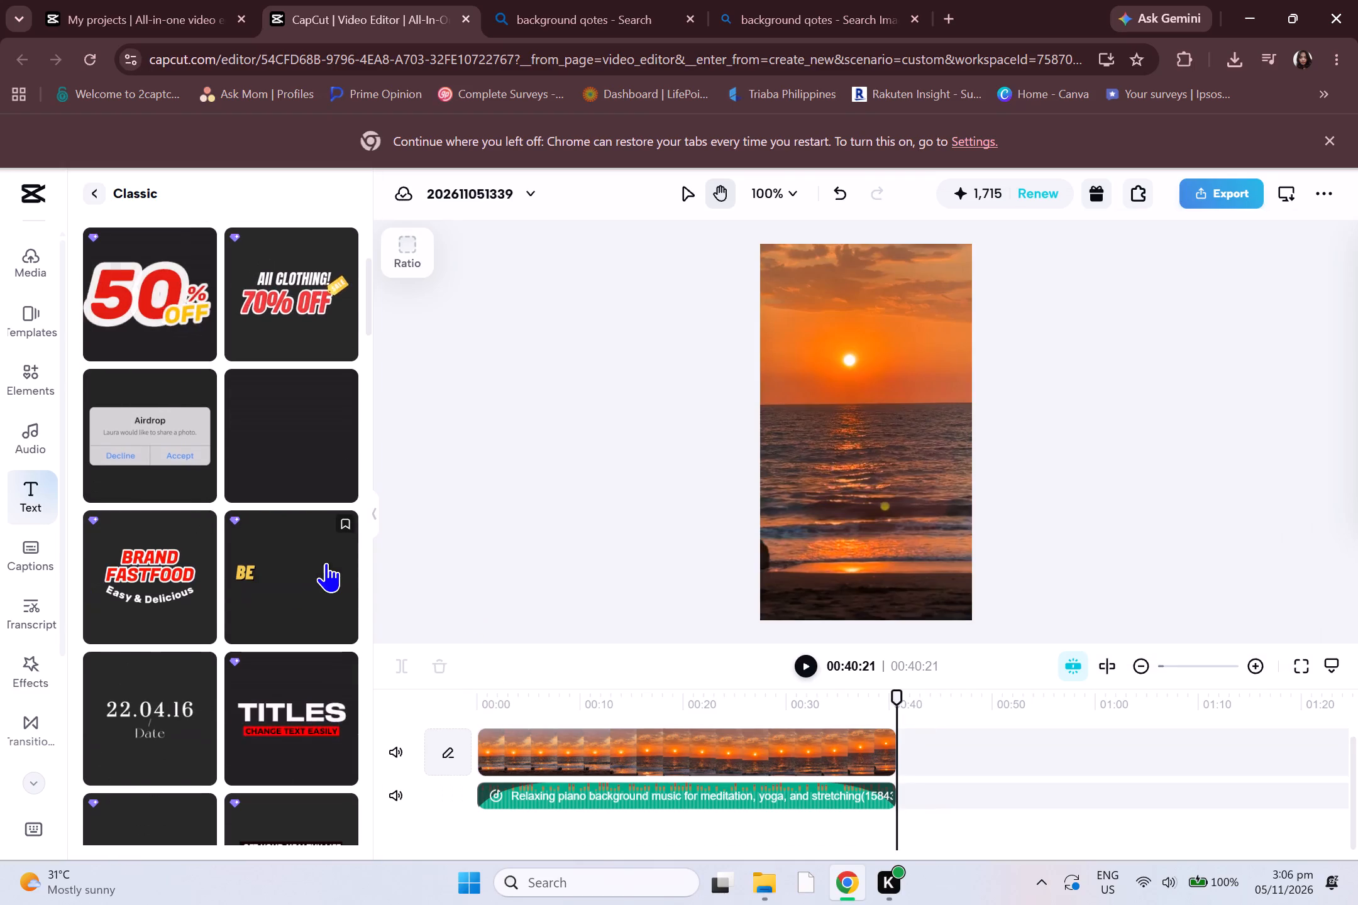
scroll(309, 570, "down", 2)
scroll(291, 578, "up", 5)
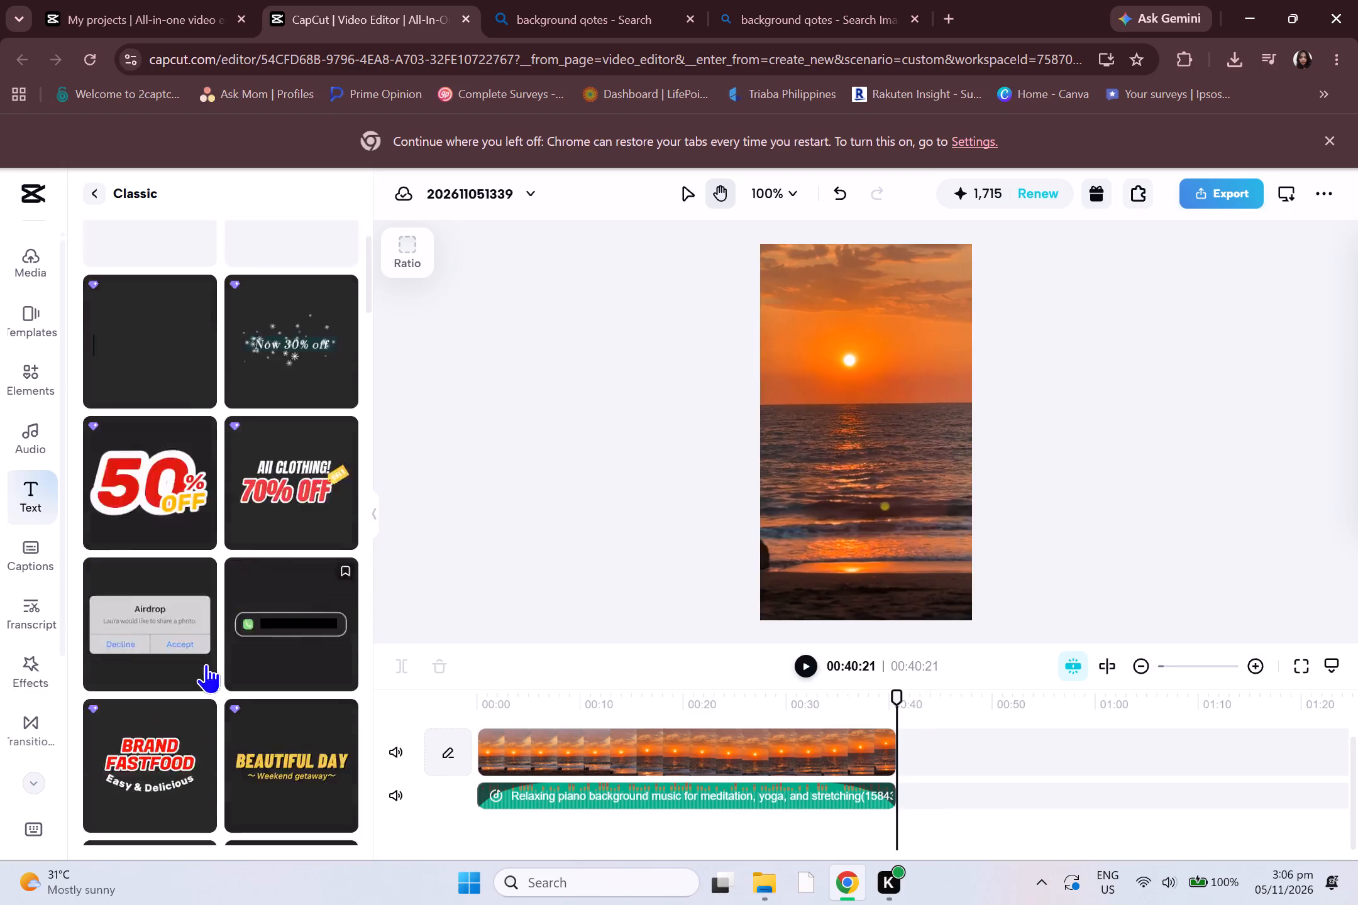
scroll(206, 664, "up", 9)
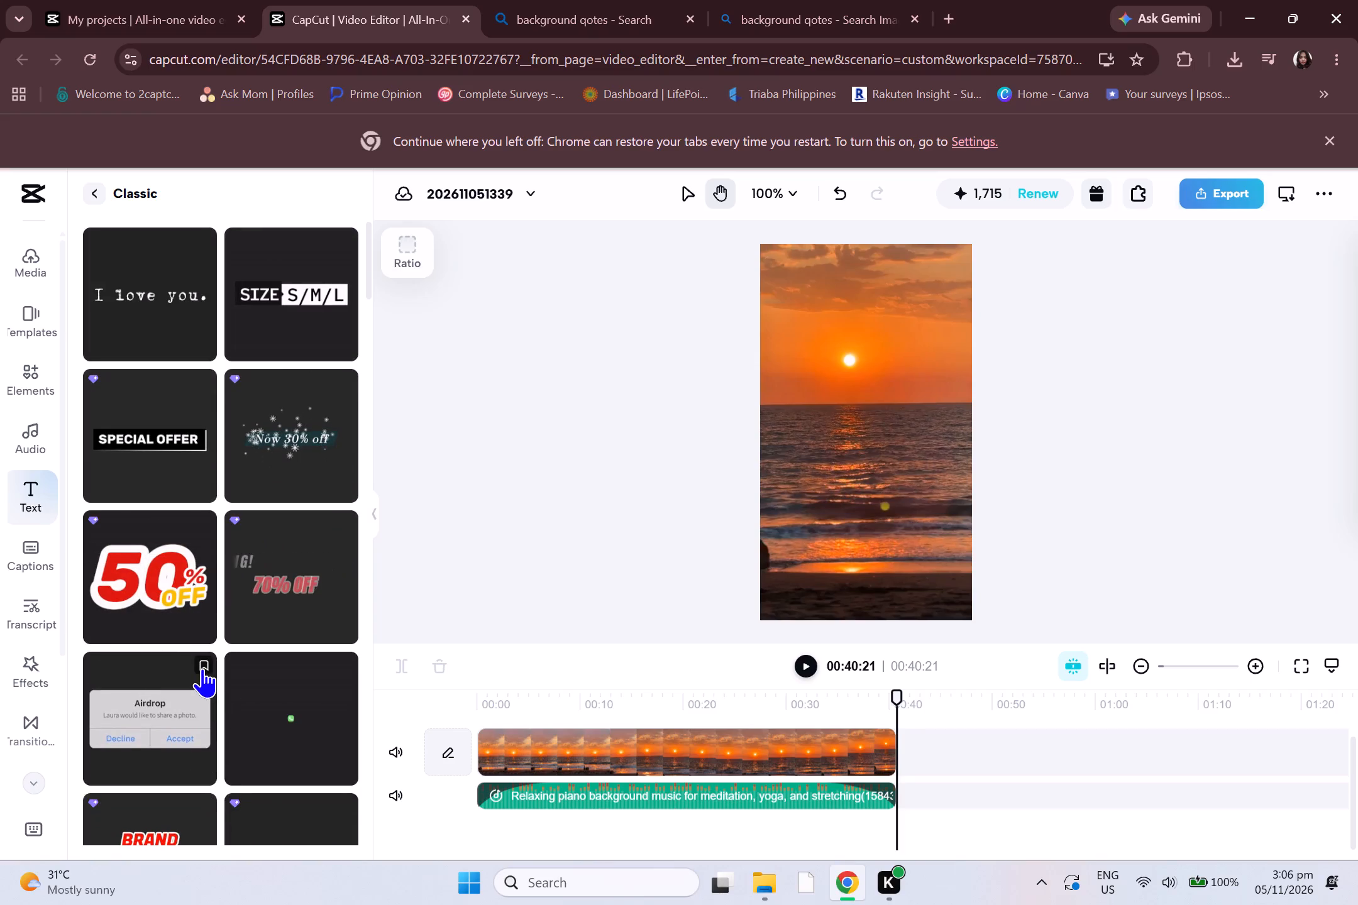
scroll(184, 424, "down", 1)
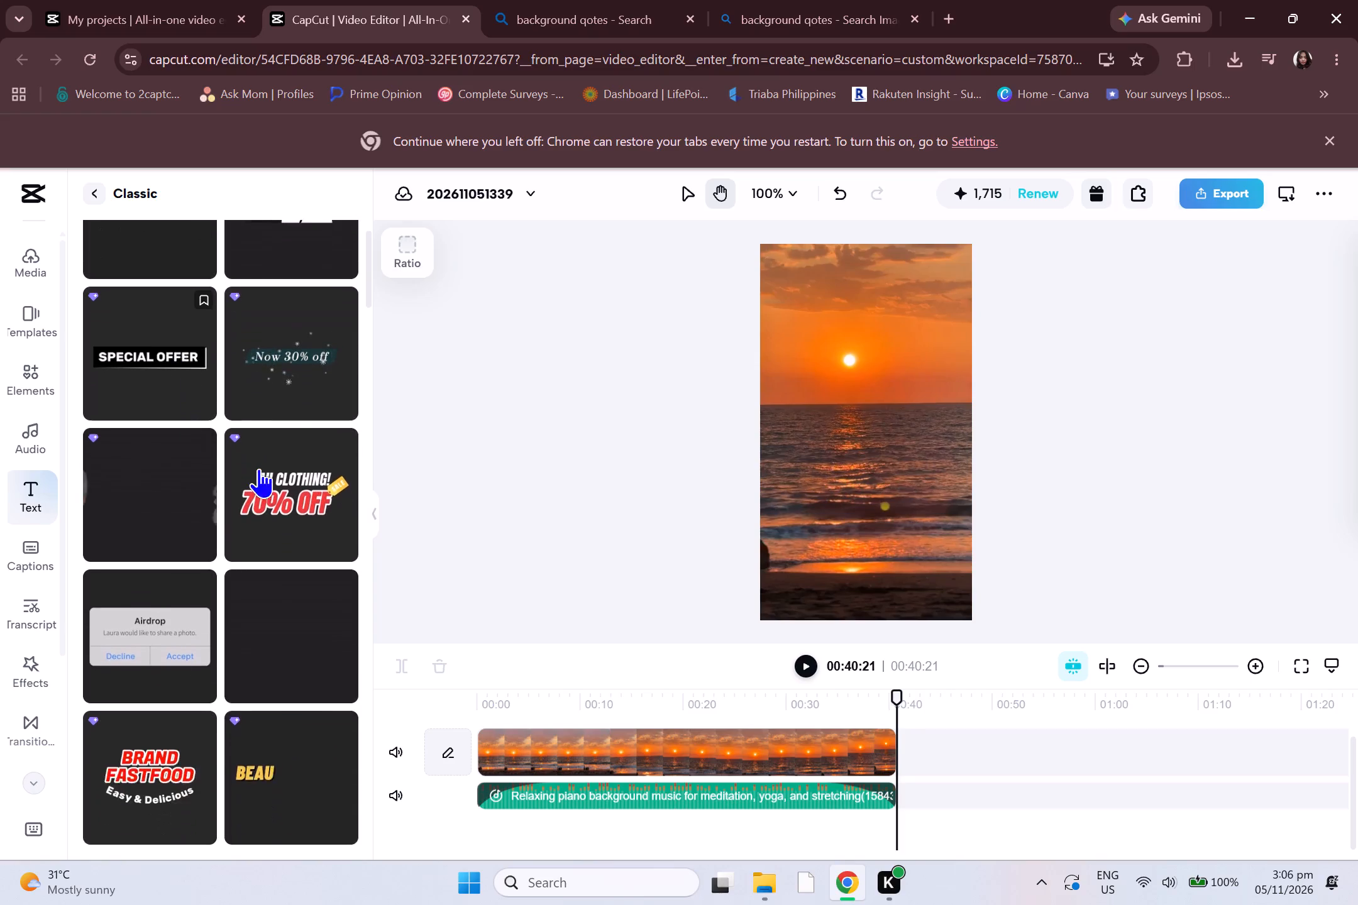
scroll(309, 626, "down", 6)
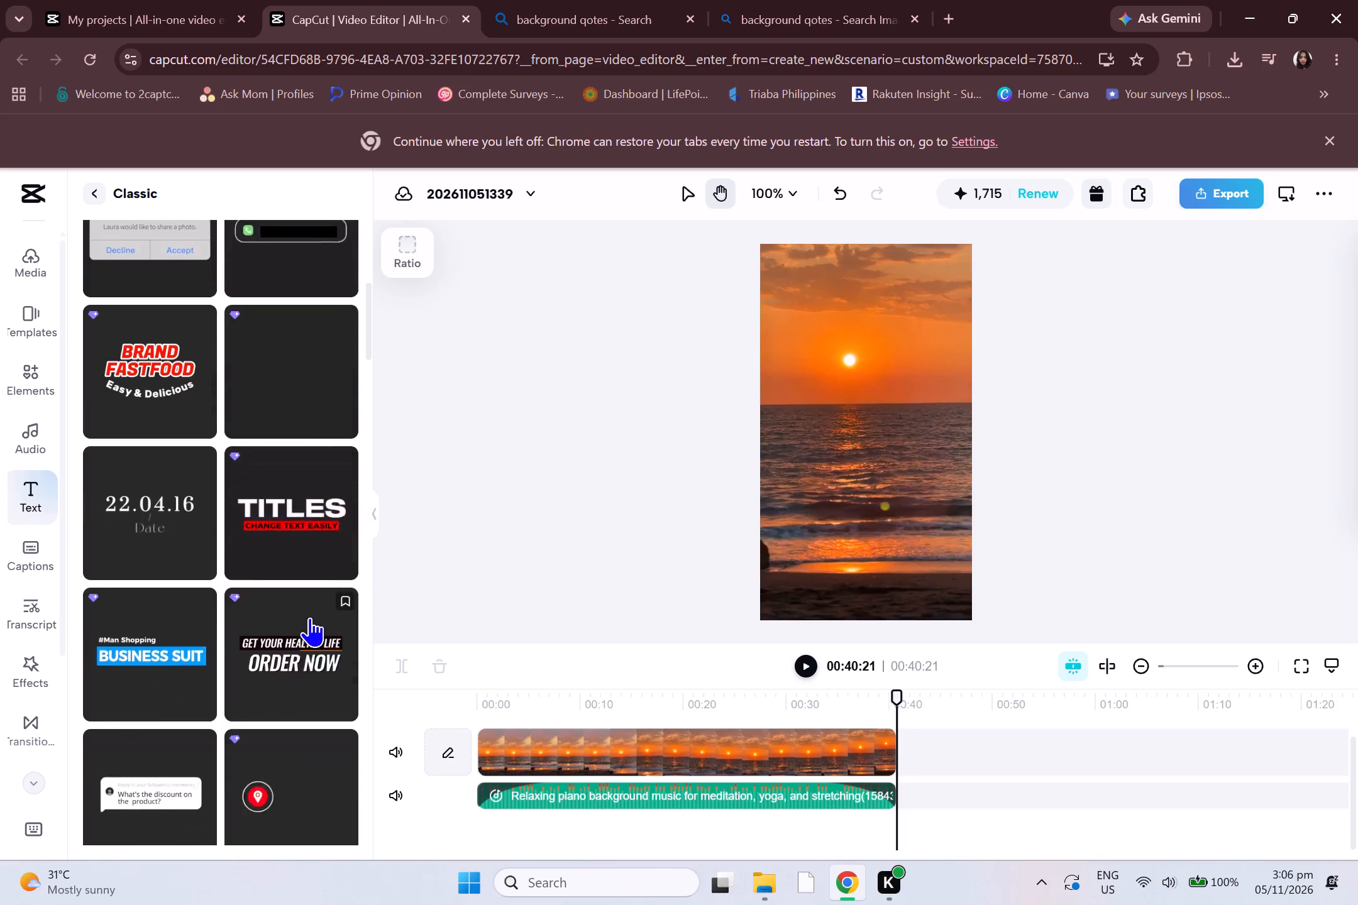
scroll(268, 611, "down", 1)
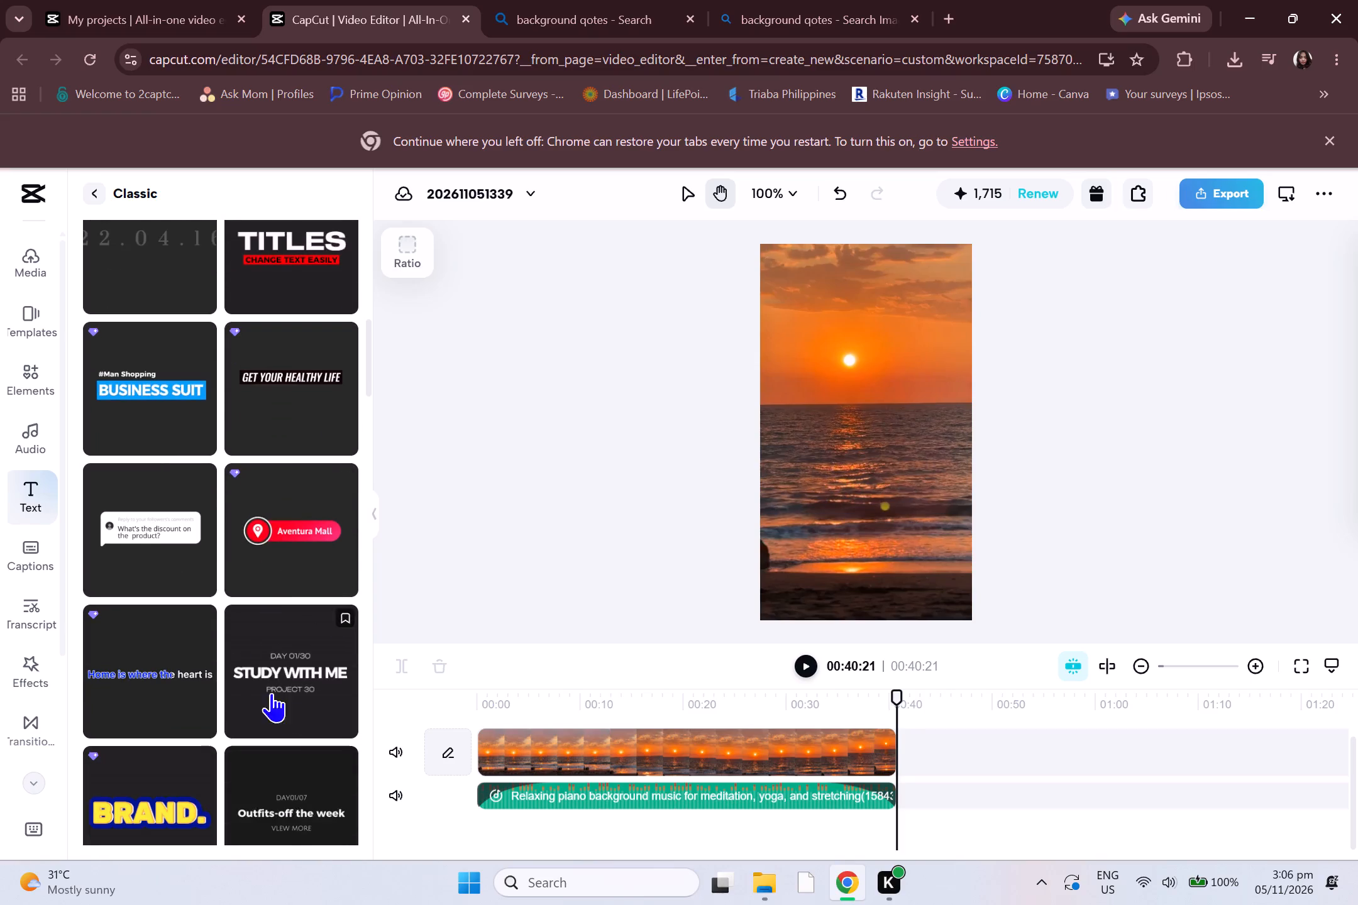
scroll(290, 701, "down", 3)
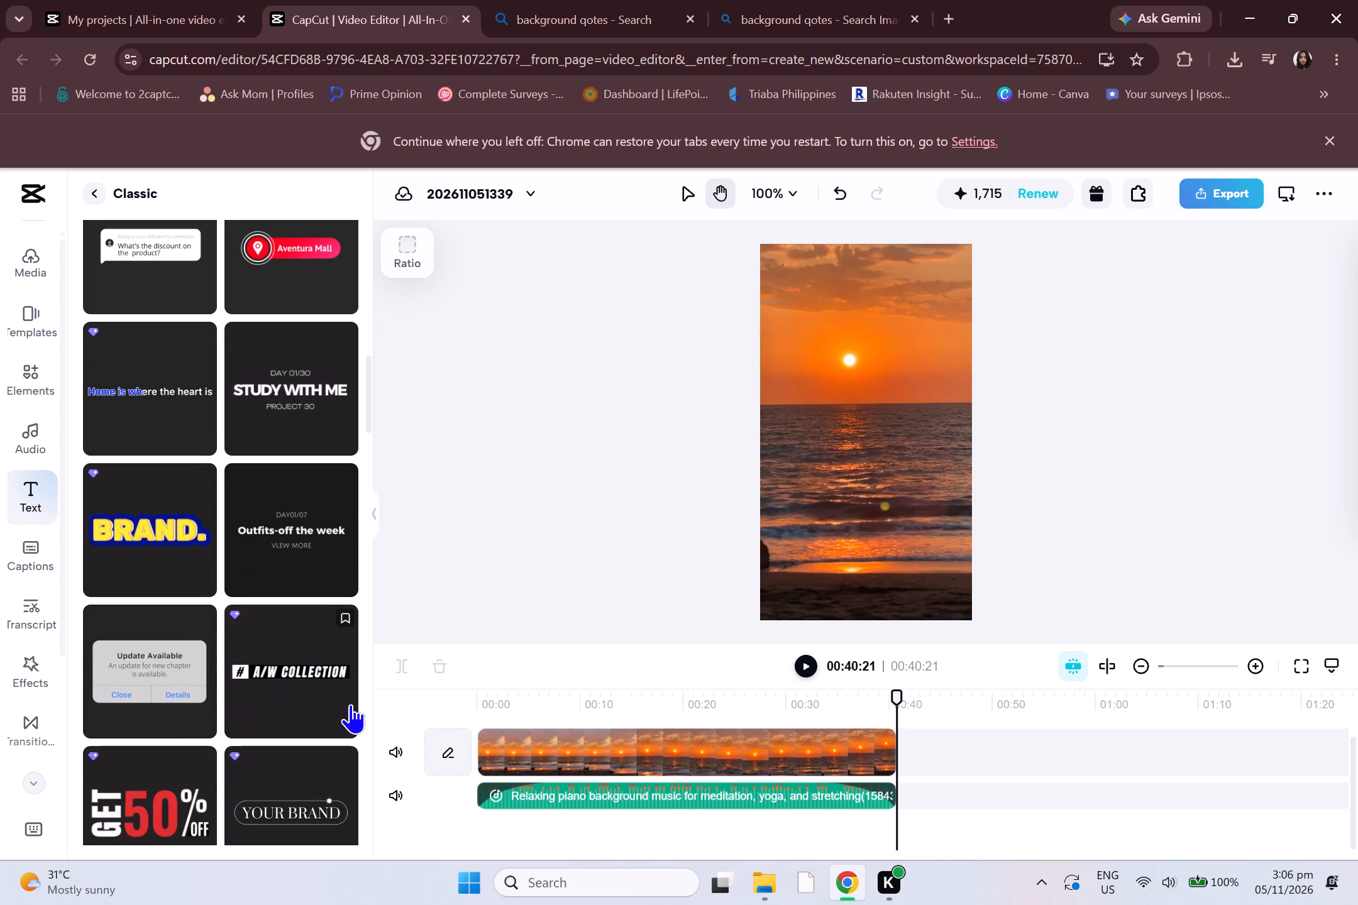
scroll(349, 704, "down", 2)
scroll(275, 672, "down", 4)
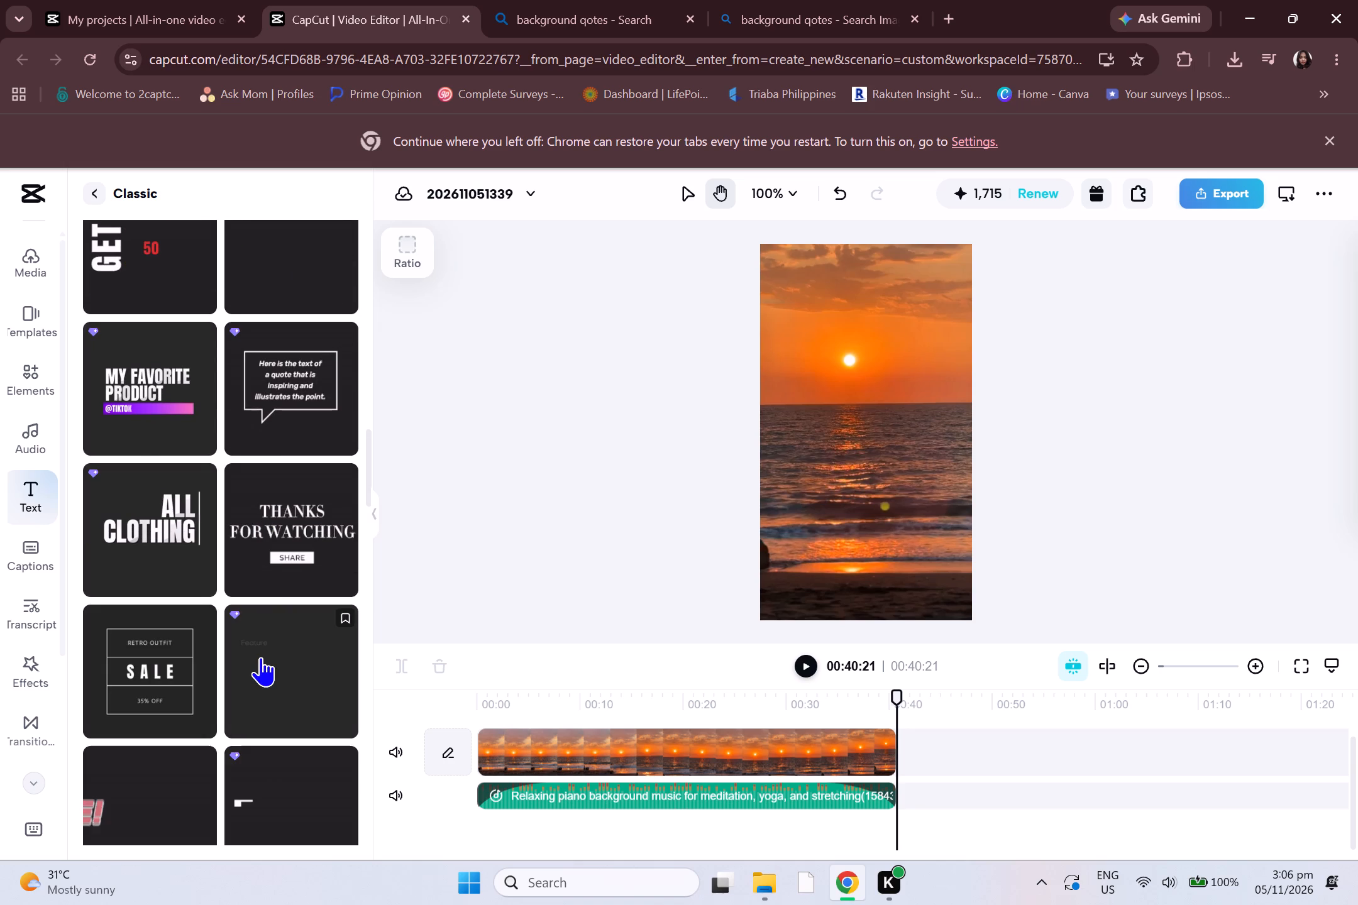
scroll(268, 655, "down", 3)
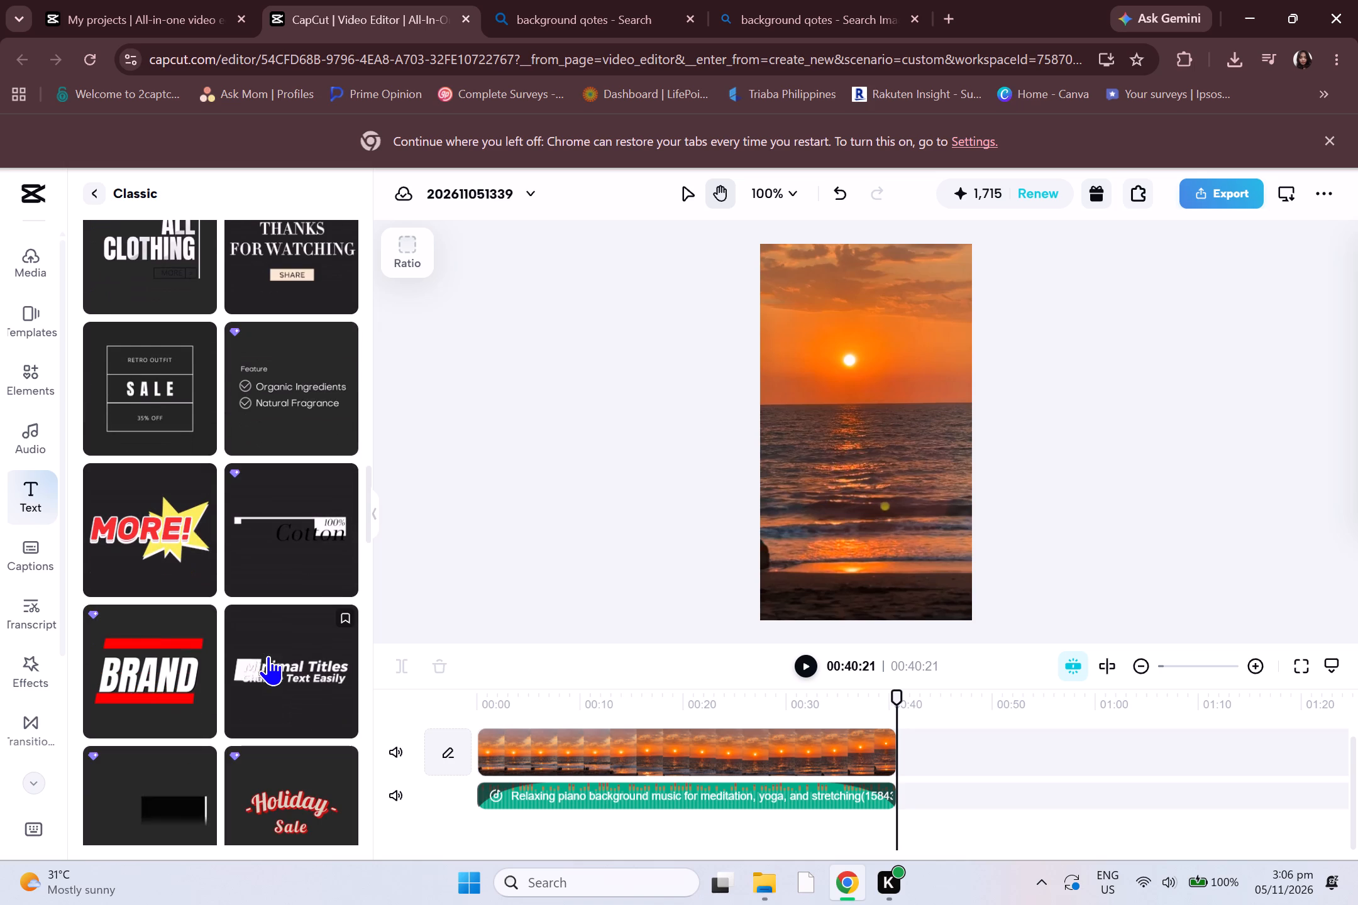
scroll(273, 655, "down", 3)
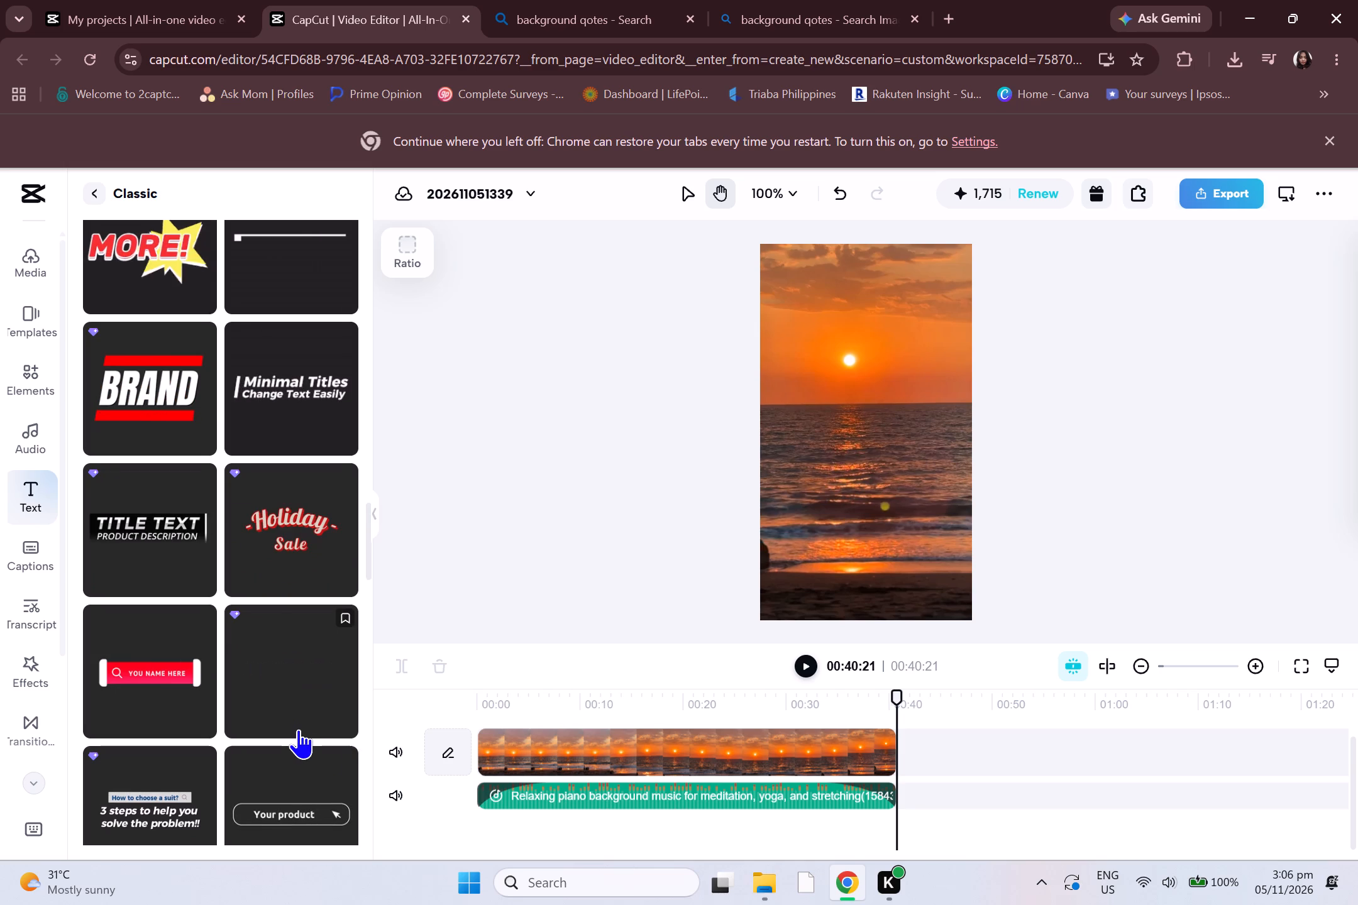
scroll(328, 679, "down", 1)
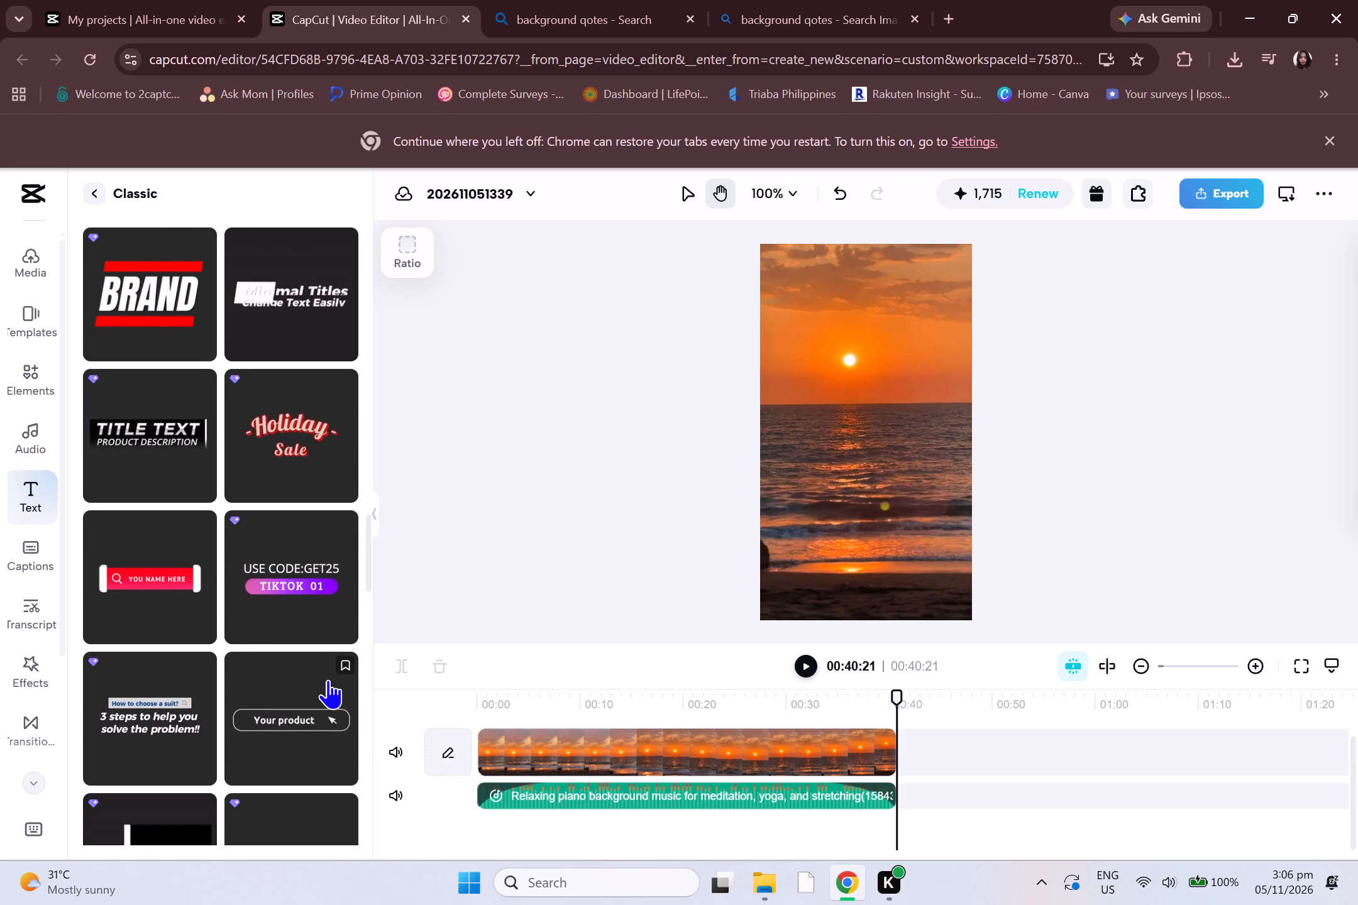
scroll(328, 679, "down", 2)
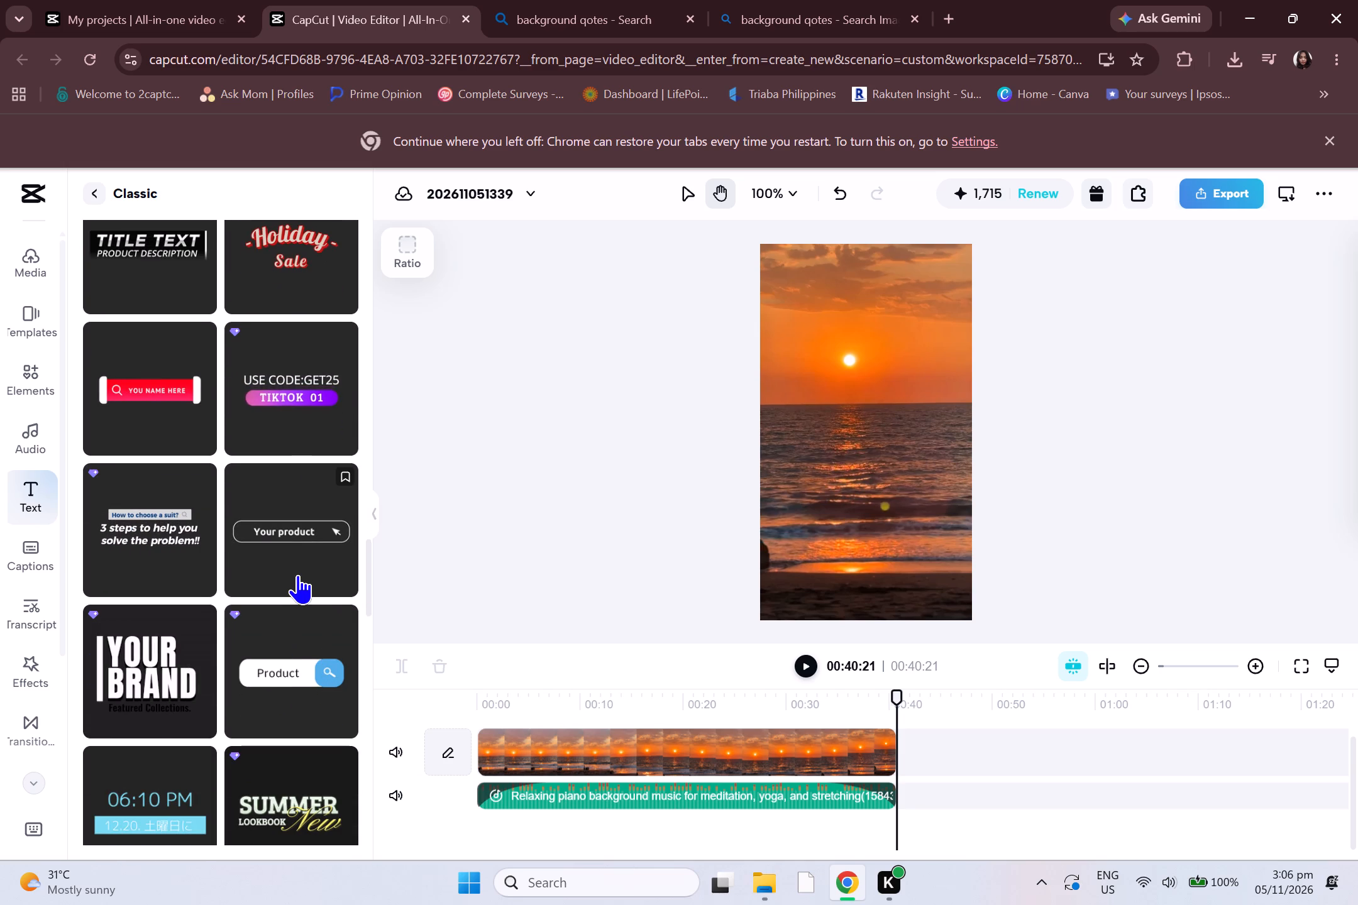
scroll(297, 574, "down", 3)
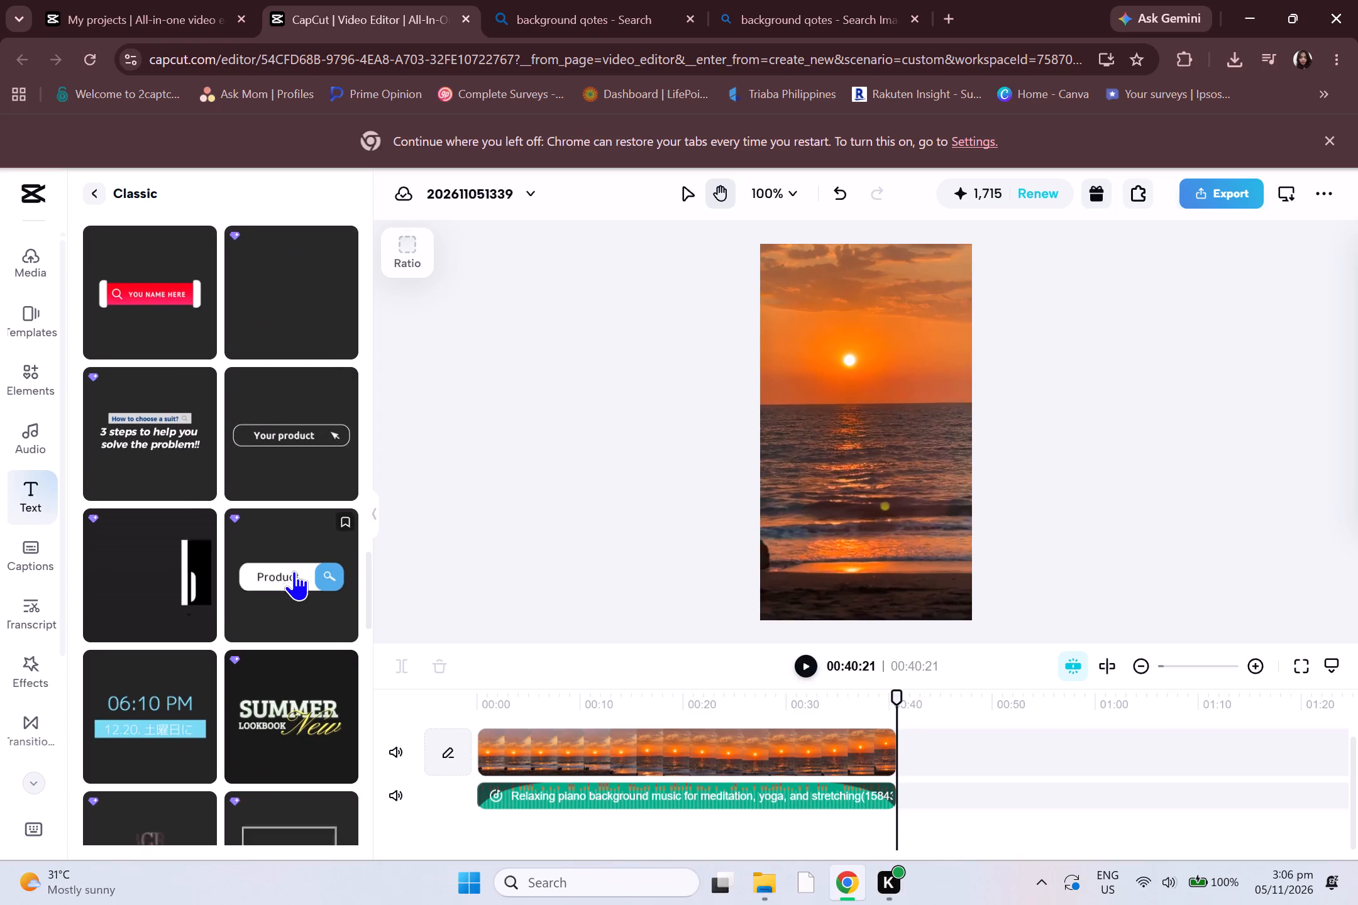
scroll(294, 571, "down", 1)
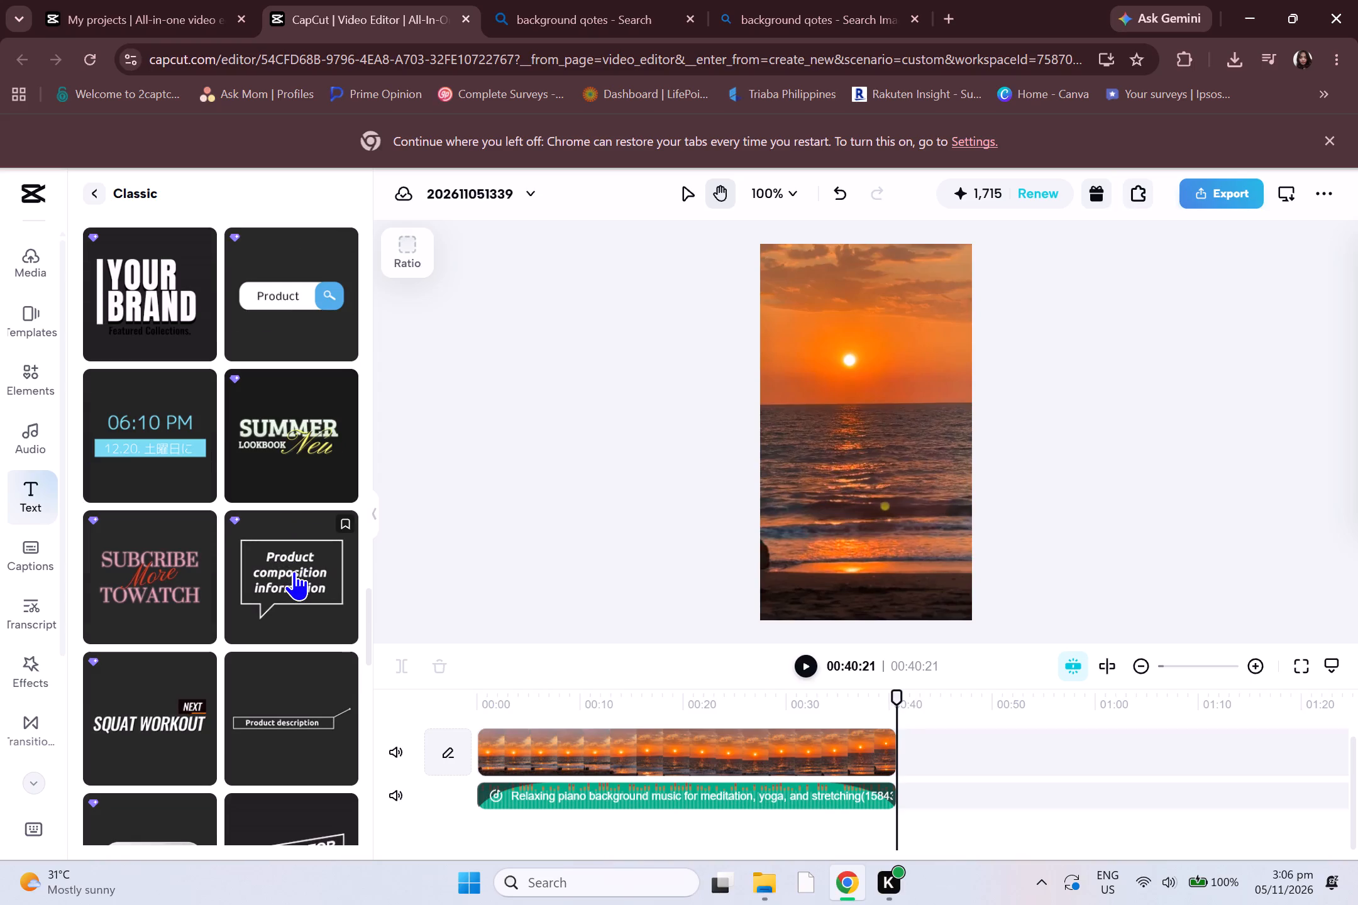
scroll(294, 571, "down", 1)
scroll(294, 571, "up", 4)
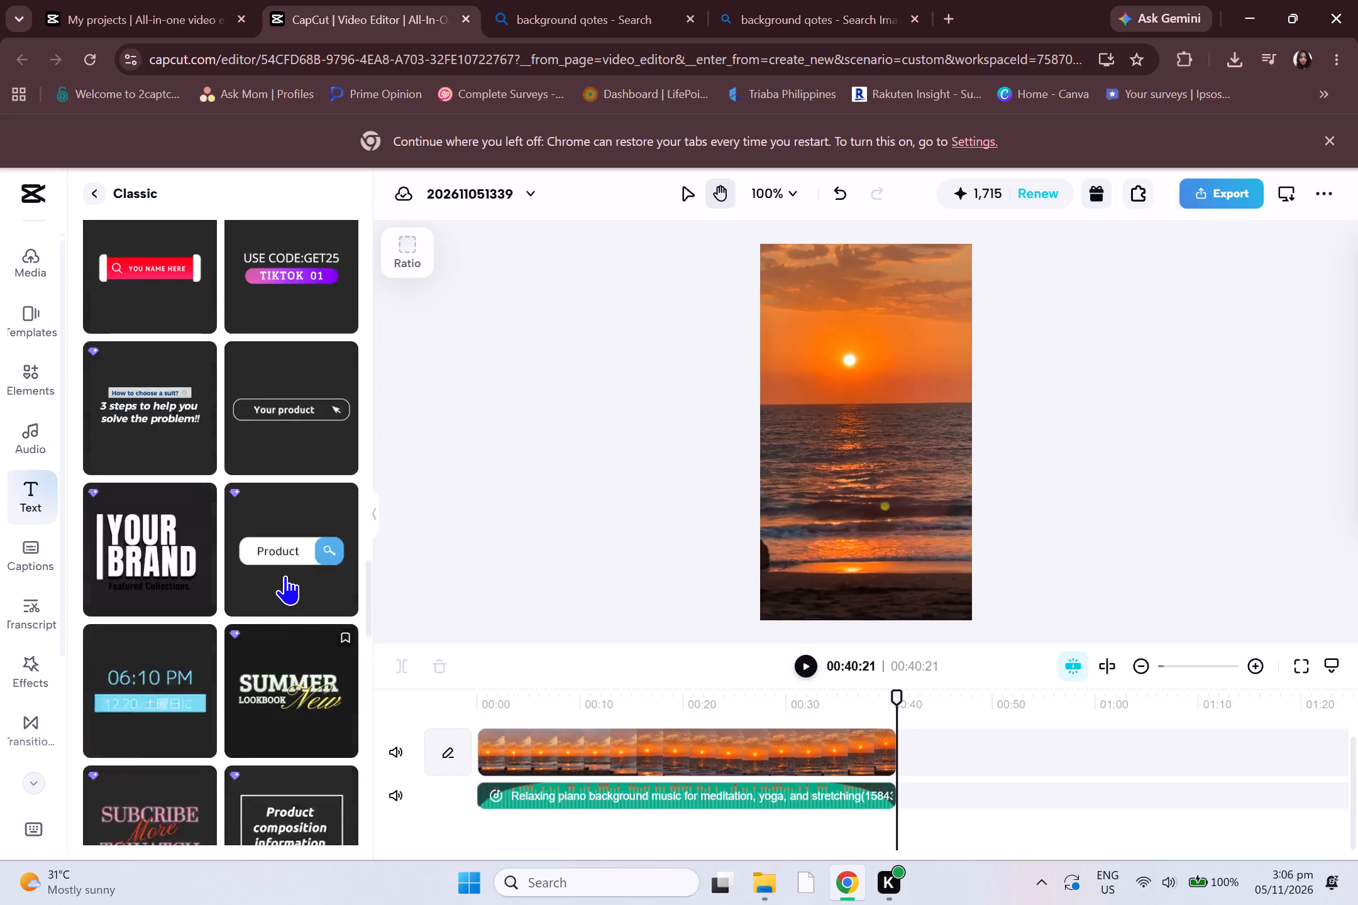
scroll(285, 575, "up", 12)
scroll(283, 477, "up", 12)
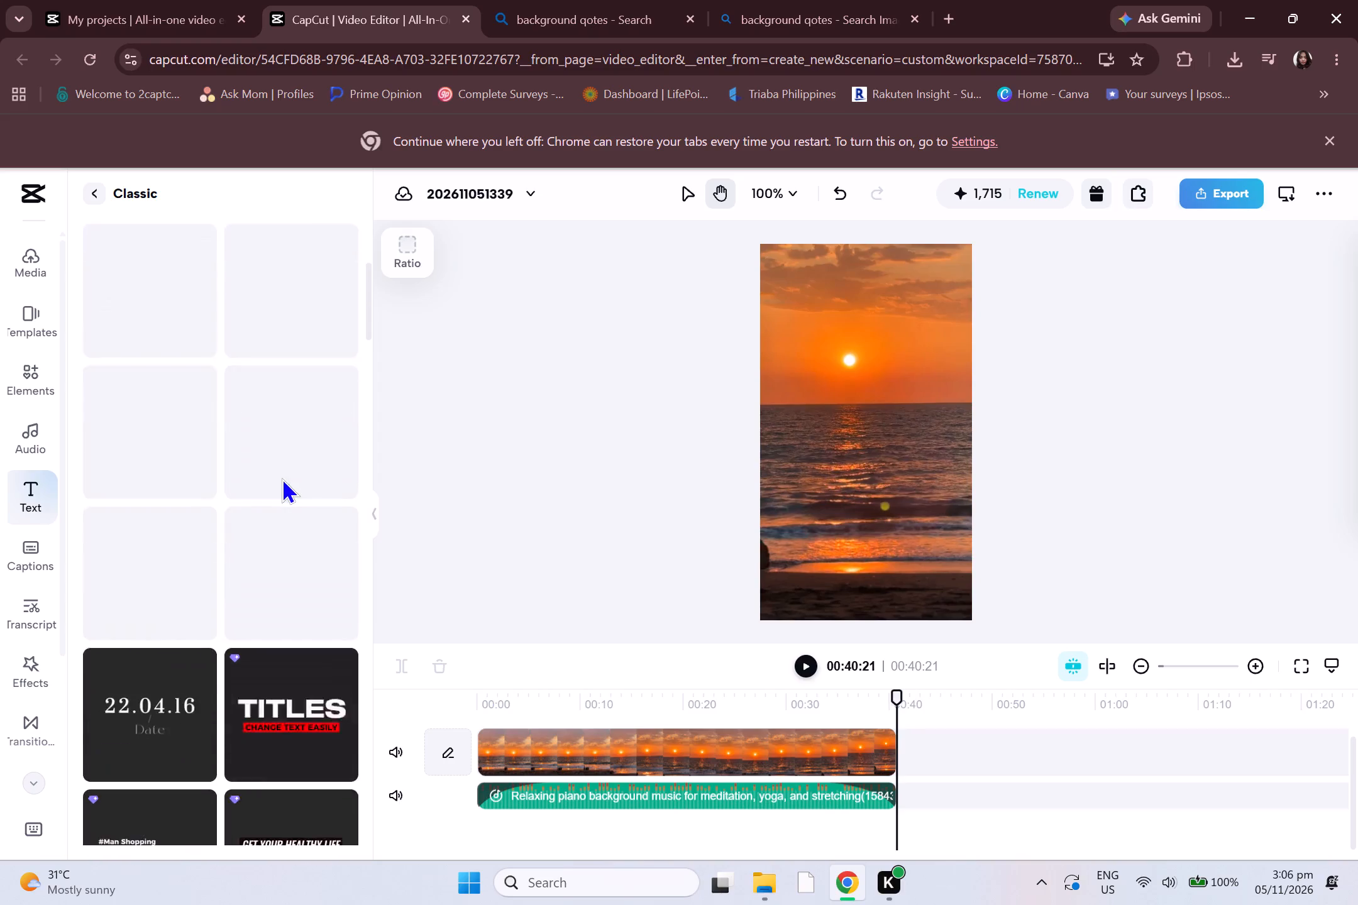
scroll(282, 478, "up", 8)
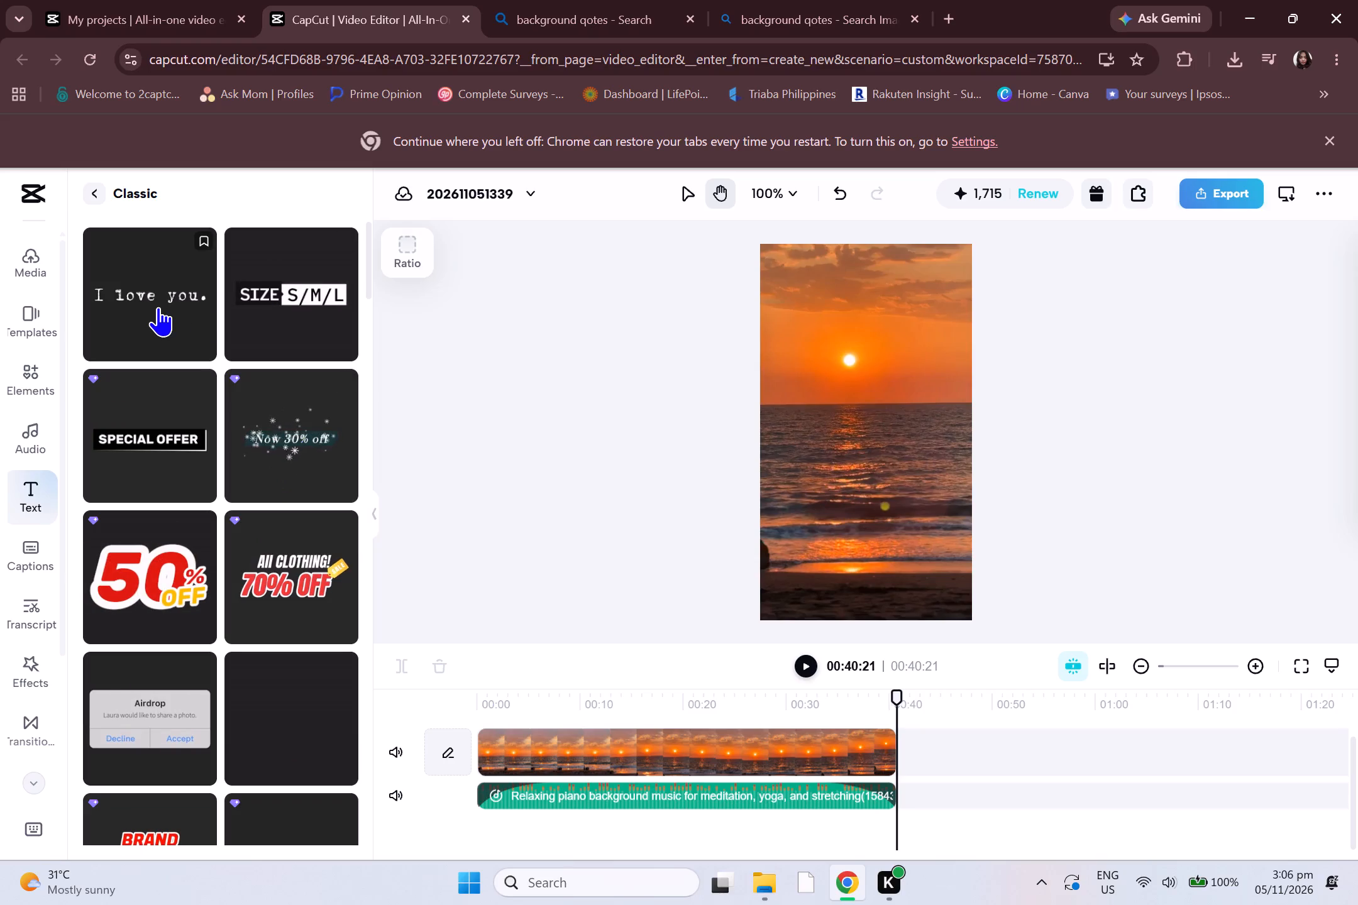
Add the "I love you." text template to the timeline and scale it to 187%.
left_click(158, 307)
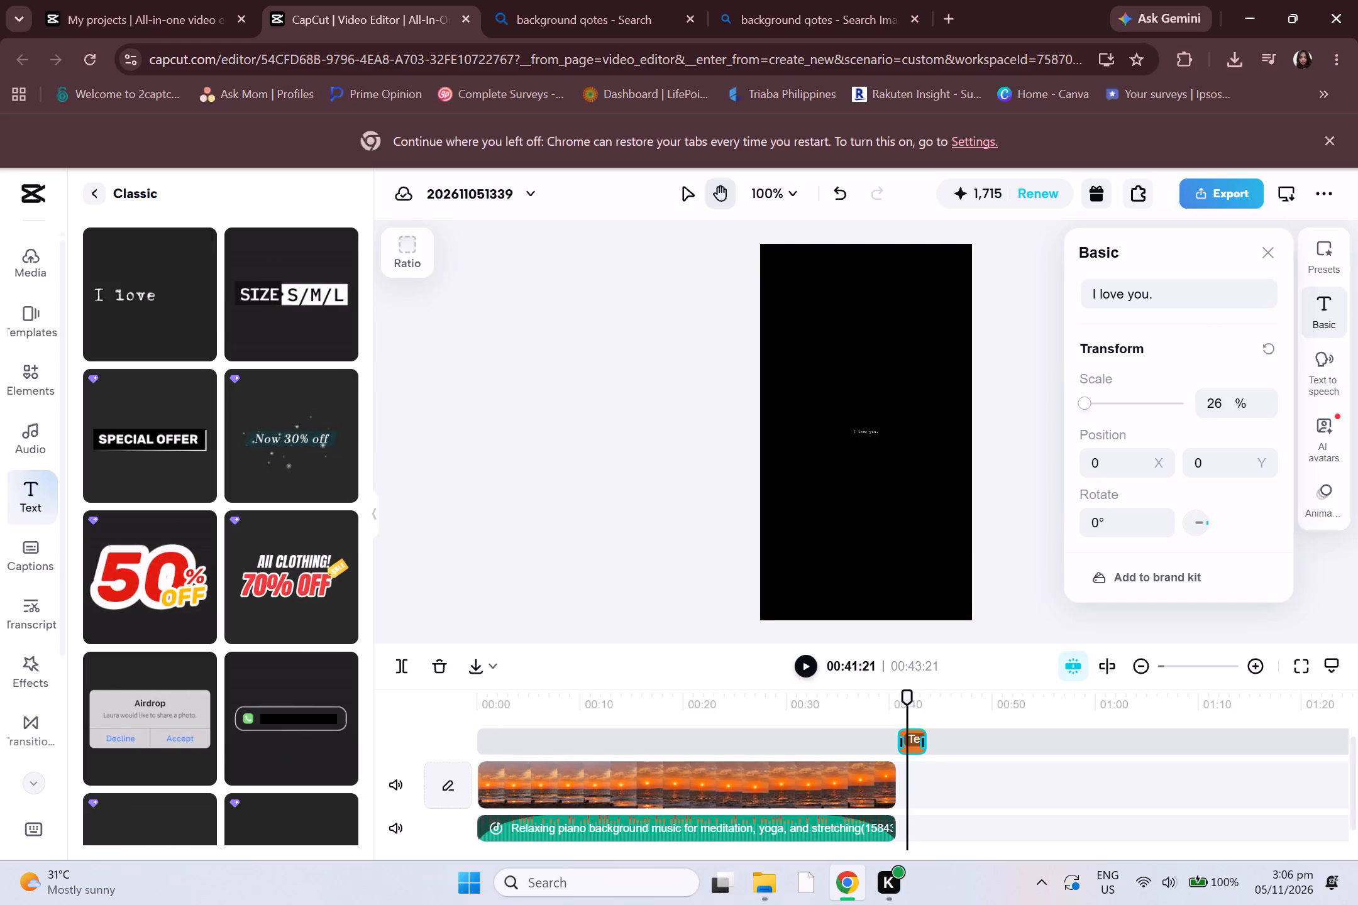
left_click_drag(1086, 399, 1114, 412)
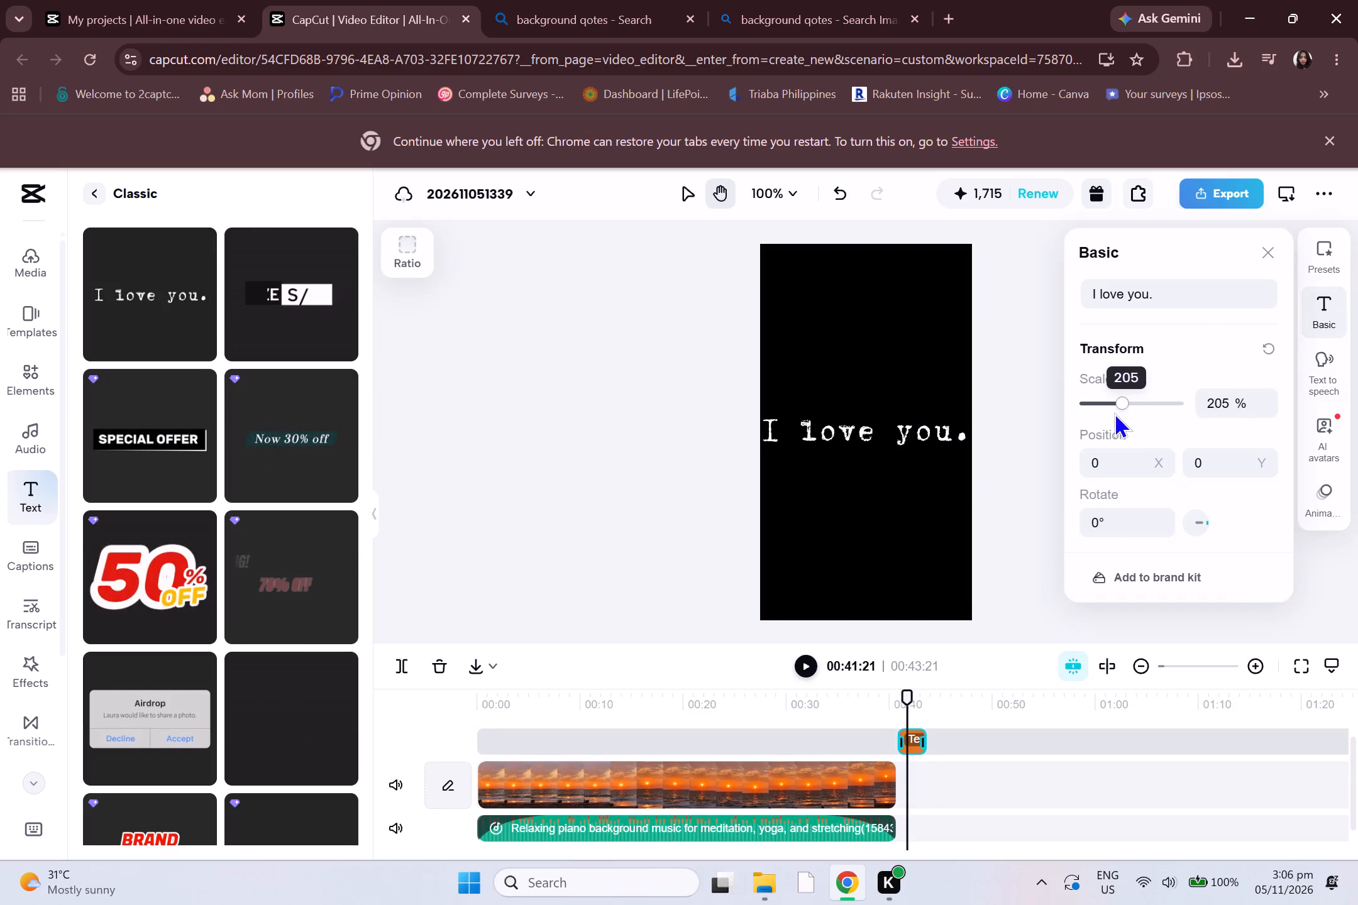
left_click_drag(1114, 412, 1113, 400)
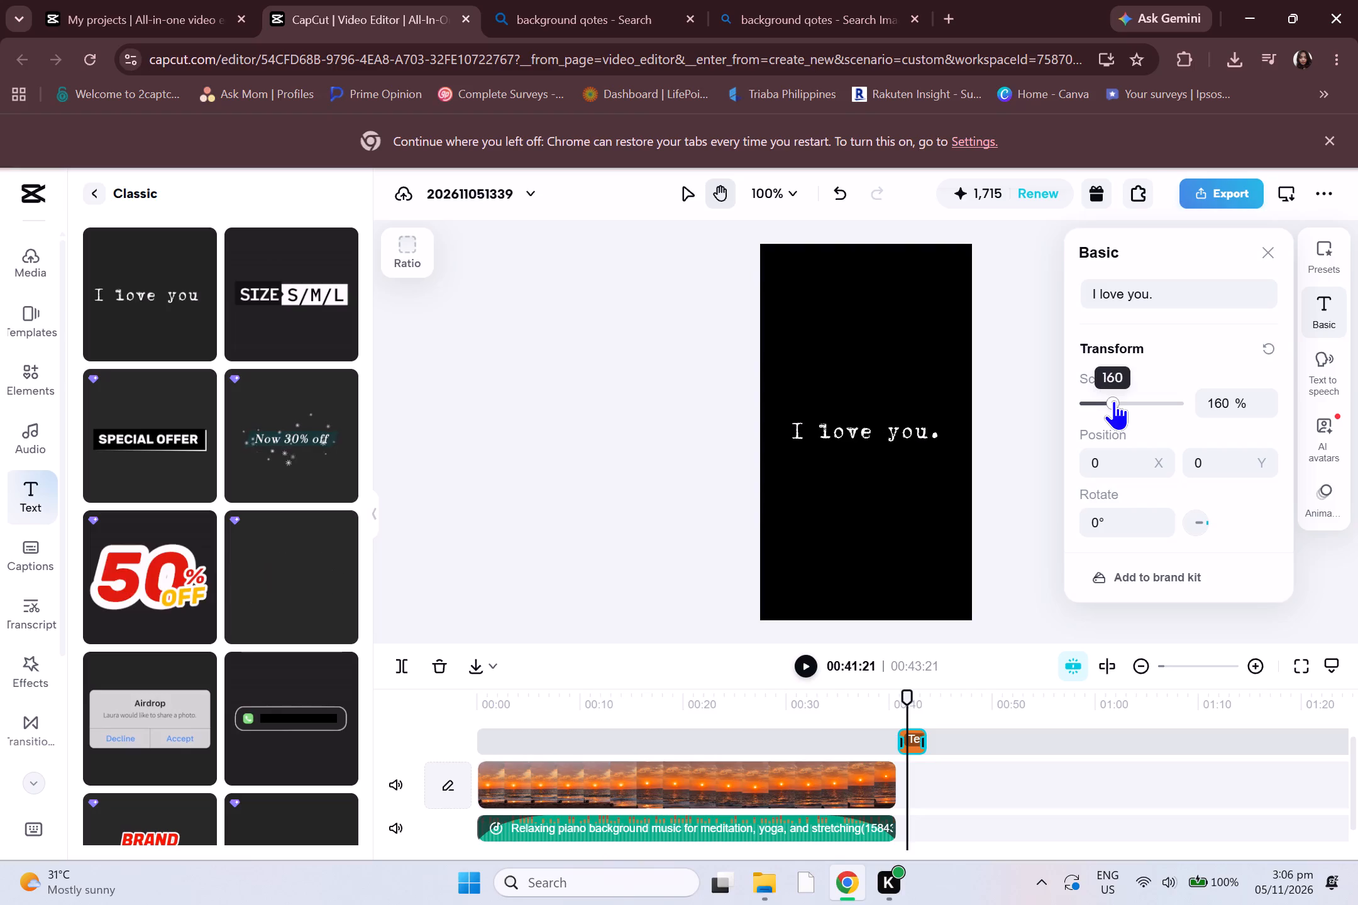
left_click_drag(1113, 400, 1119, 395)
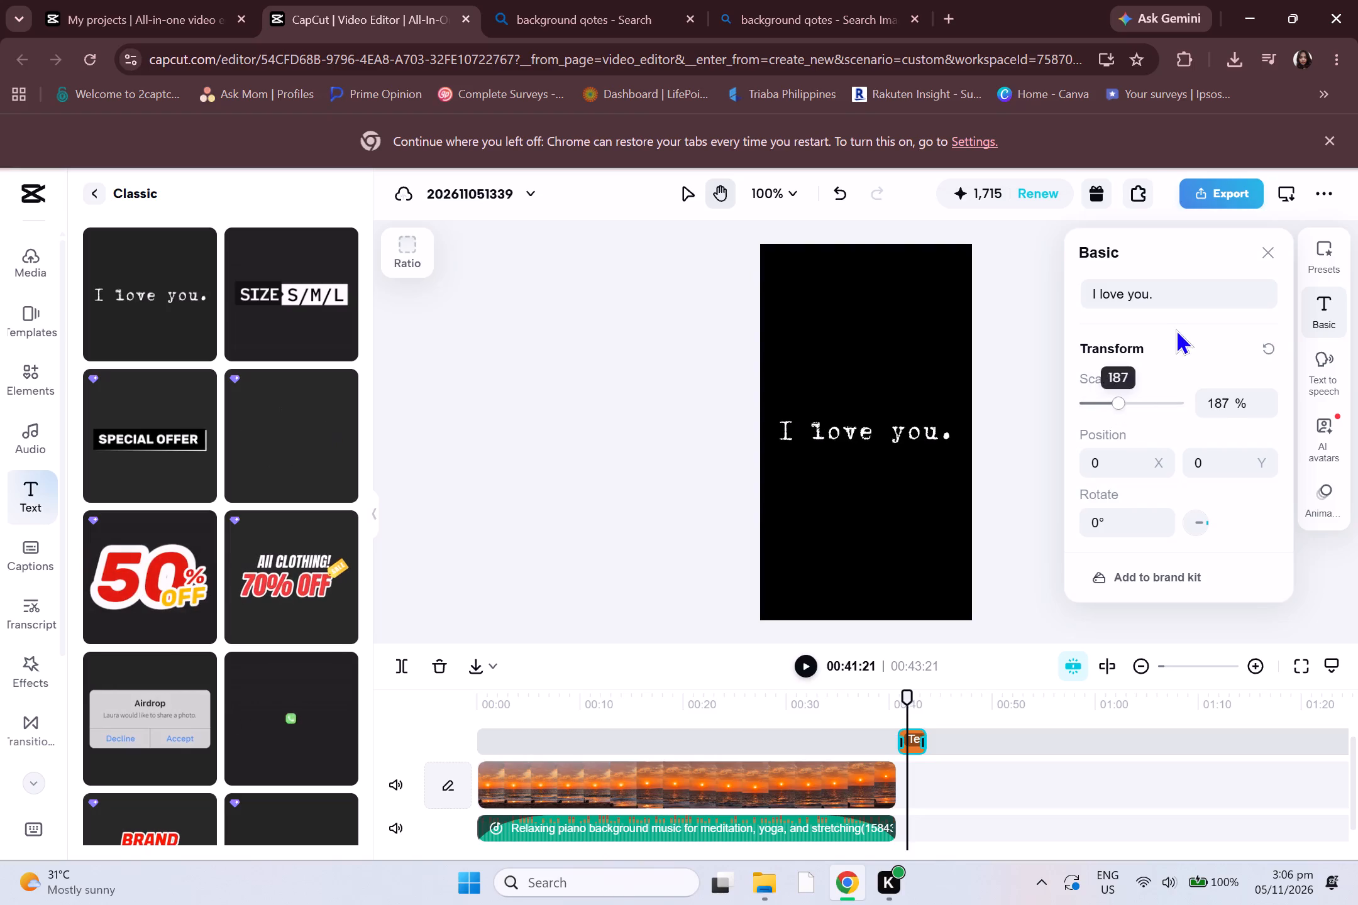
Replace the template's text with "Great things" on the first line and "take time.." on the second line.
left_click(1174, 290)
key("BackSpace")
key("BackSpace")
key("BackSpace")
key("BackSpace")
key("BackSpace")
key("BackSpace")
key("BackSpace")
key("BackSpace")
key("BackSpace")
key("BackSpace")
key("BackSpace")
key("BackSpace")
key("BackSpace")
key("BackSpace")
key("BackSpace")
key("BackSpace")
key("BackSpace")
key("BackSpace")
key("BackSpace")
key("BackSpace")
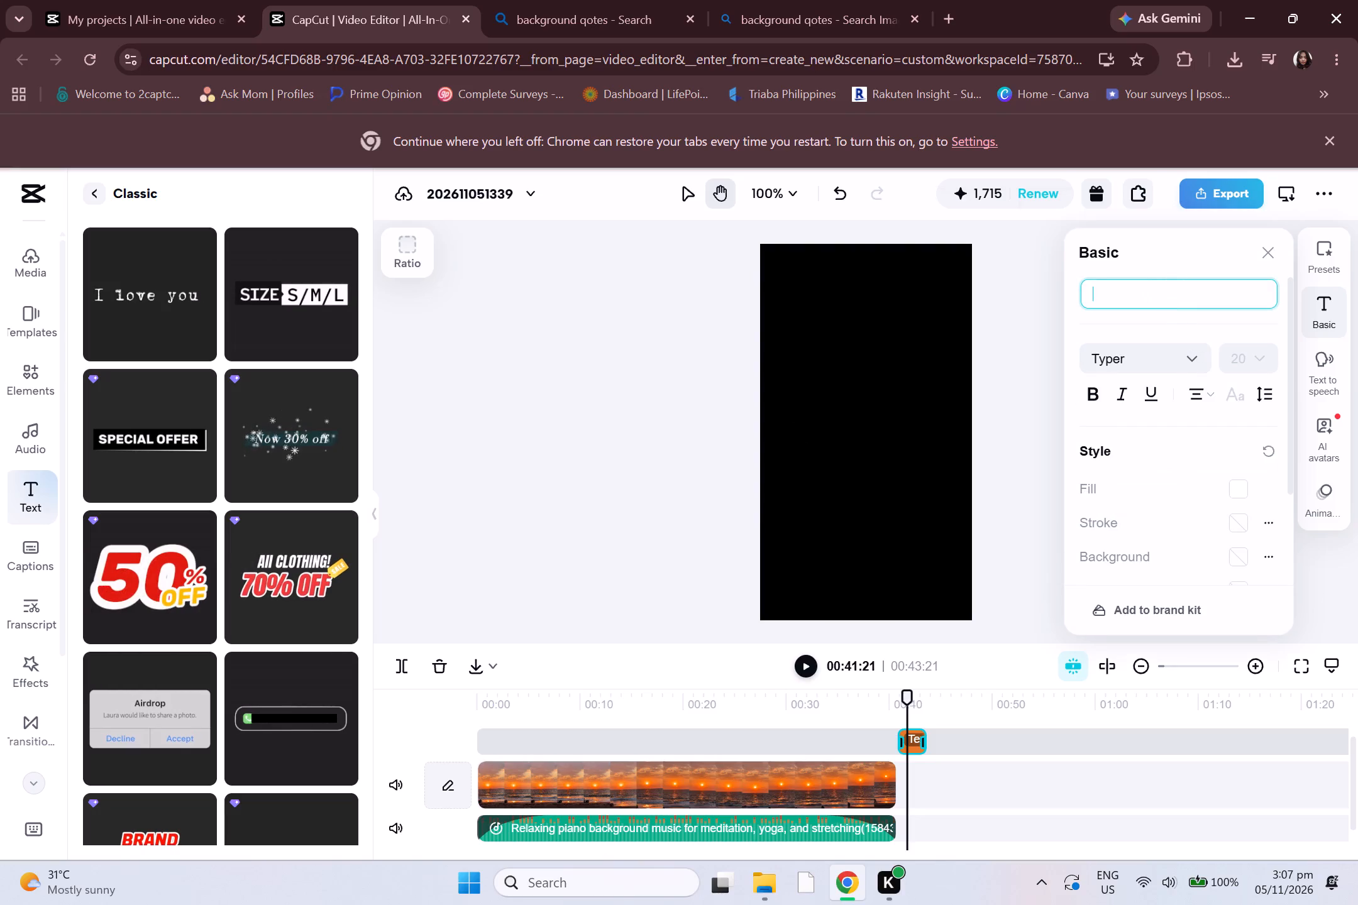
type("Great things")
key("Return")
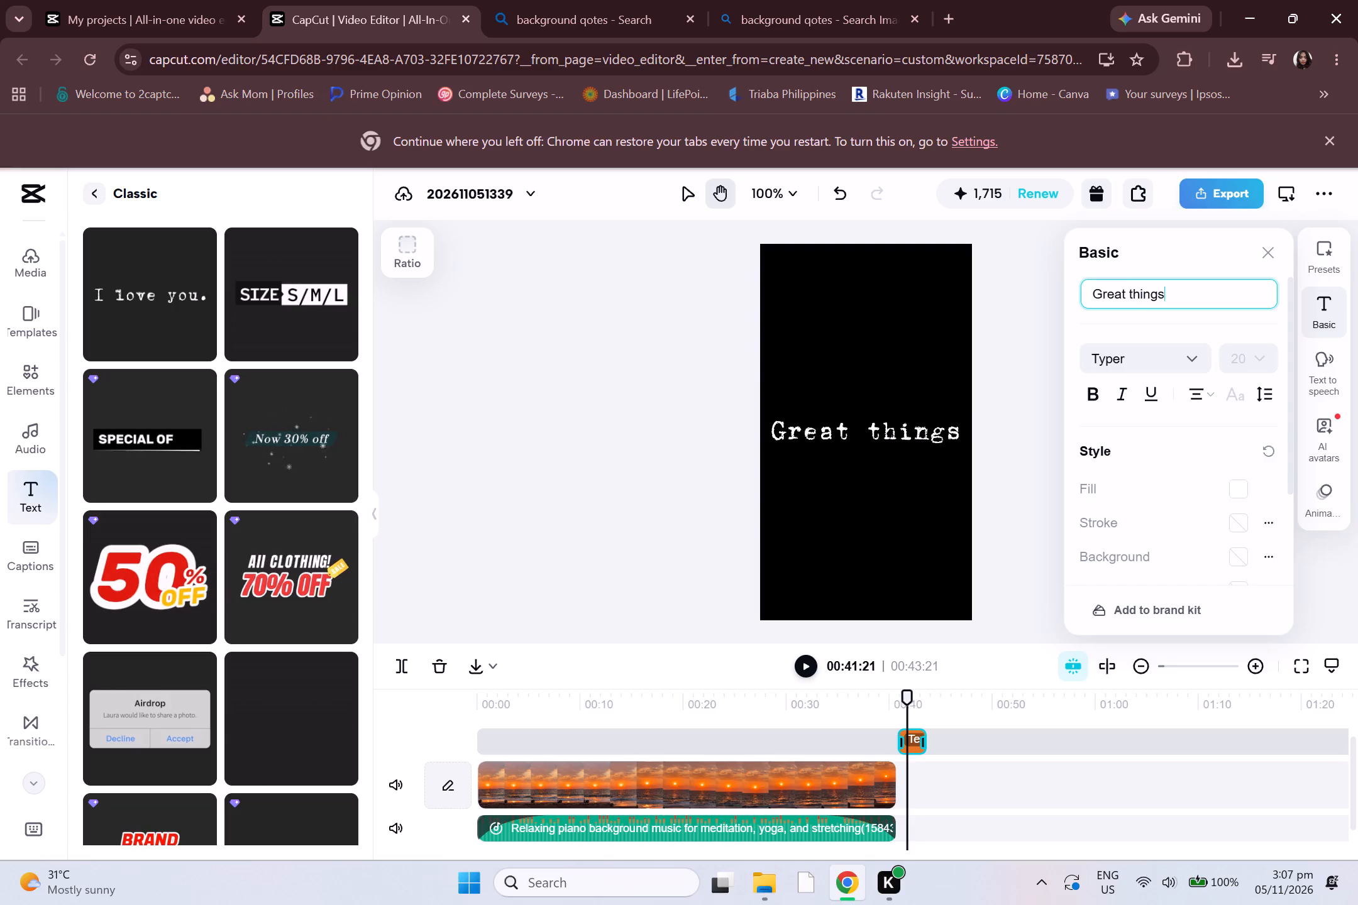
type("ta")
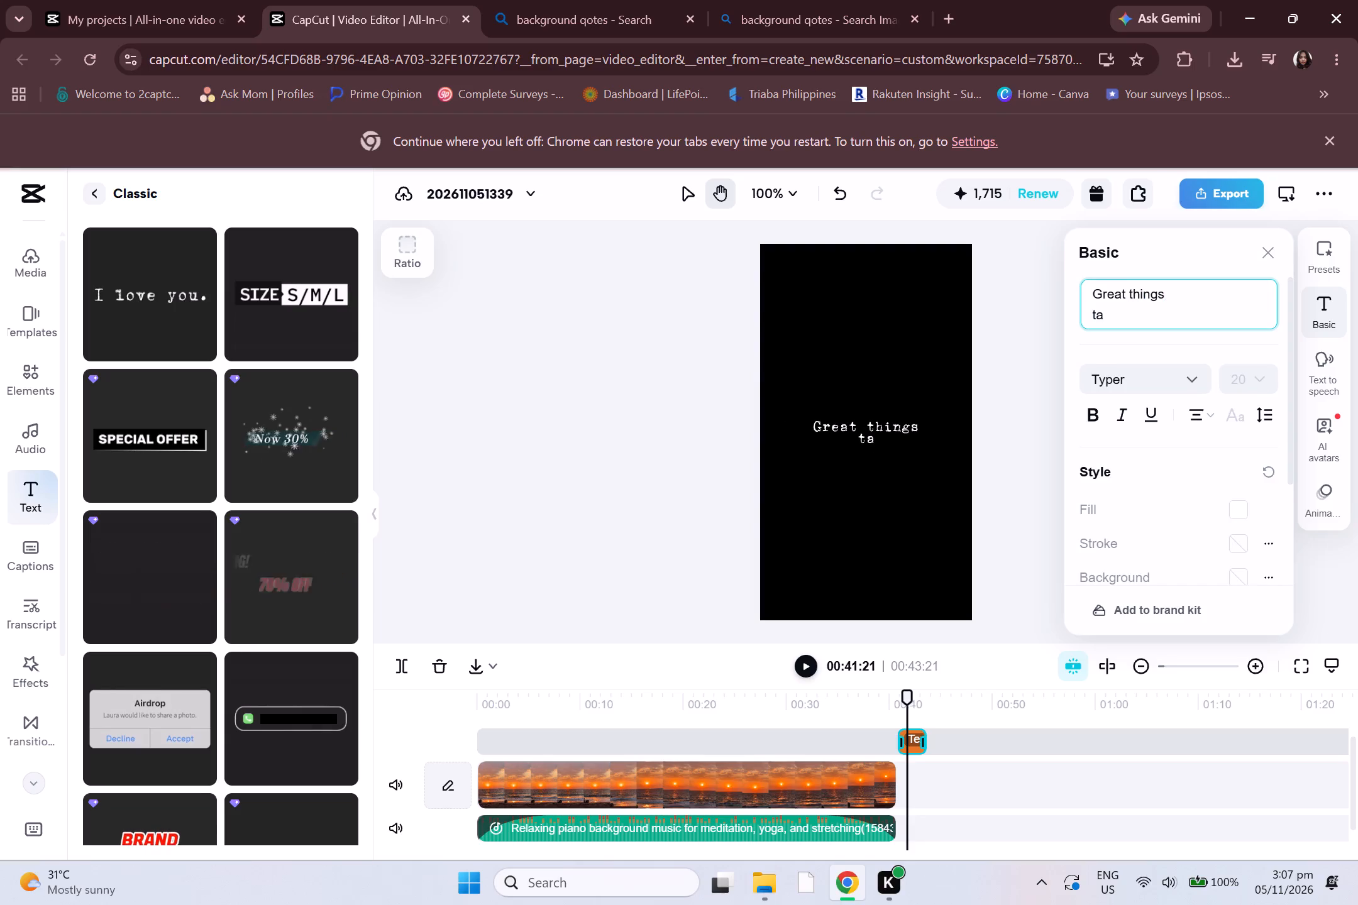
type("ke time")
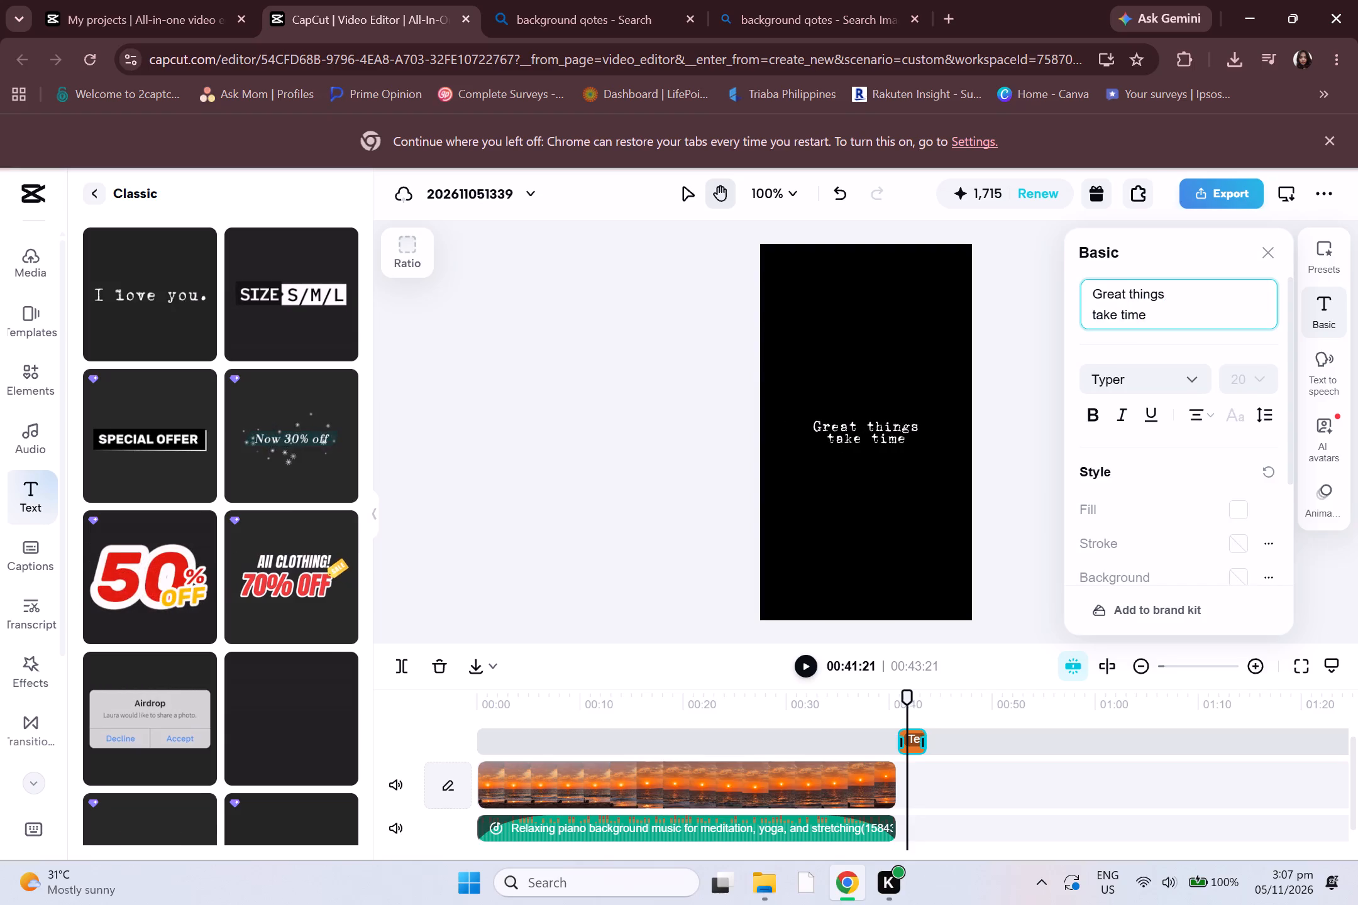
type("..")
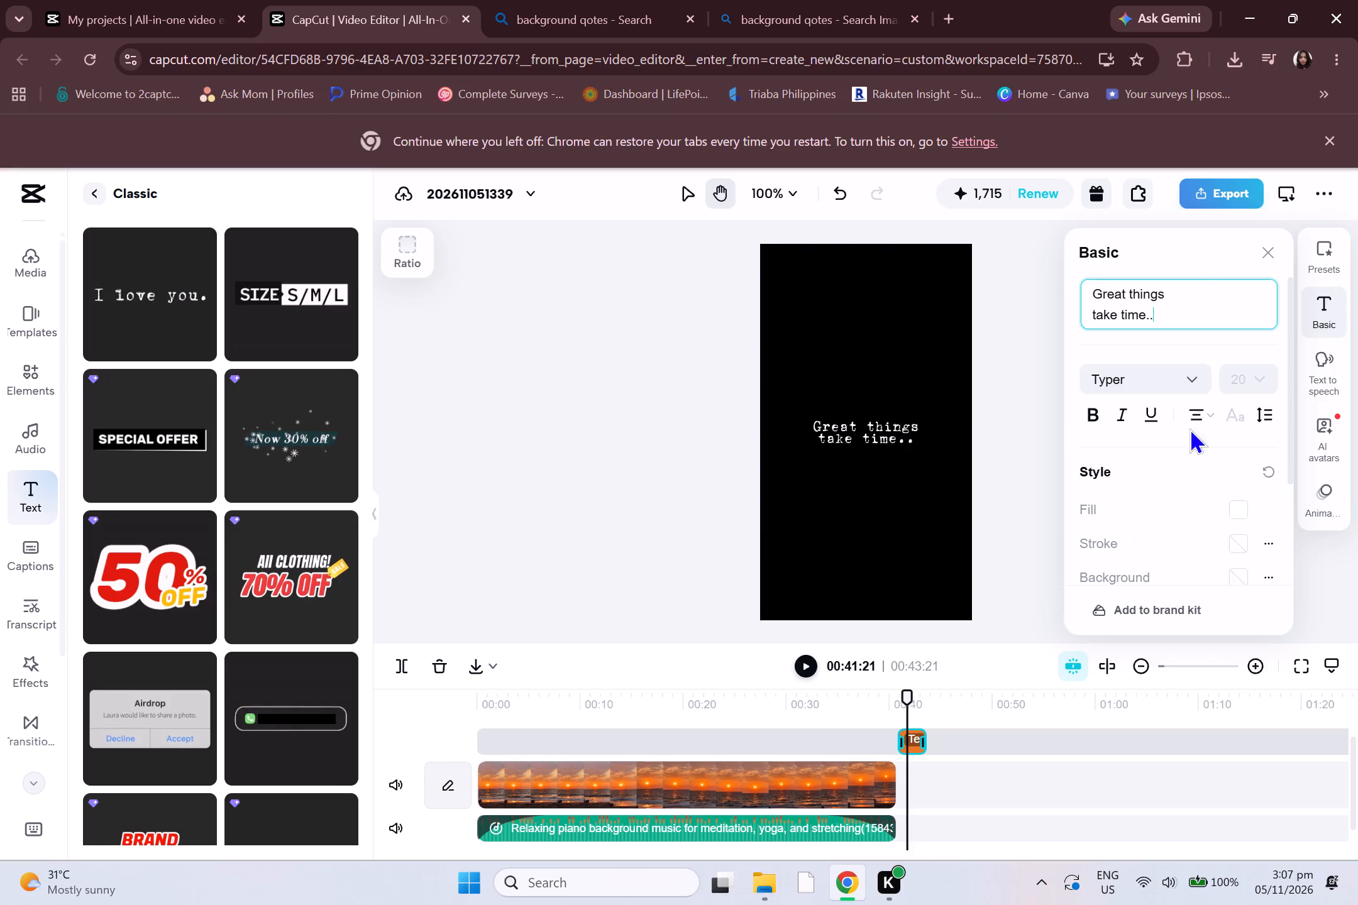
Set the quote text's font to Default and format it bold, italic and underlined.
left_click(1198, 378)
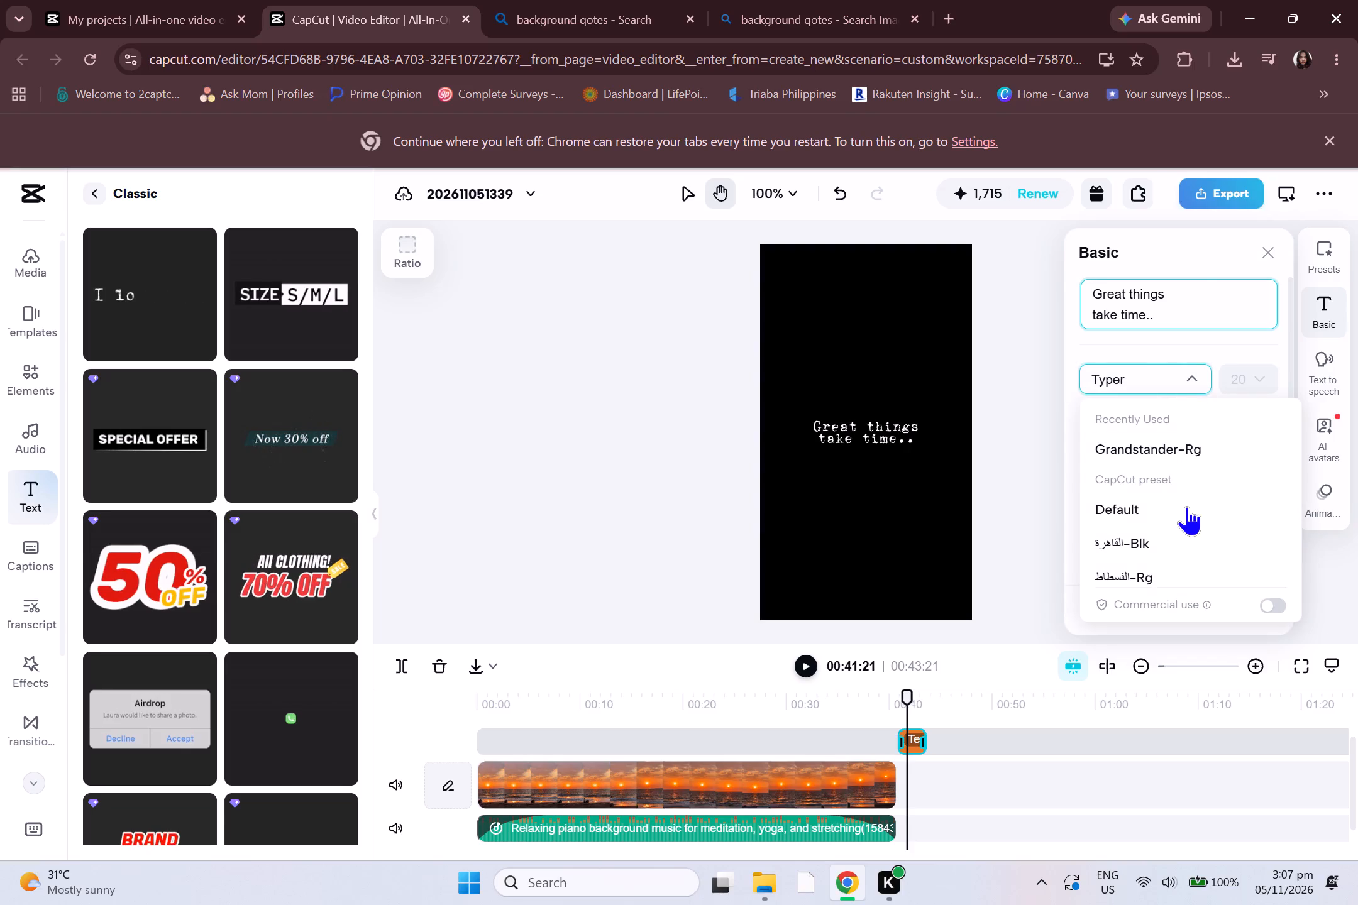
left_click(1146, 512)
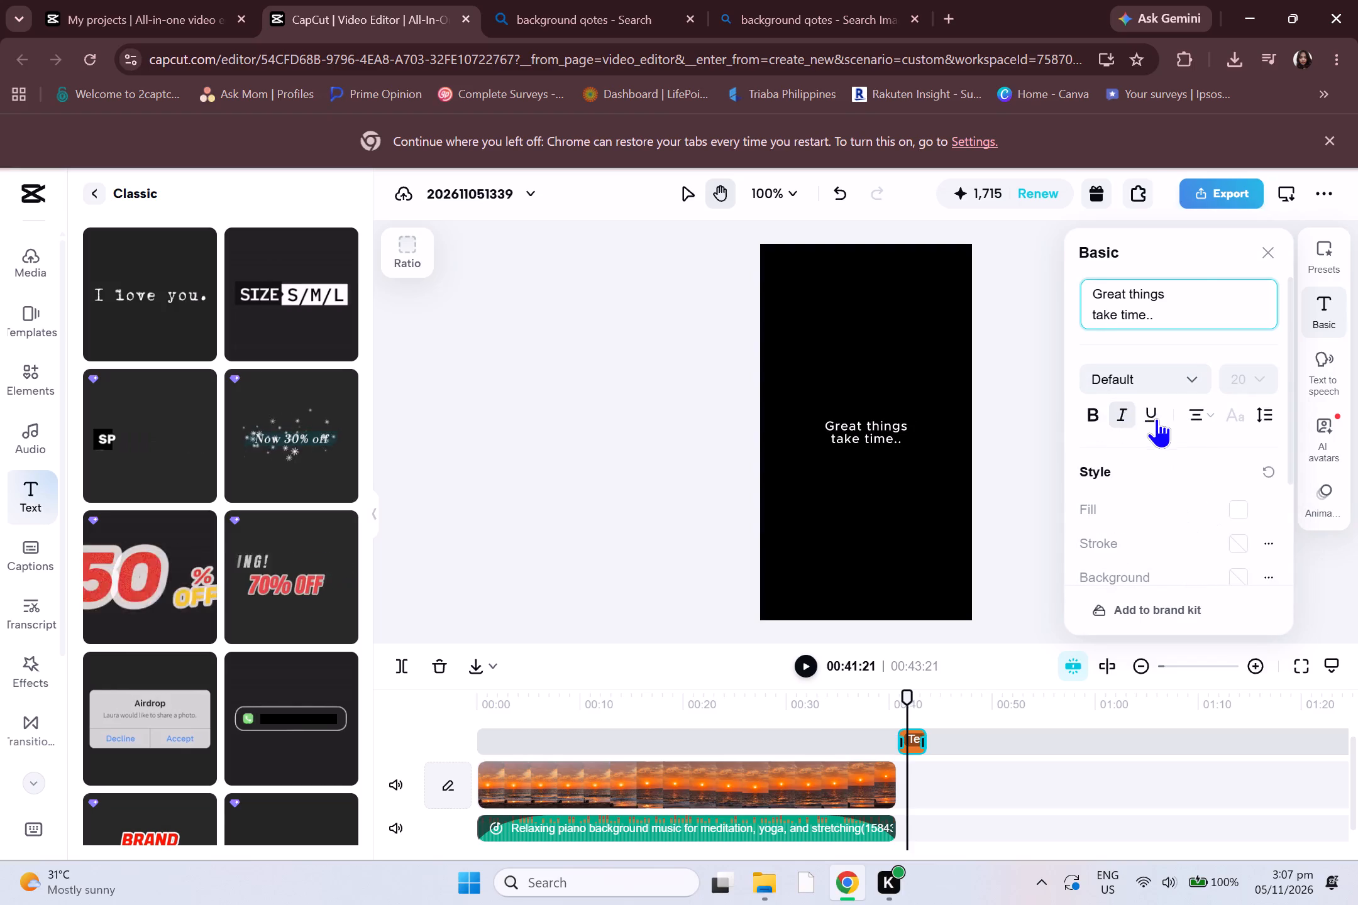
left_click(1089, 416)
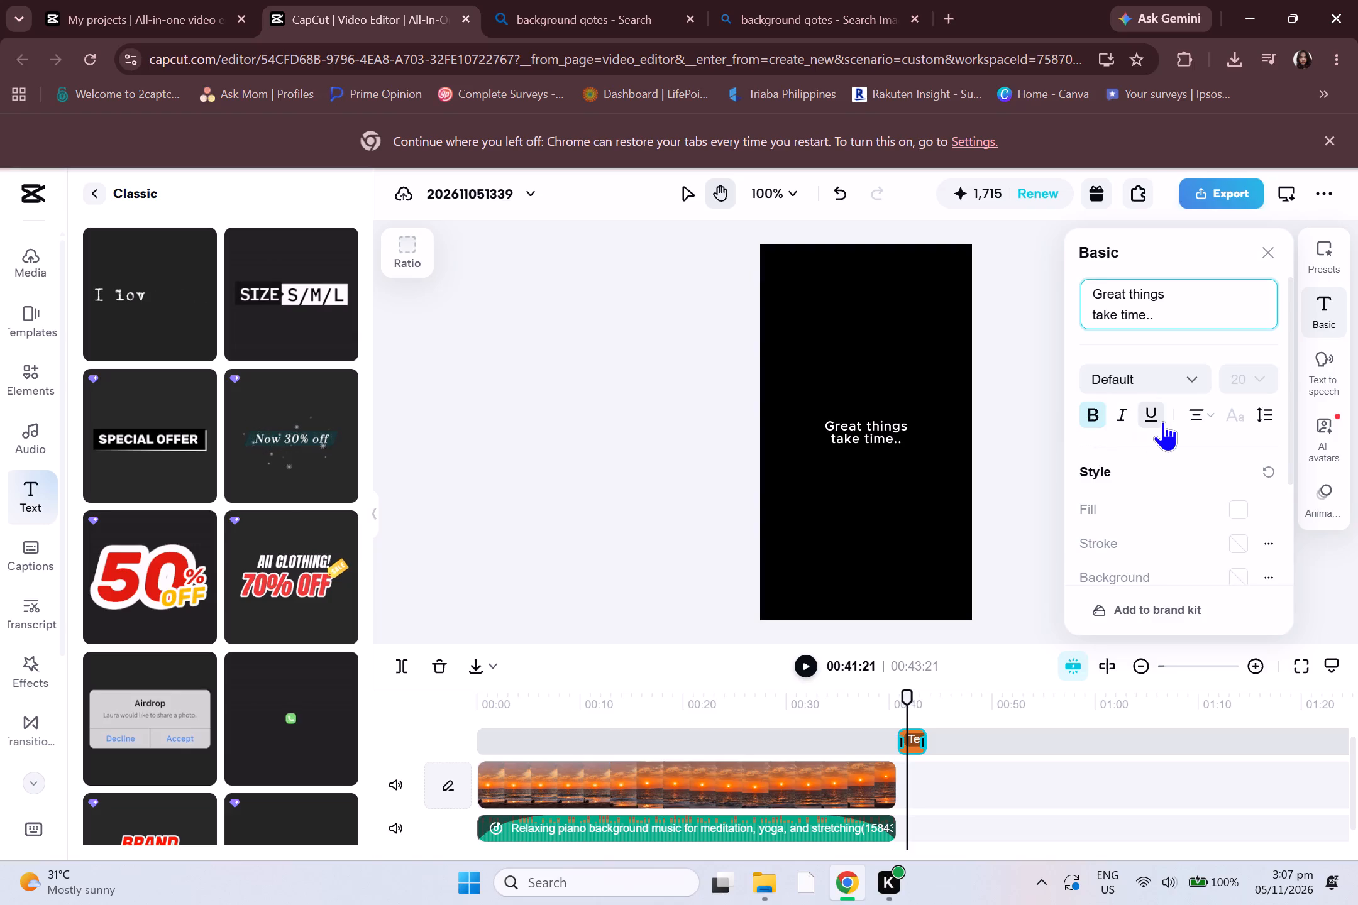
left_click(1120, 420)
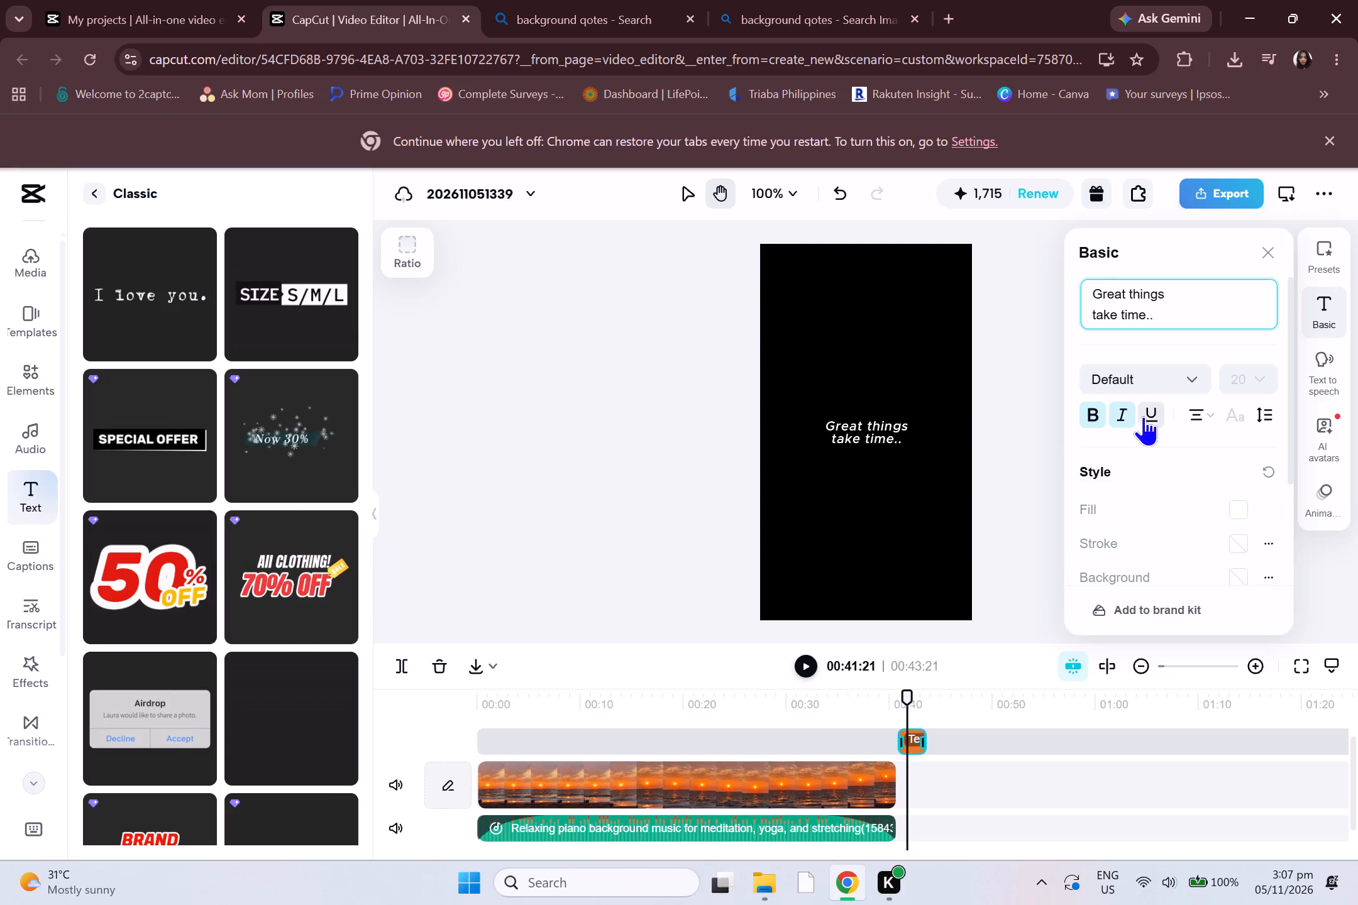
left_click(1147, 416)
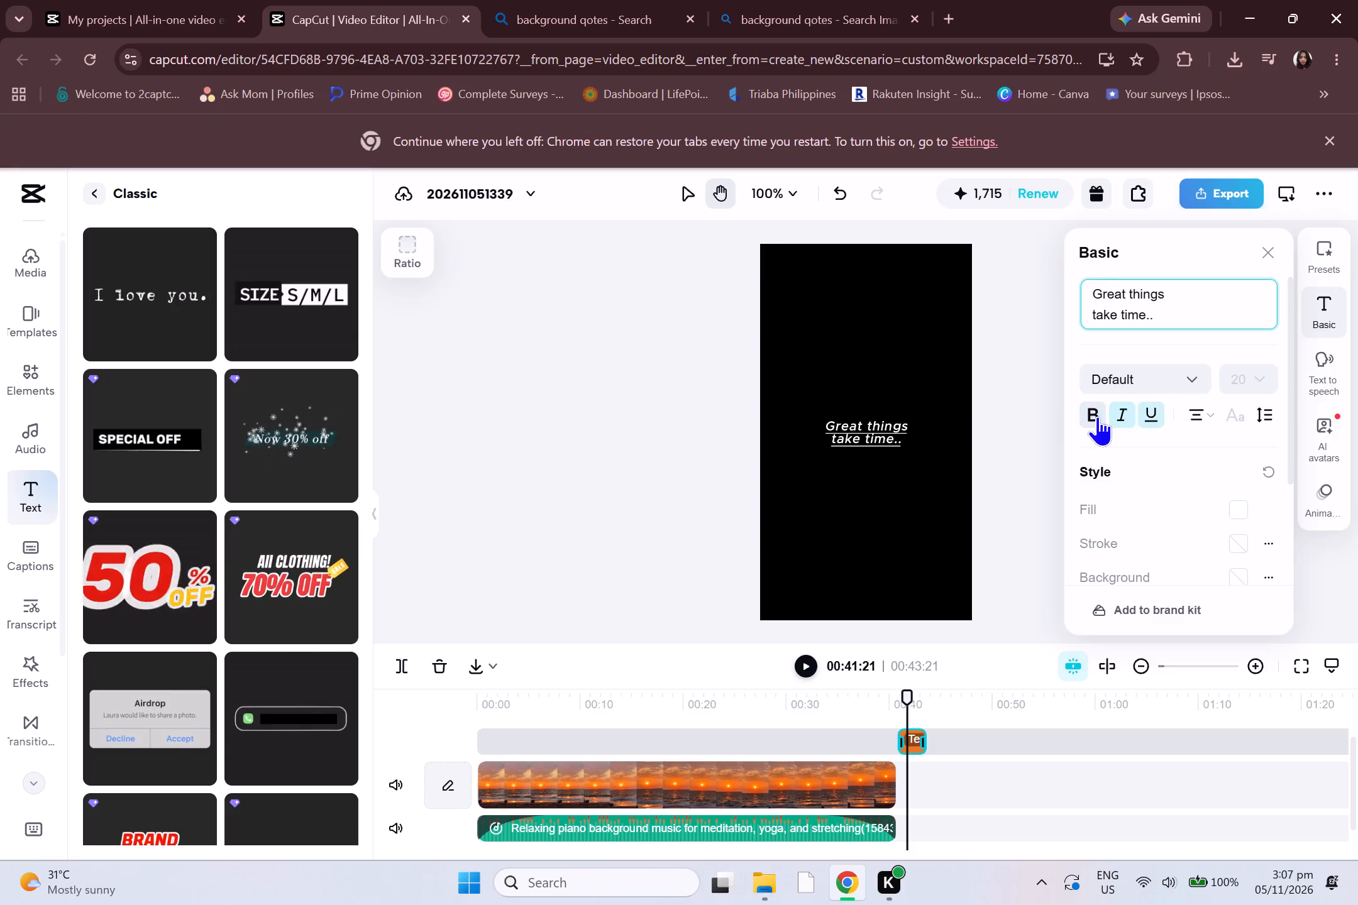
left_click(1130, 421)
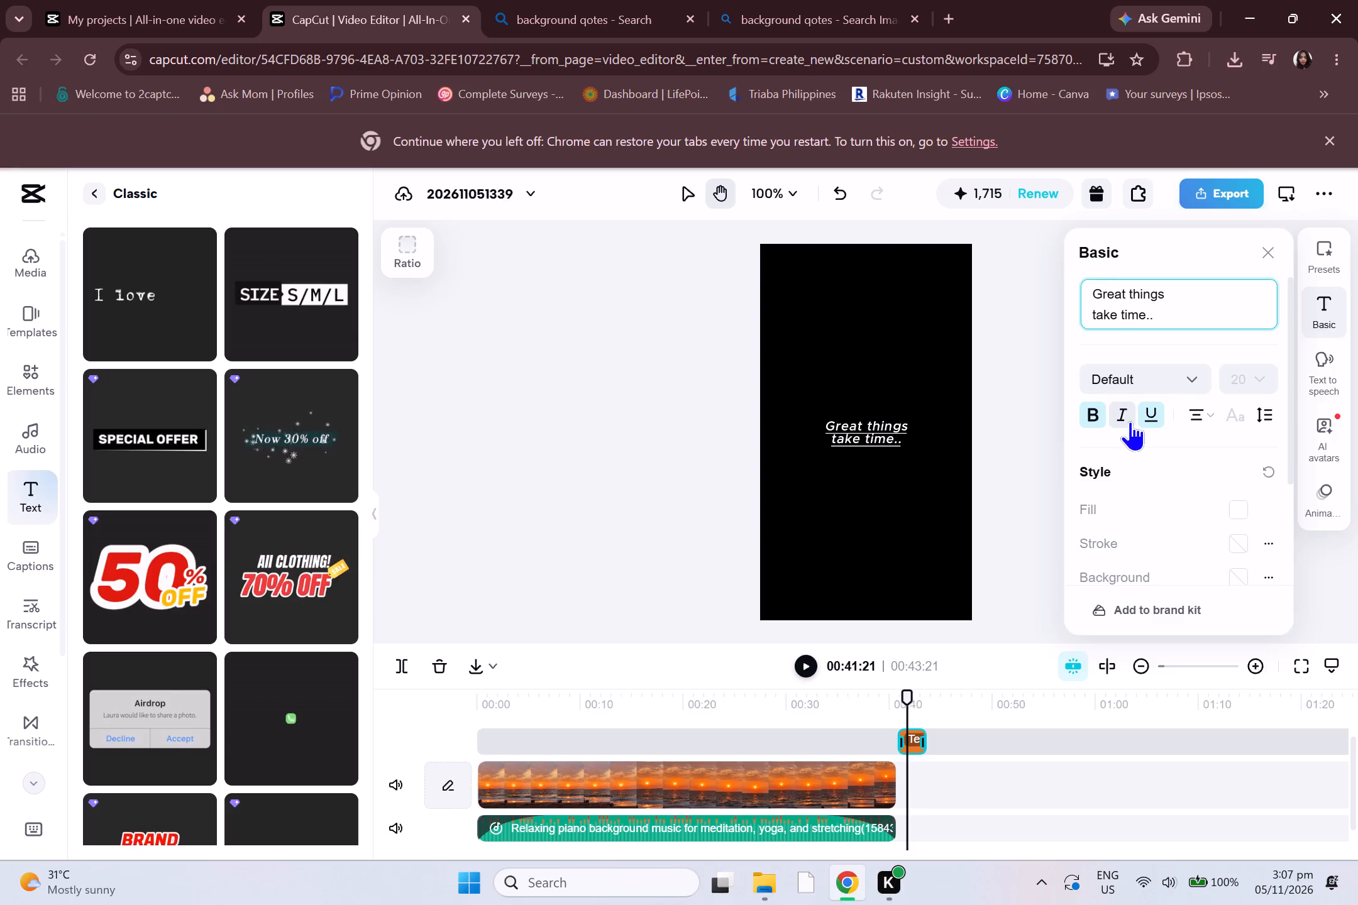
left_click(1123, 414)
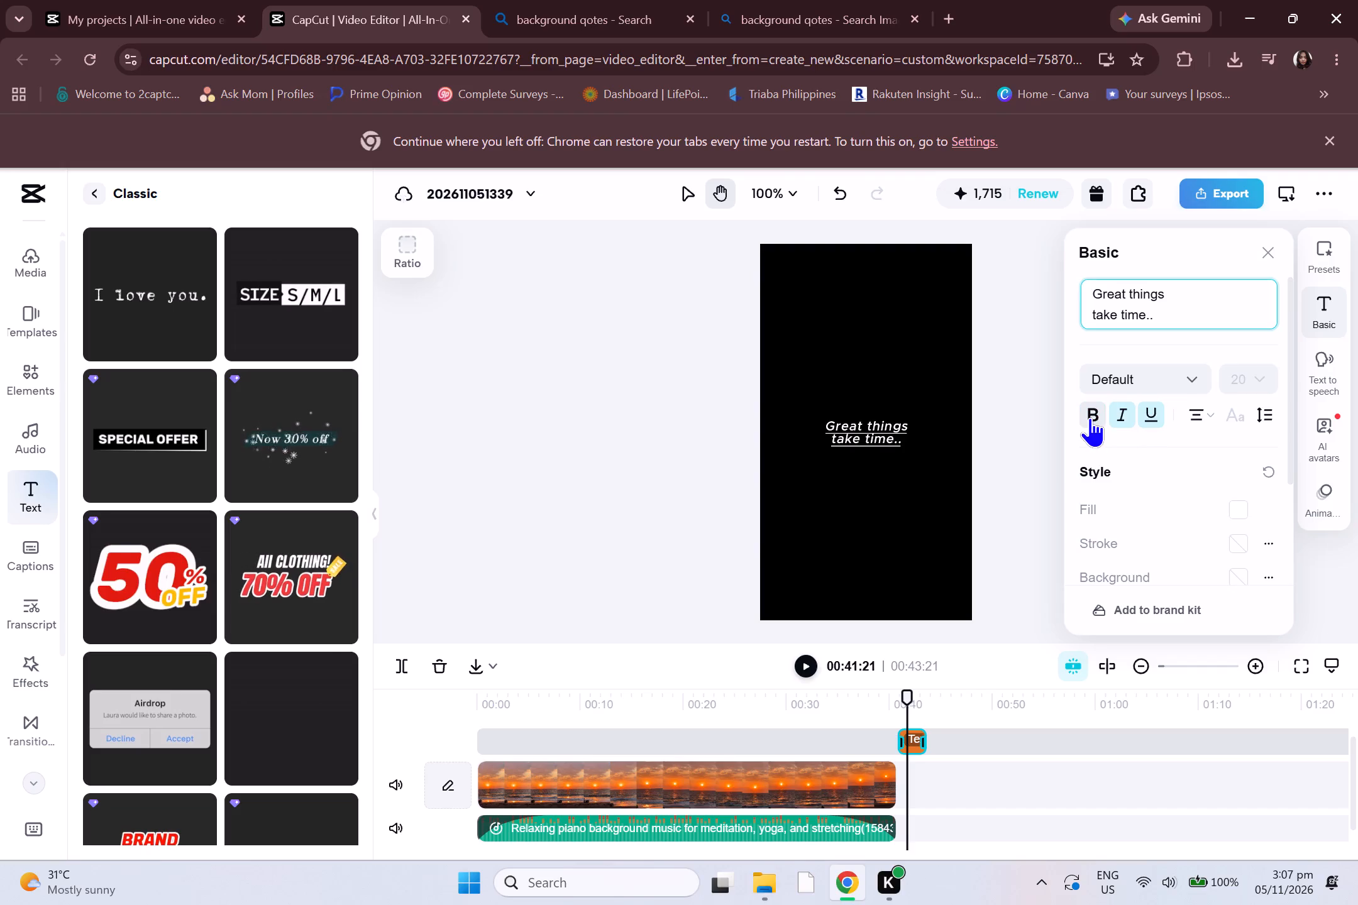
left_click(1096, 417)
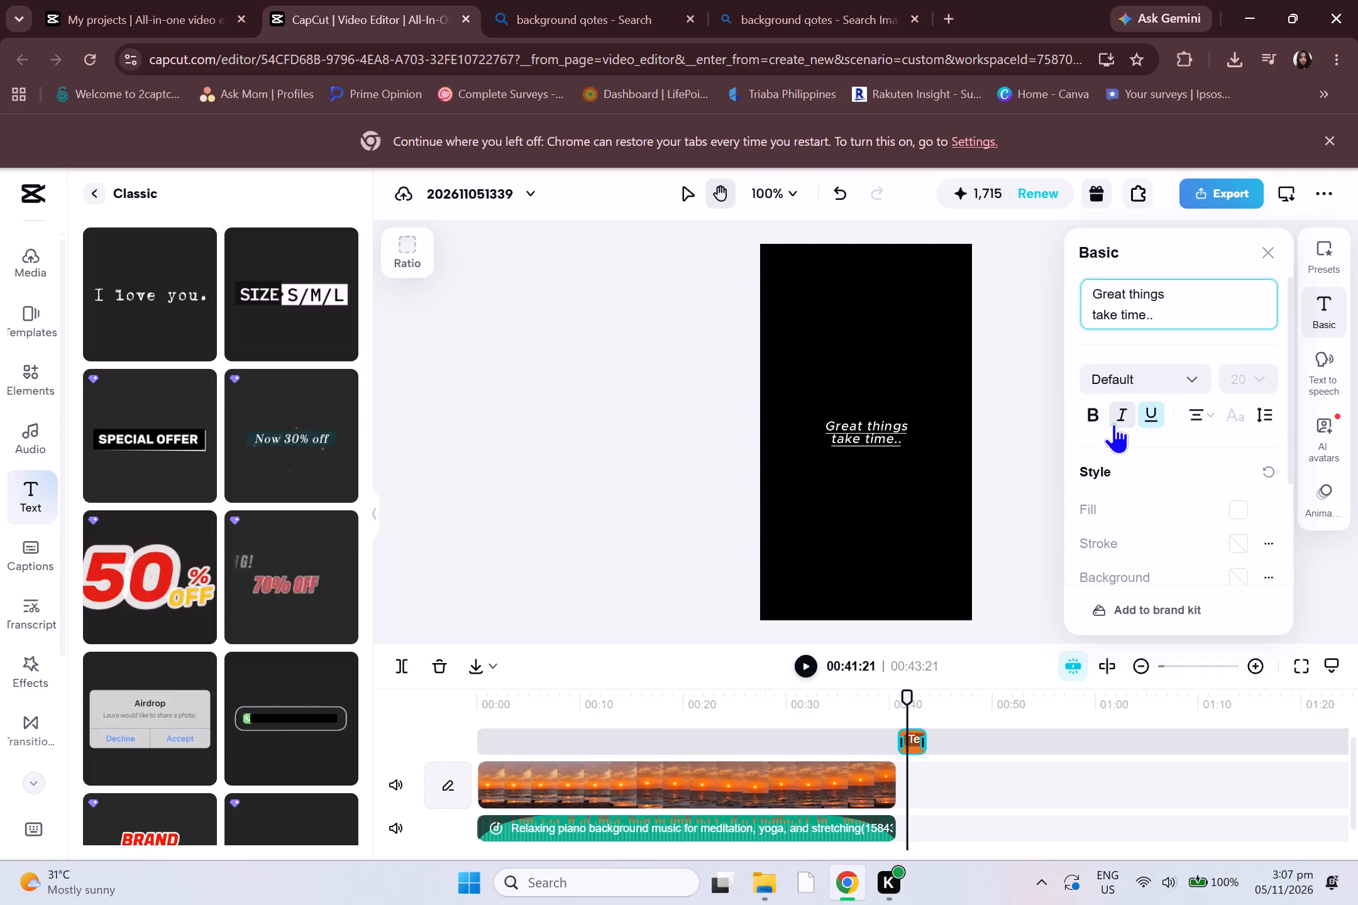
left_click(1089, 419)
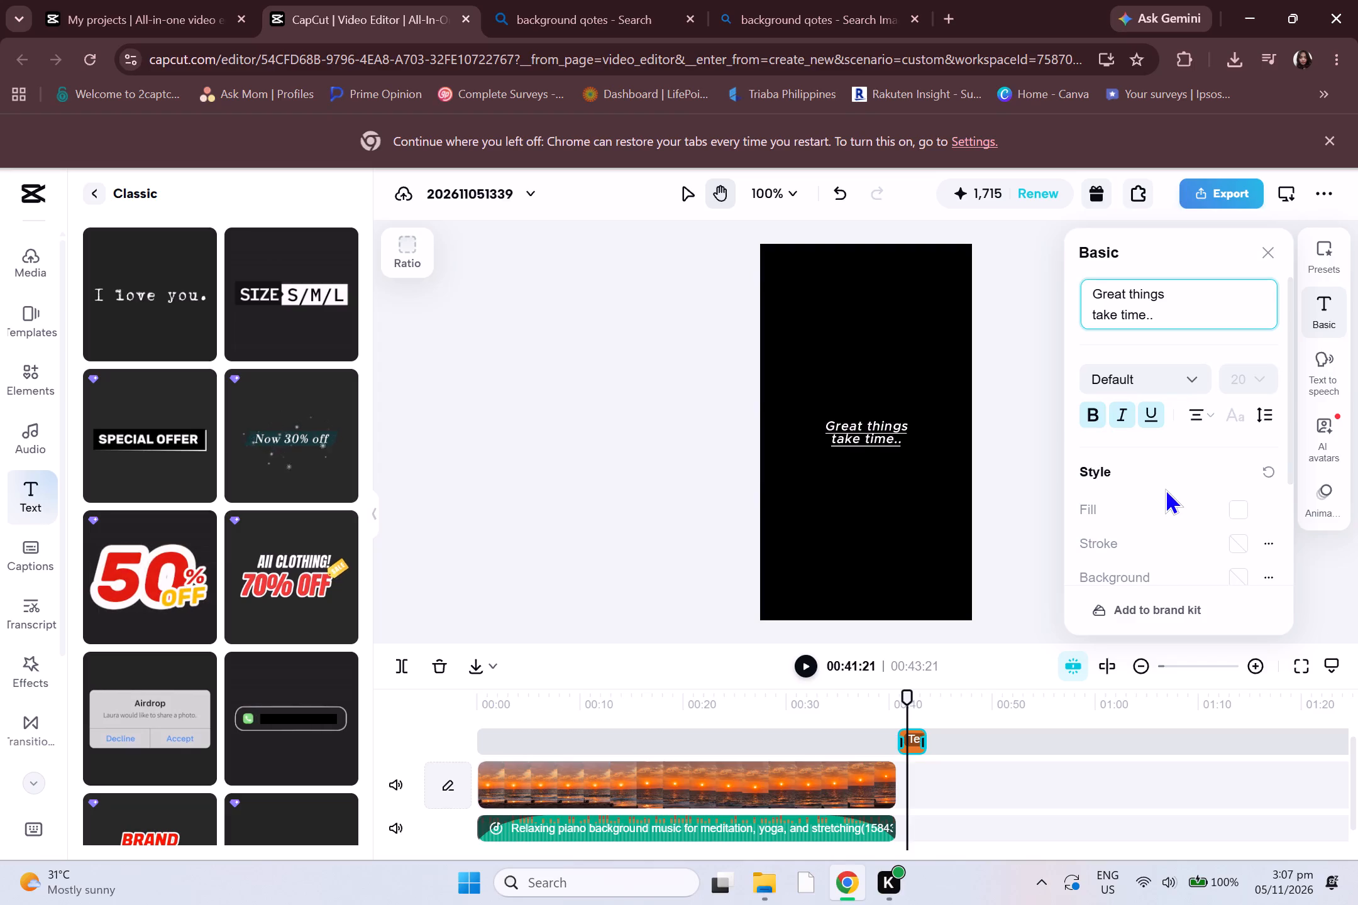
Set the quote text's character spacing to 4 and its line spacing to 7.
left_click(1264, 419)
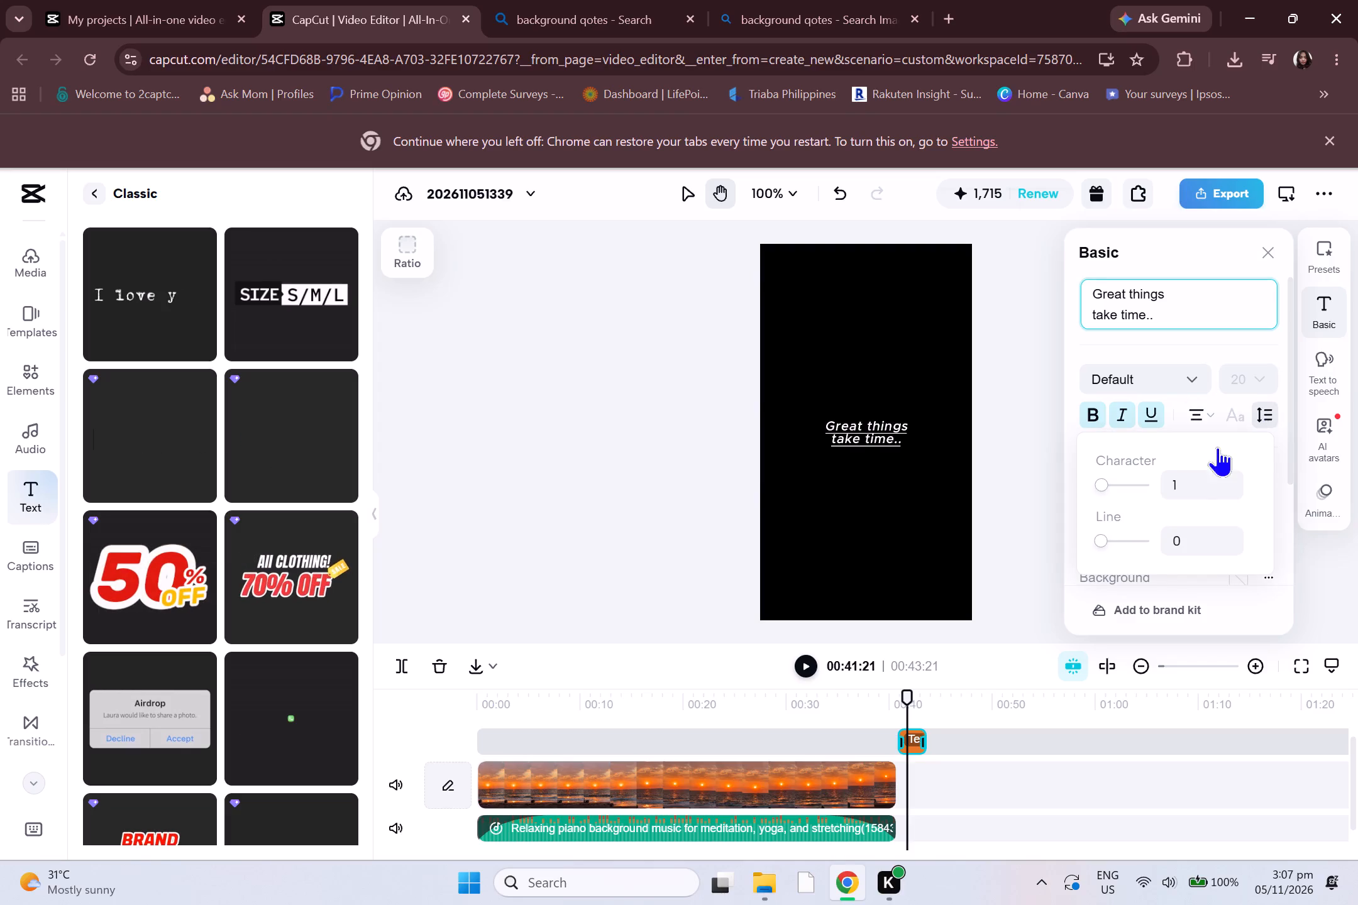
left_click(1190, 480)
left_click(1223, 476)
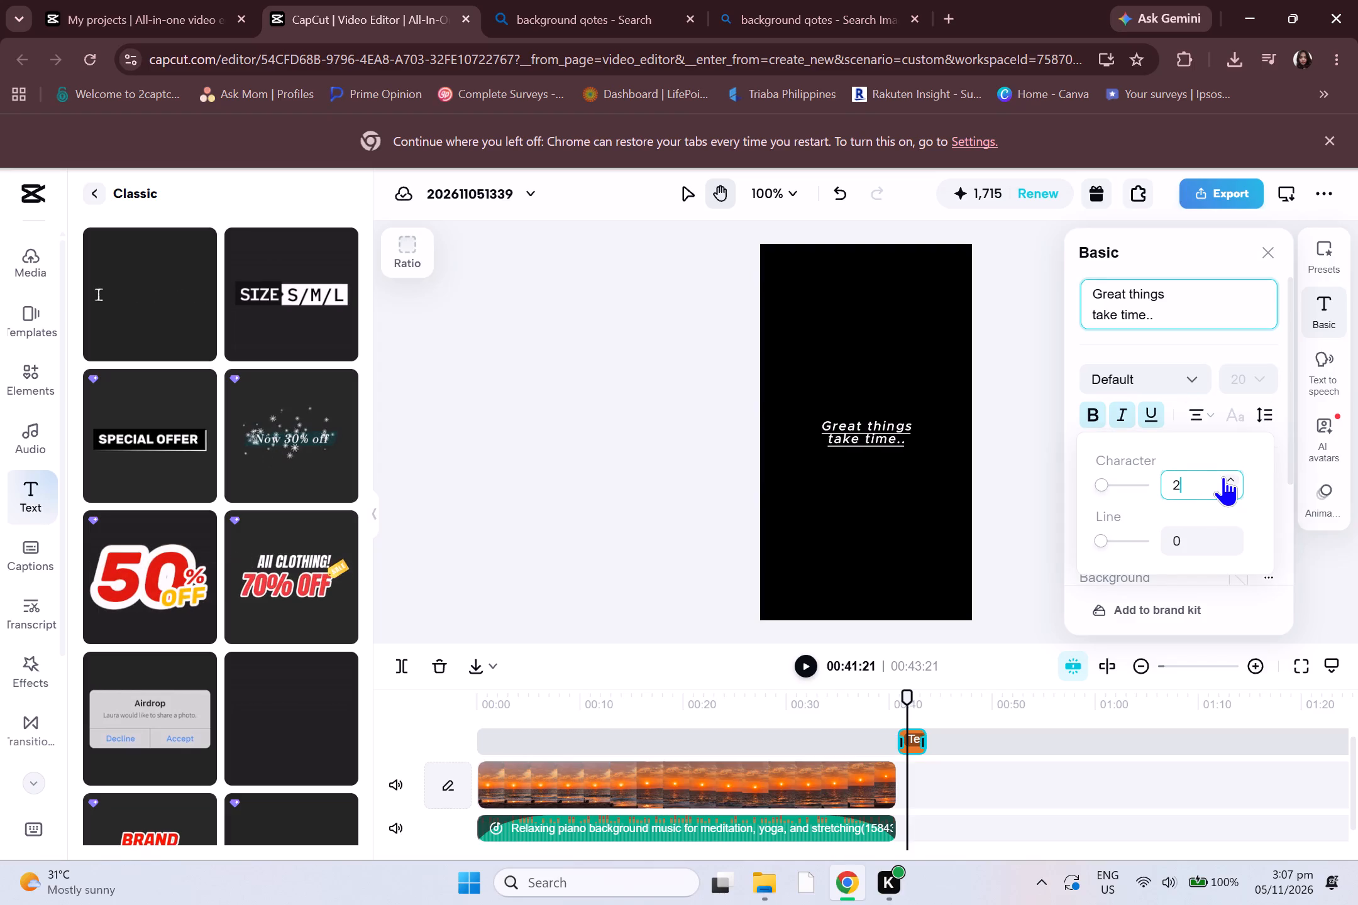
left_click(1223, 476)
left_click(1223, 476)
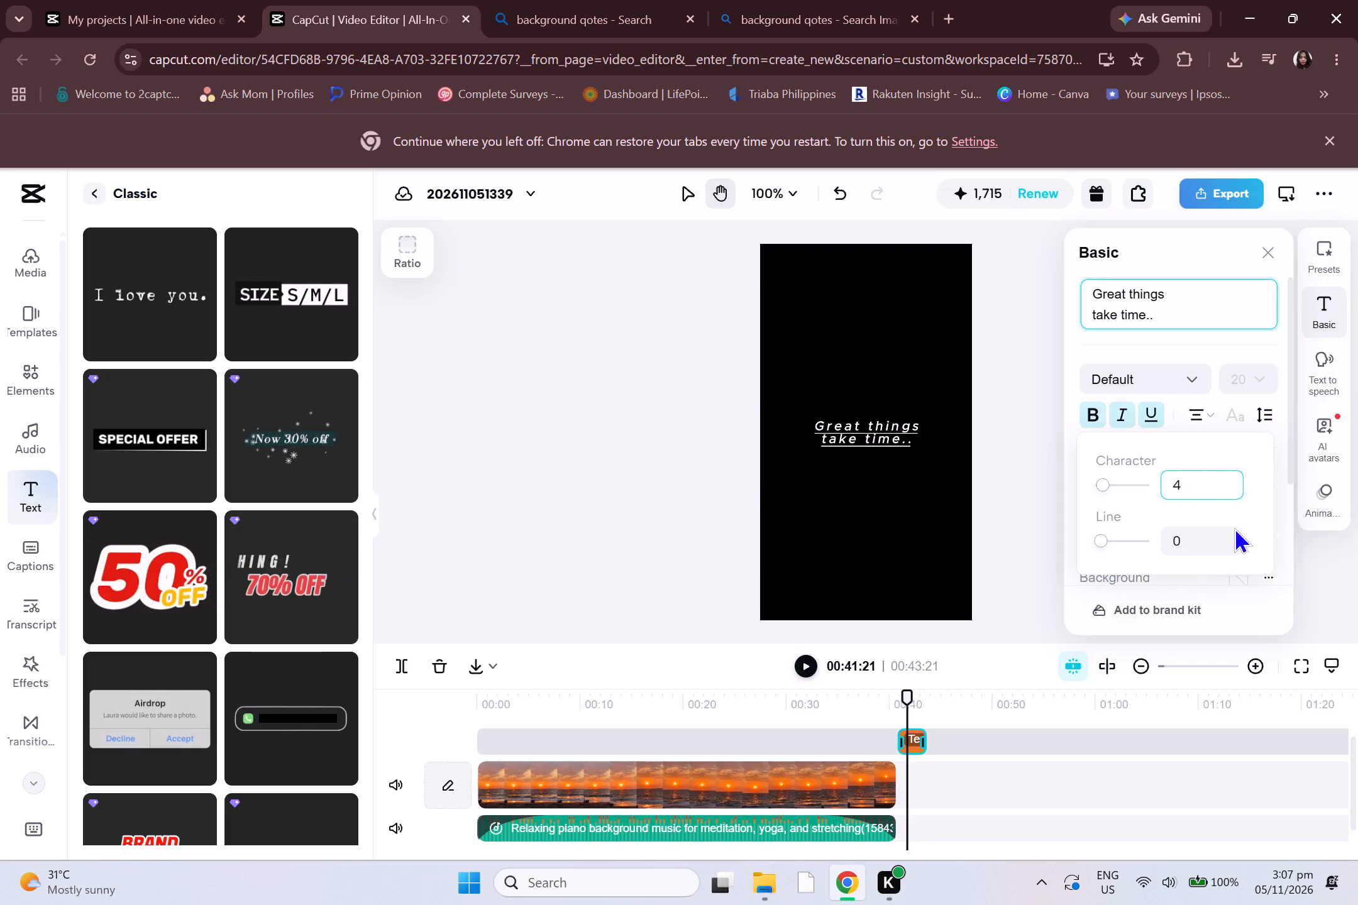
left_click(1217, 531)
left_click(1229, 537)
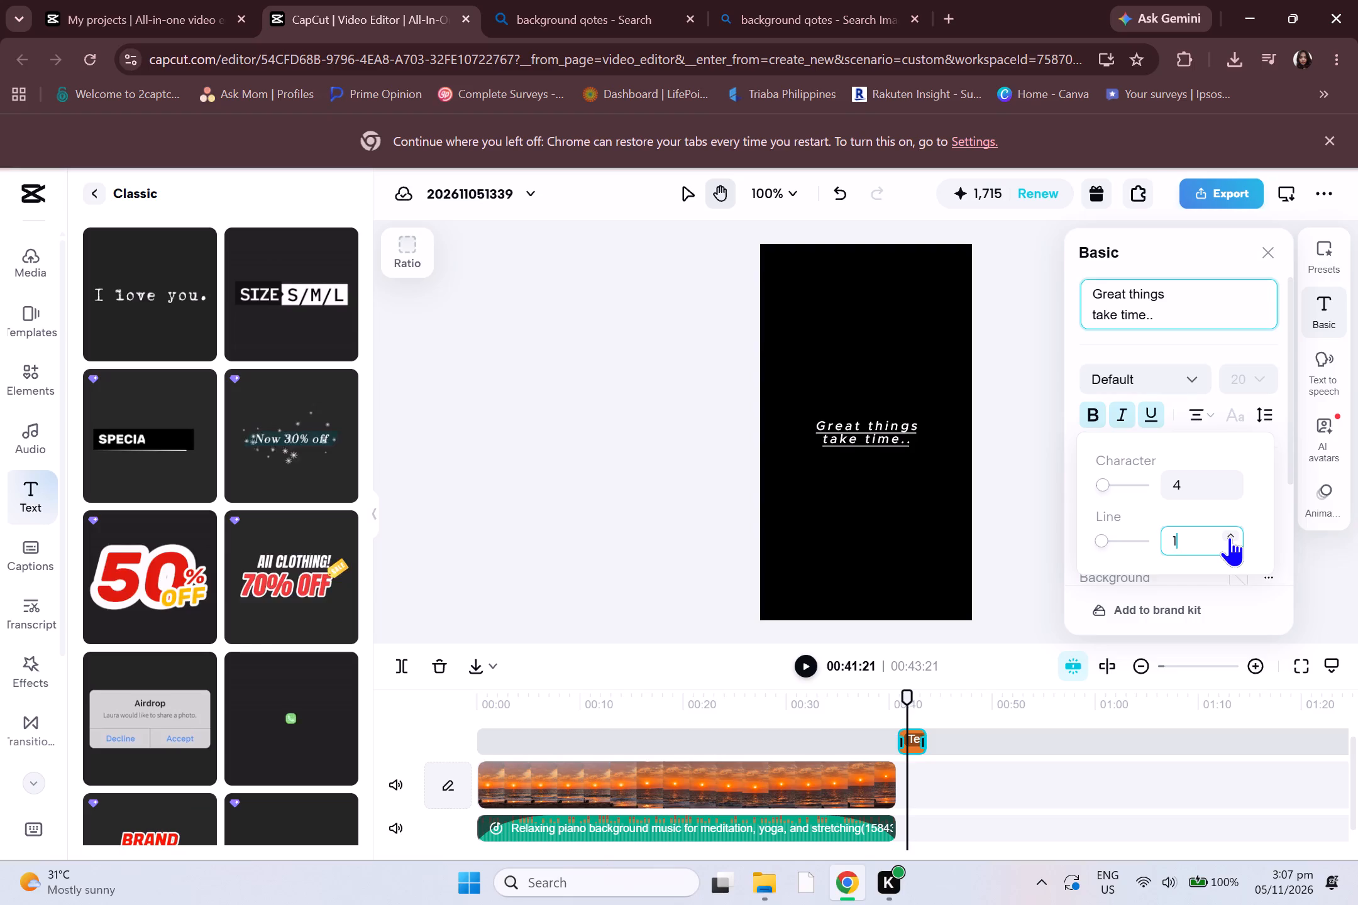
left_click(1229, 537)
triple_click(1229, 533)
left_click(1229, 533)
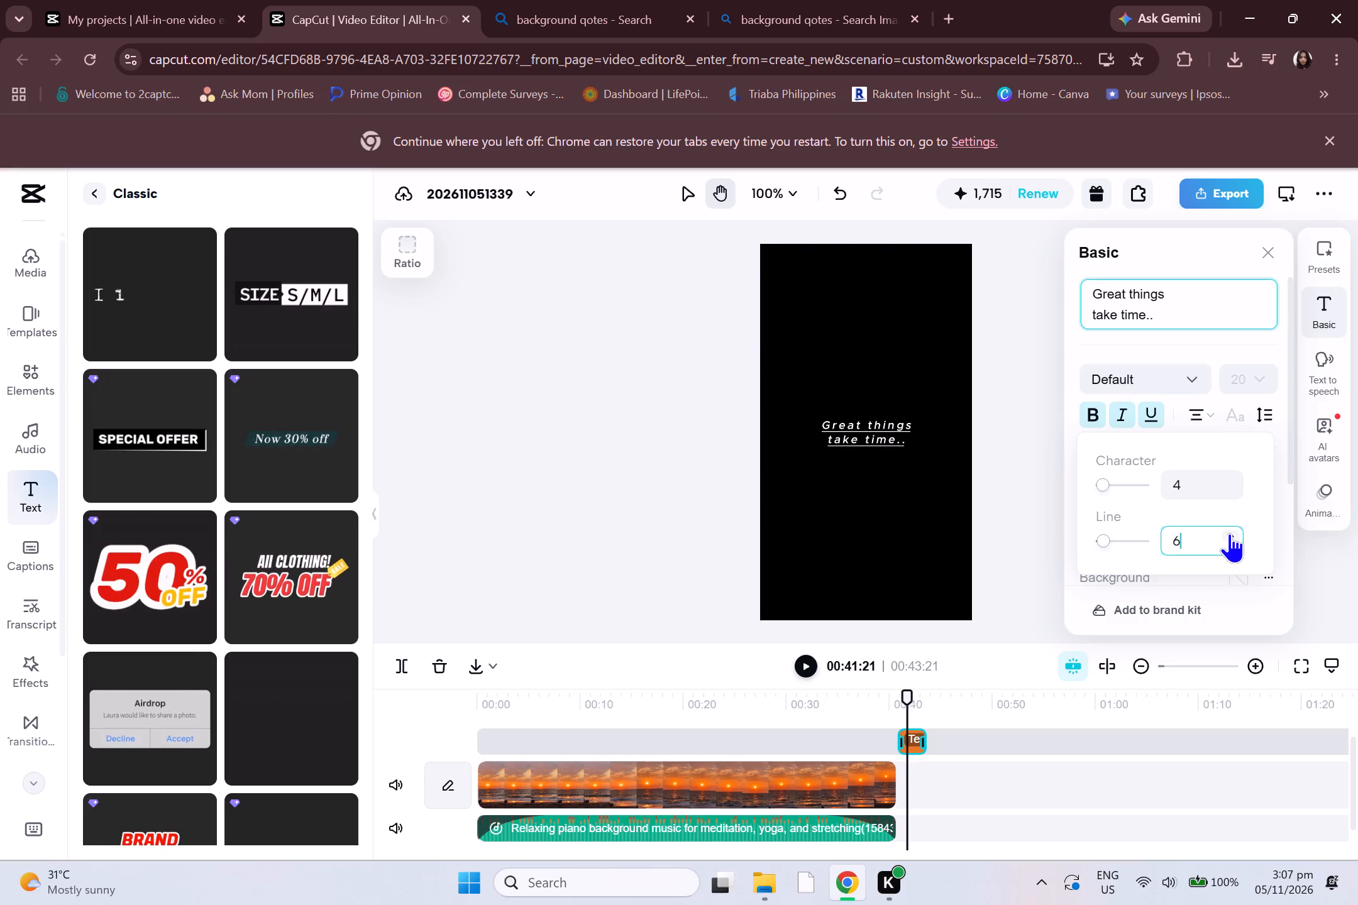
left_click(1229, 533)
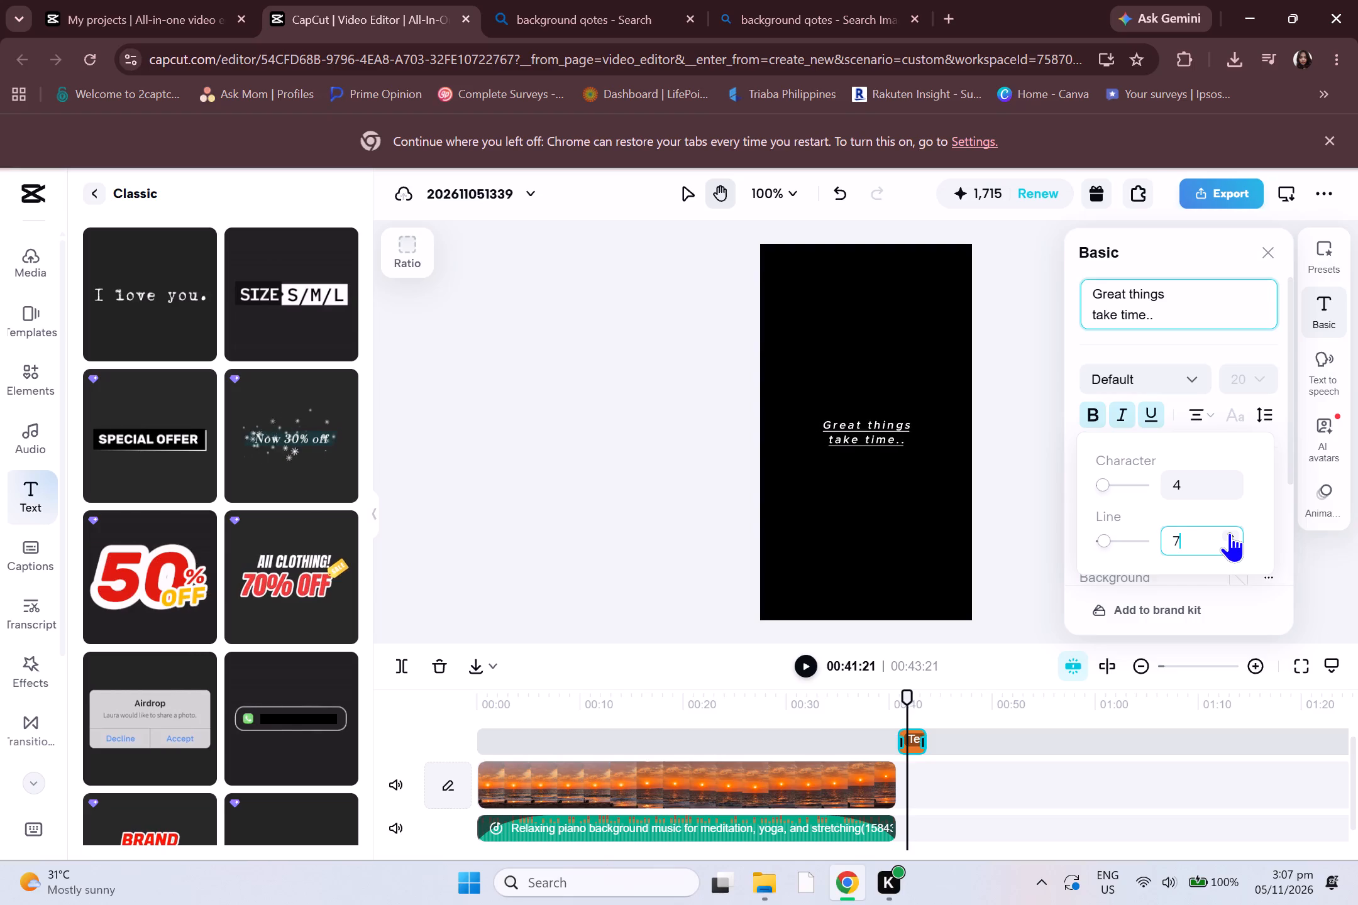
left_click(1047, 518)
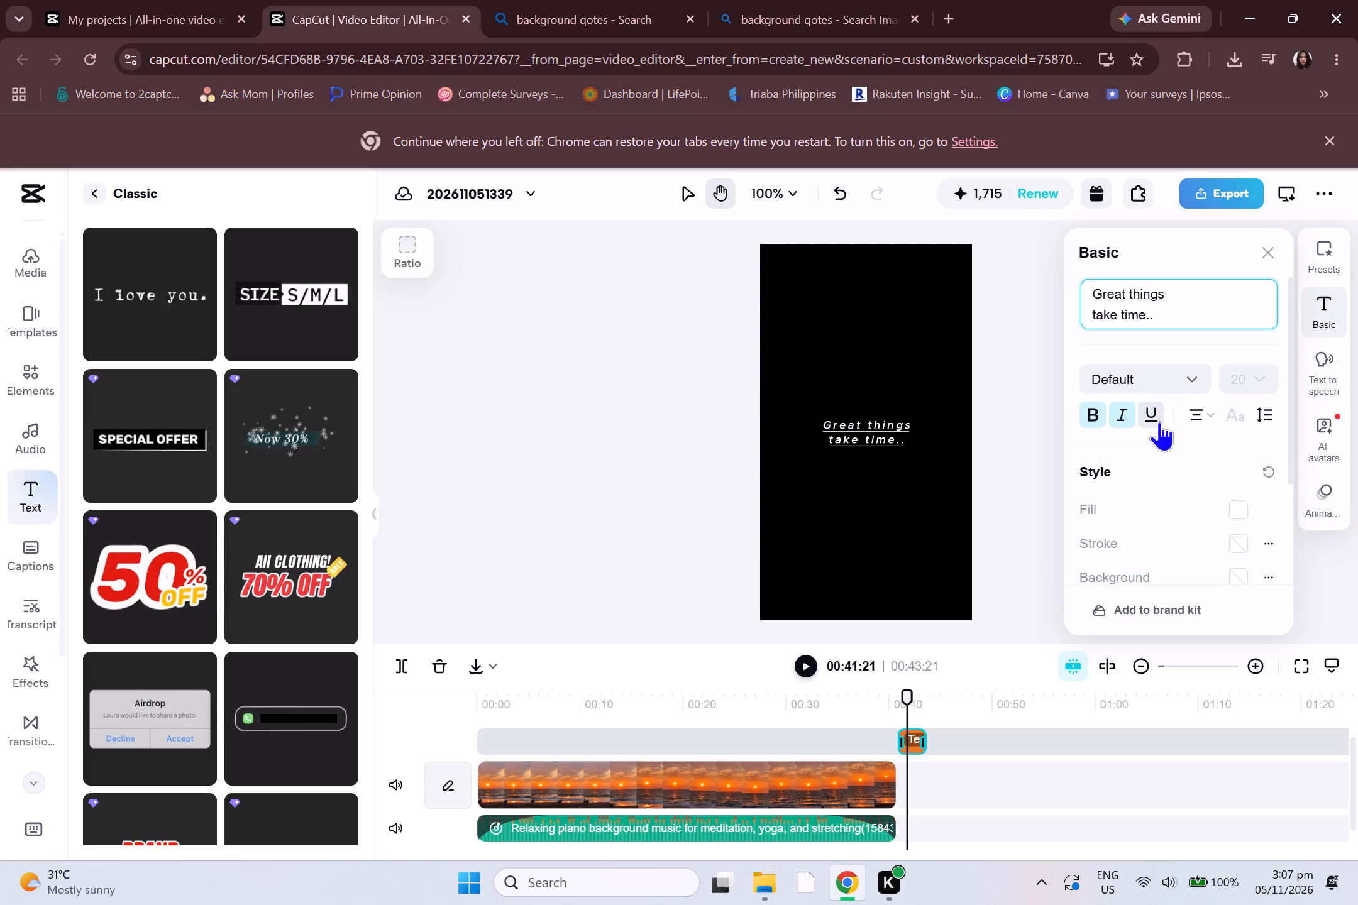
Examine the quote text's style, opacity and alignment options, trying a reset of the style settings.
scroll(1193, 486, "down", 5)
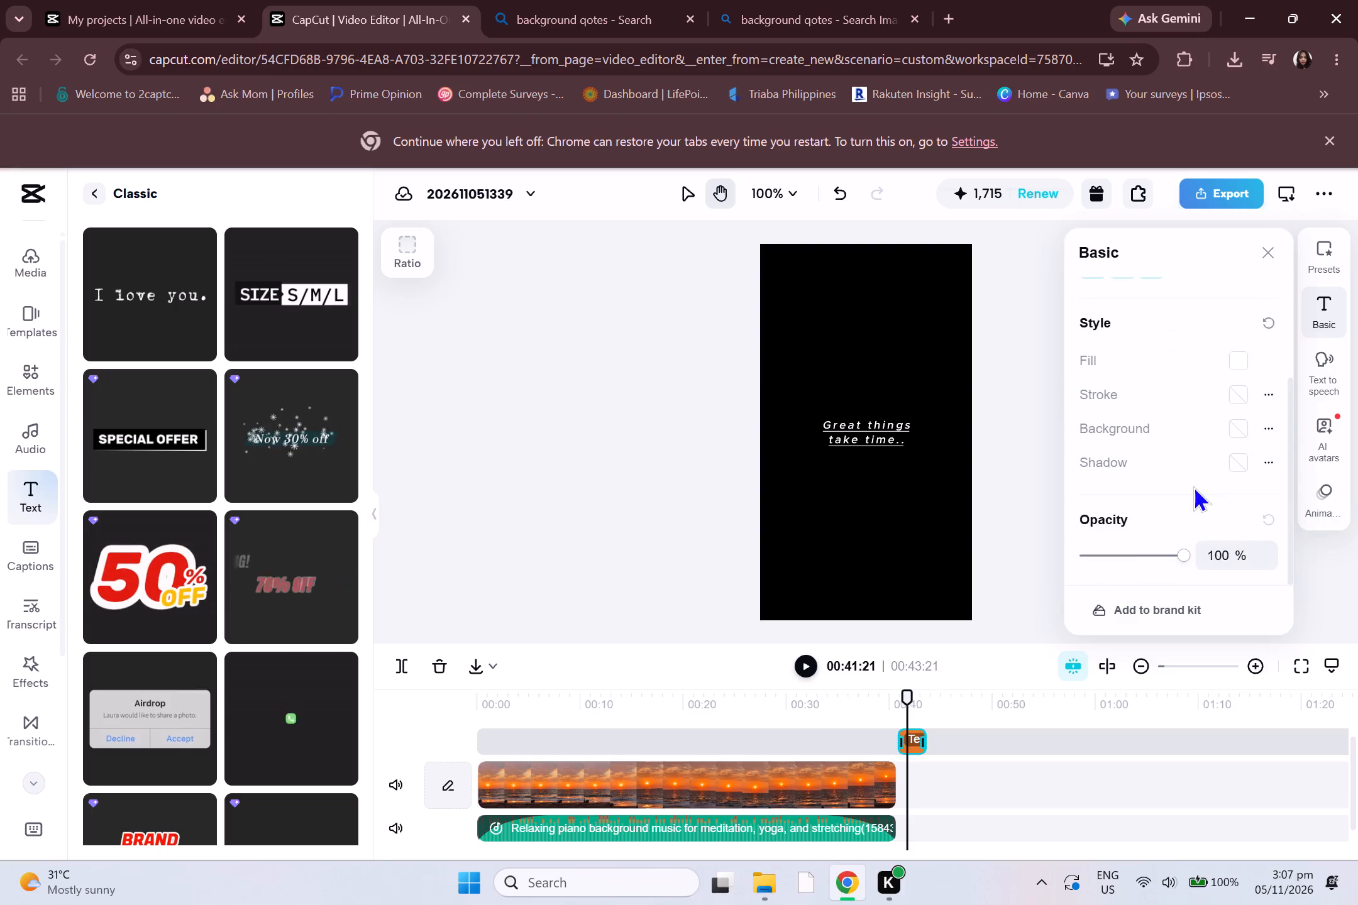
scroll(1193, 486, "up", 7)
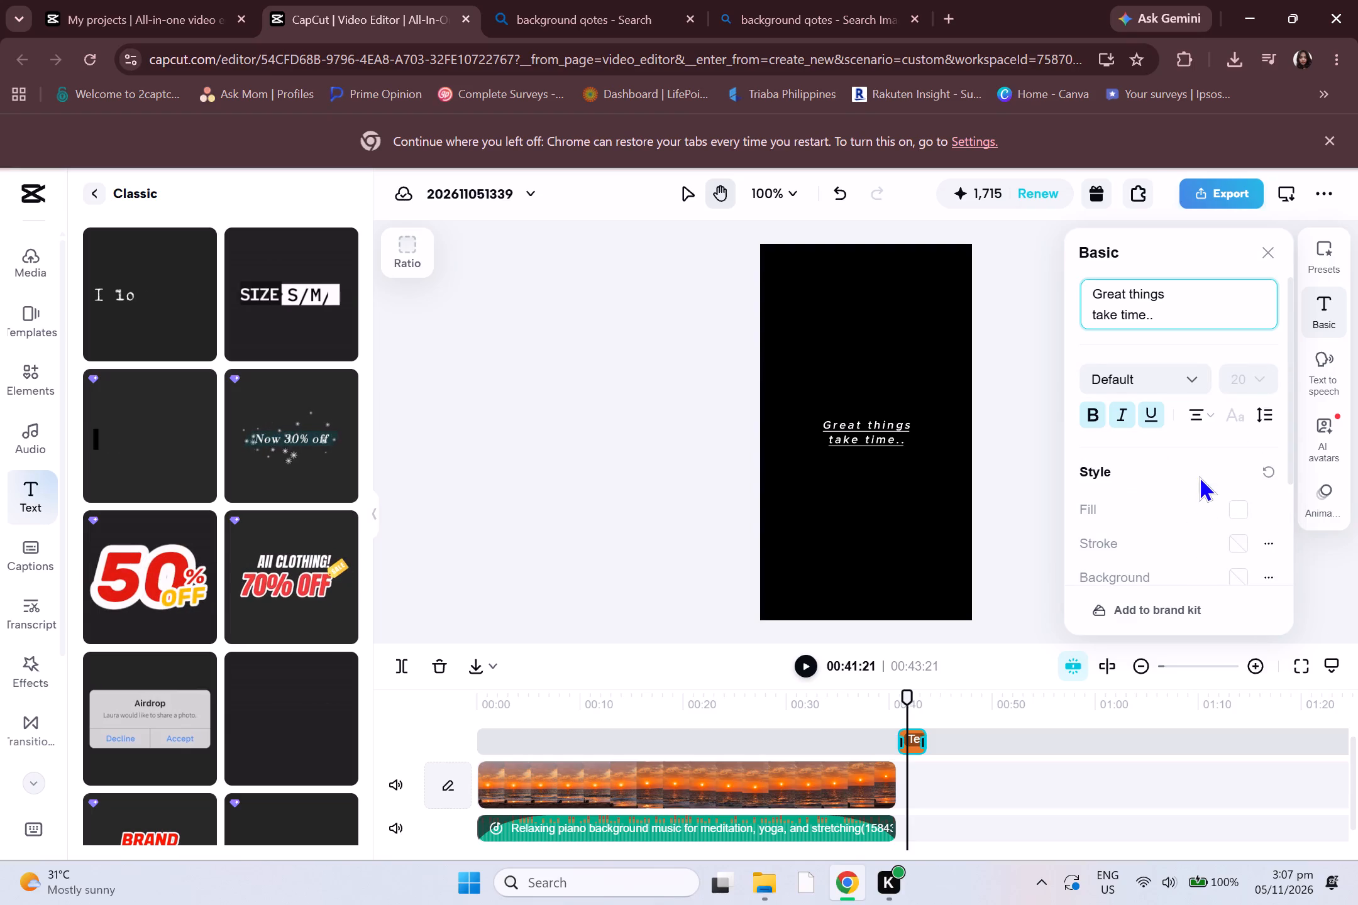
scroll(1125, 452, "down", 1)
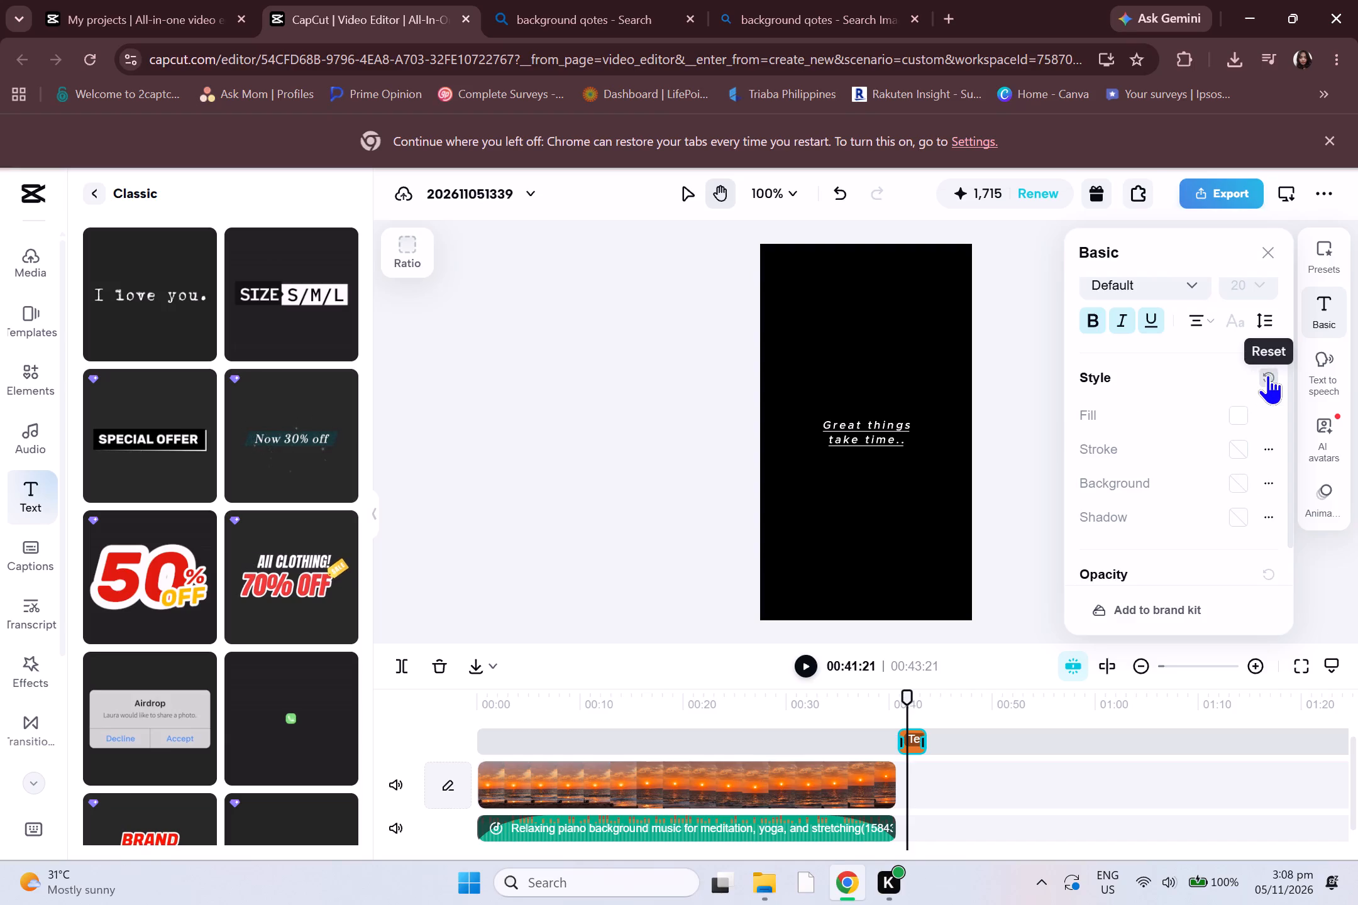
scroll(1198, 534, "down", 4)
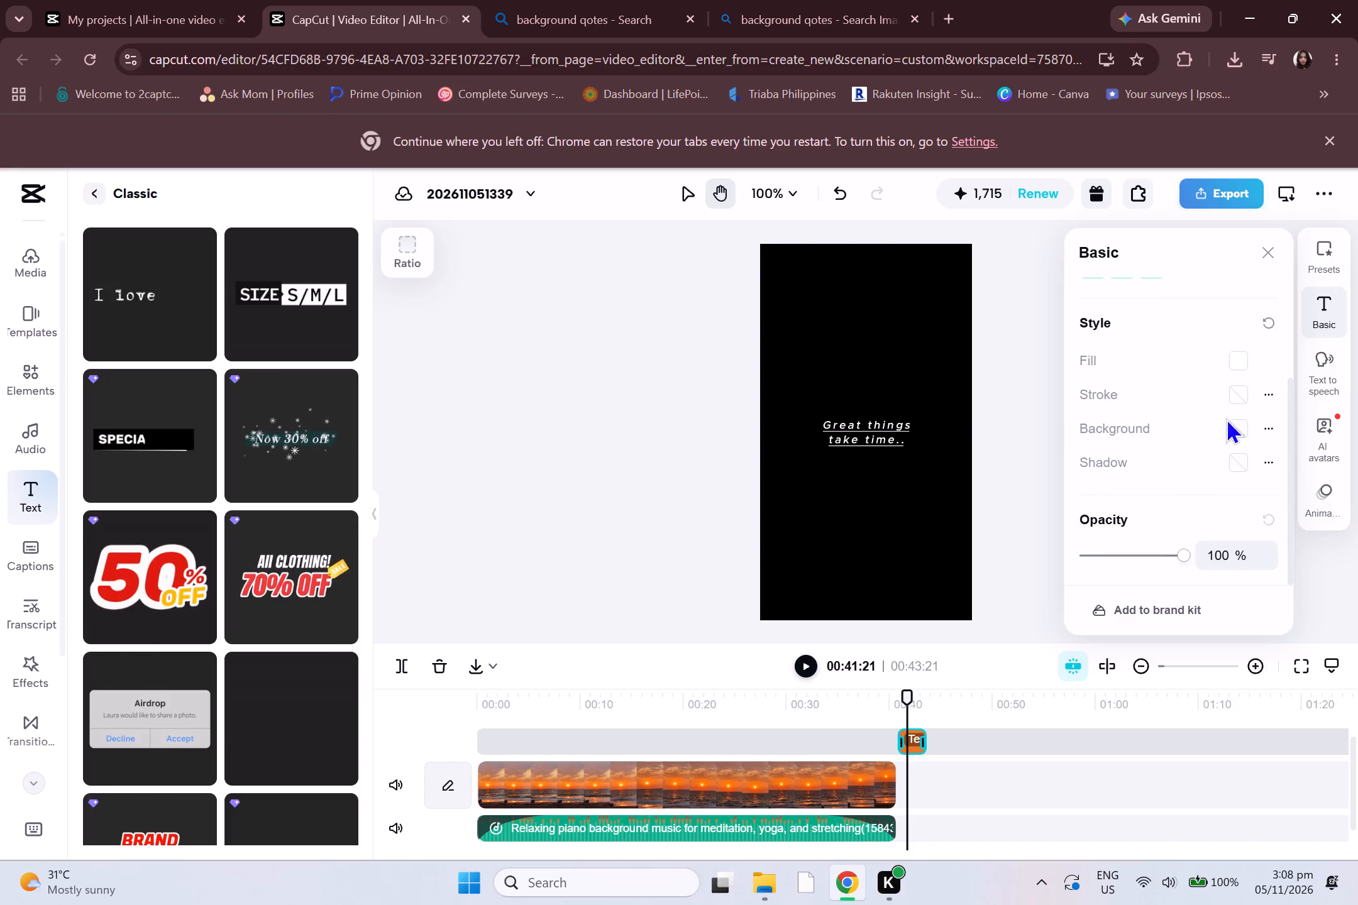
left_click(1266, 317)
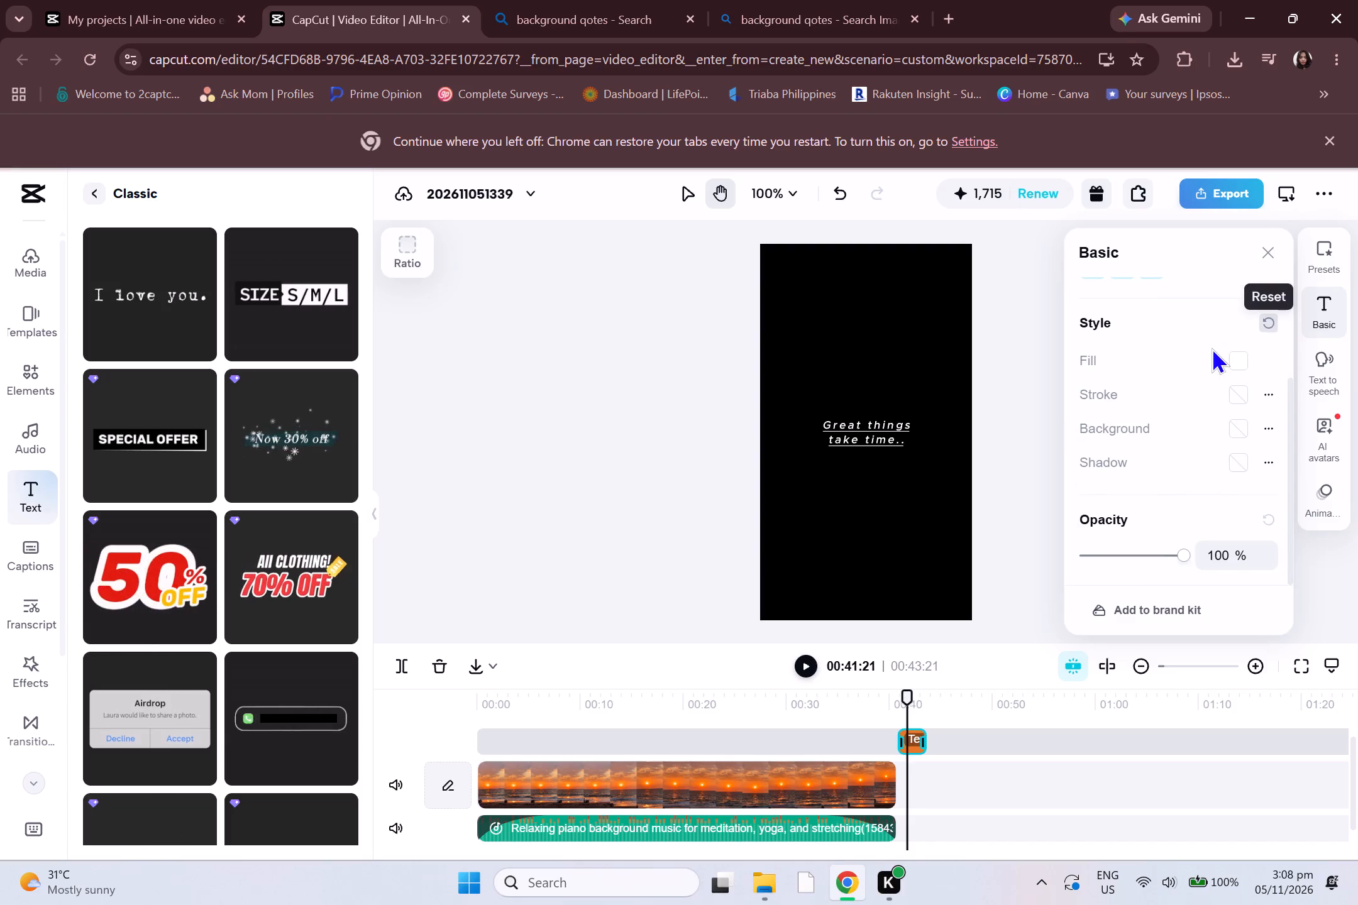
scroll(1202, 459, "up", 3)
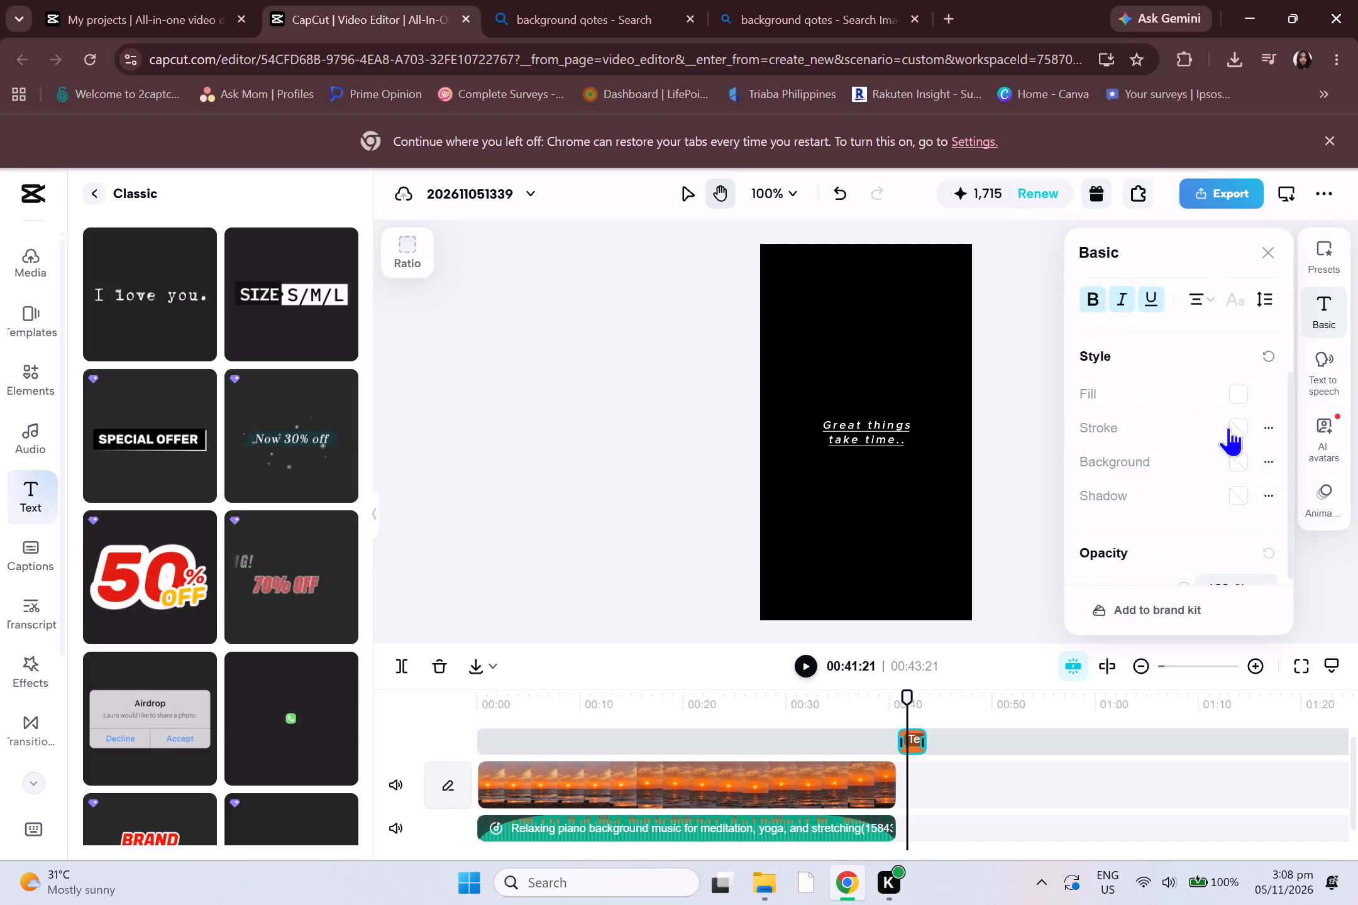
scroll(1228, 427, "up", 2)
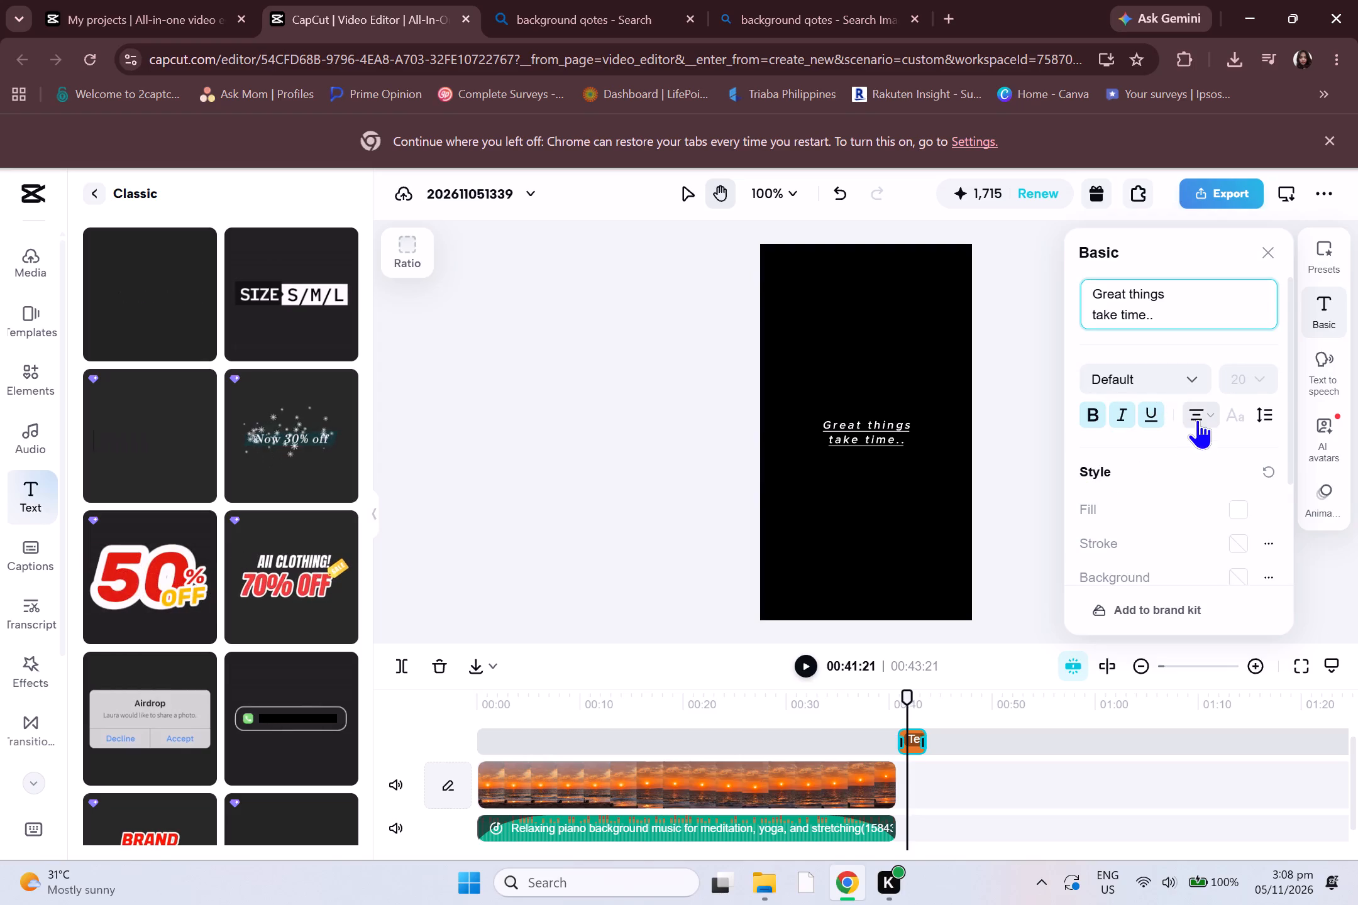
left_click(1207, 414)
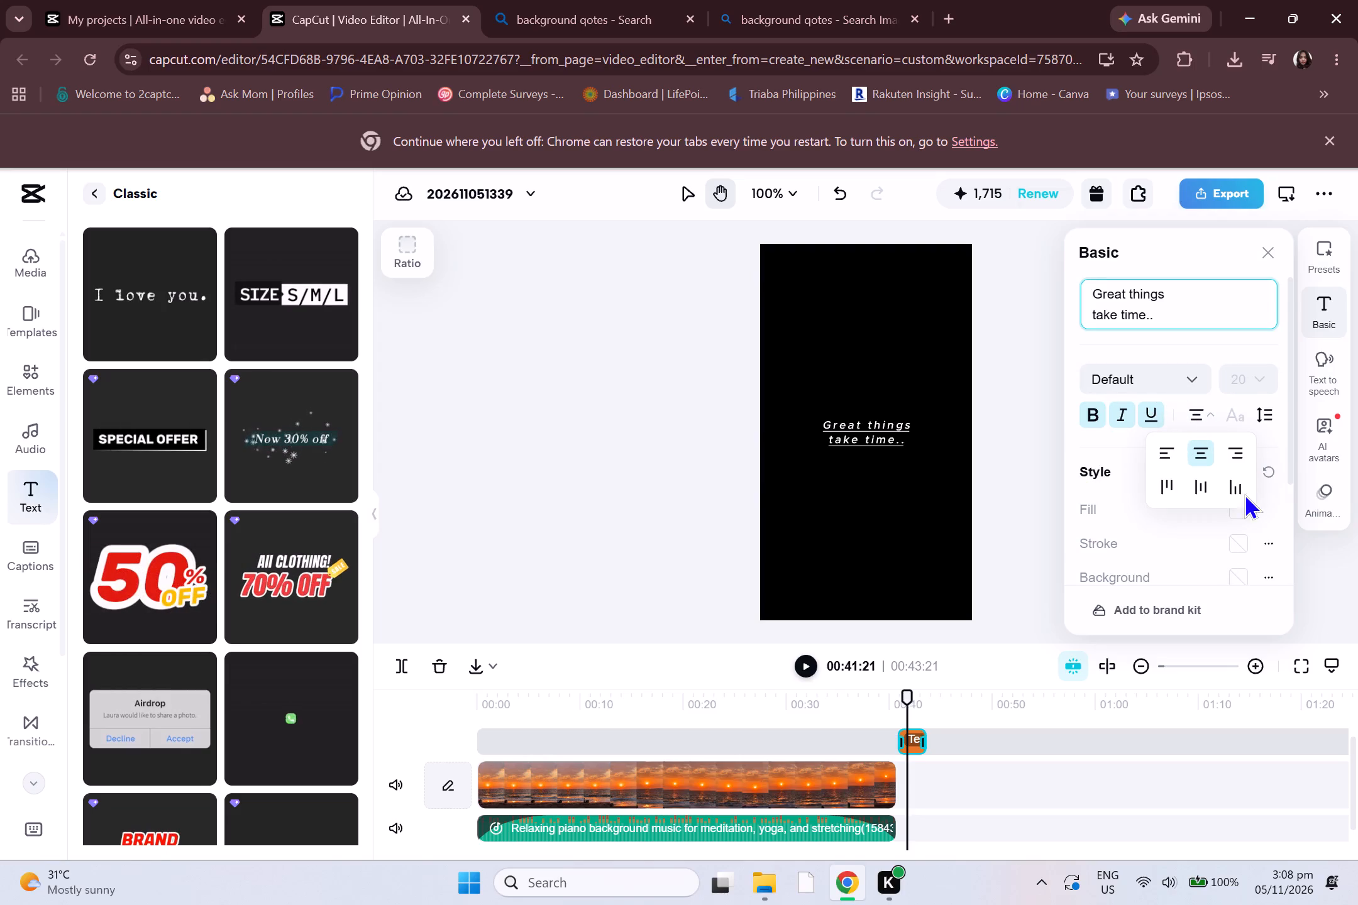
left_click(1193, 549)
left_click(1095, 471)
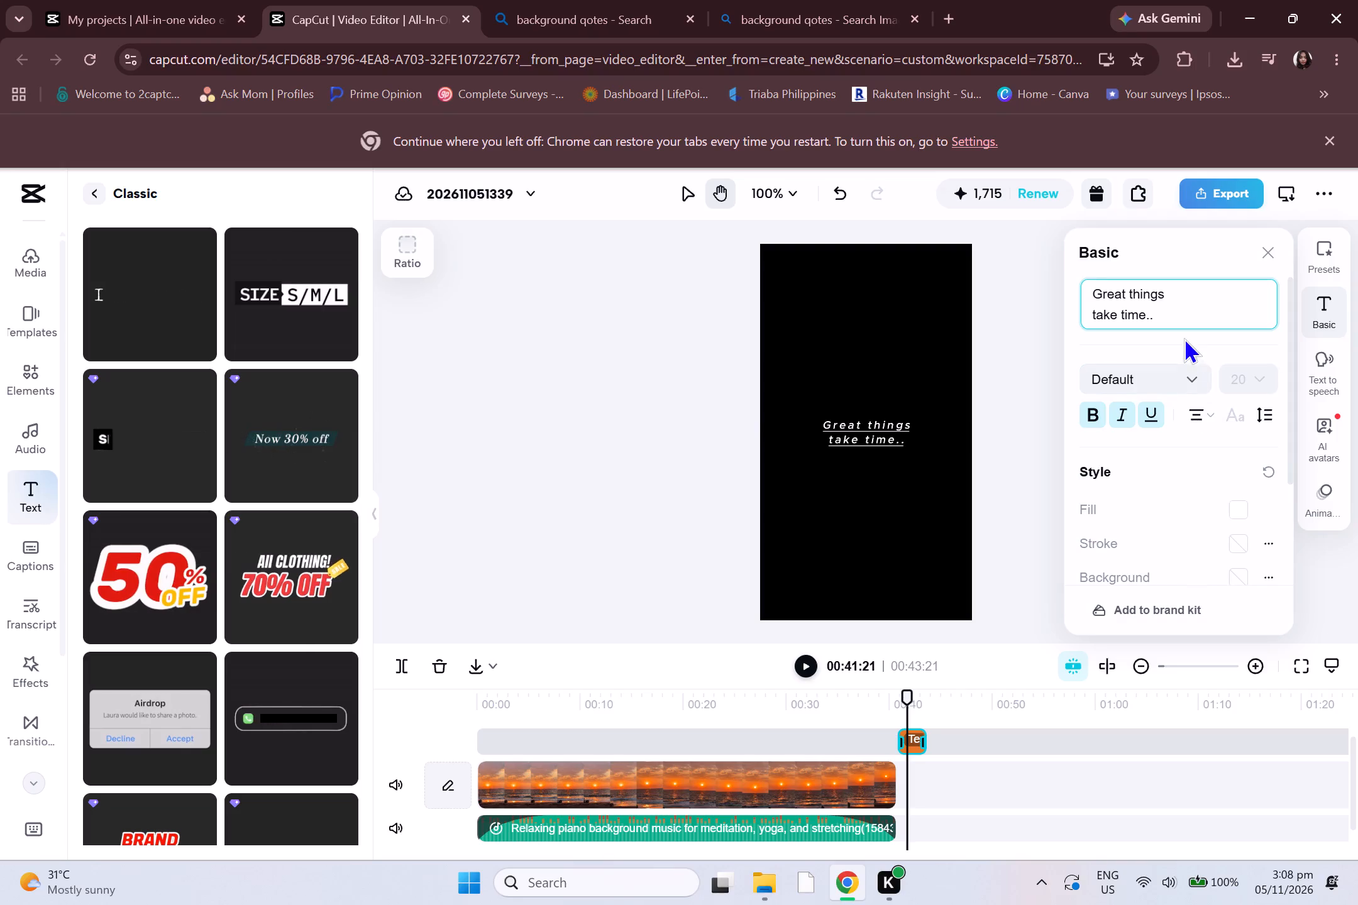
Move the quote text clip above the sunset video and extend both ends to span the video's full length, from 00:00 to 00:40:21.
left_click_drag(913, 742, 839, 742)
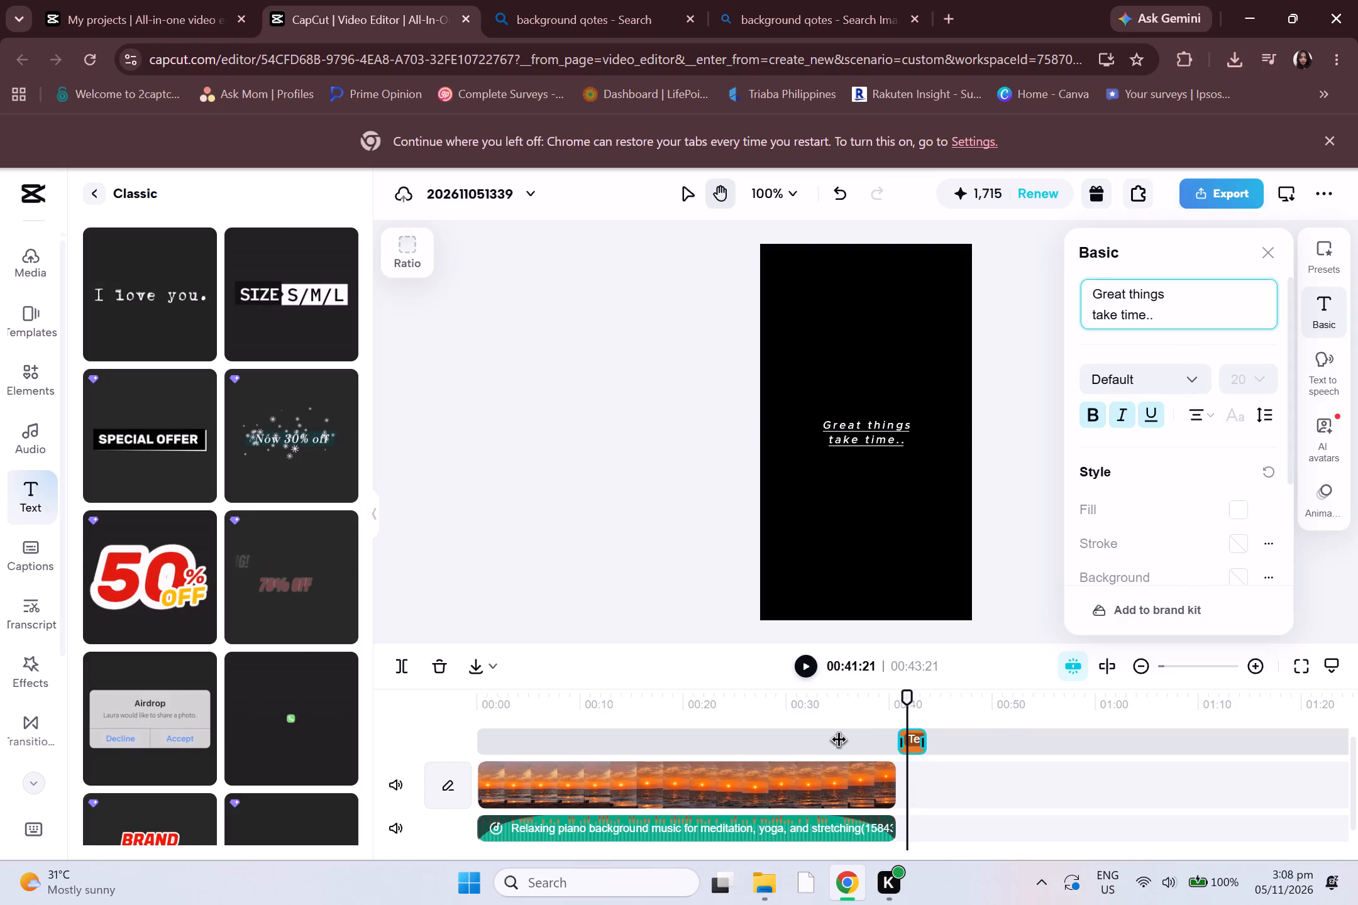
left_click_drag(839, 742, 770, 742)
scroll(803, 675, "down", 3)
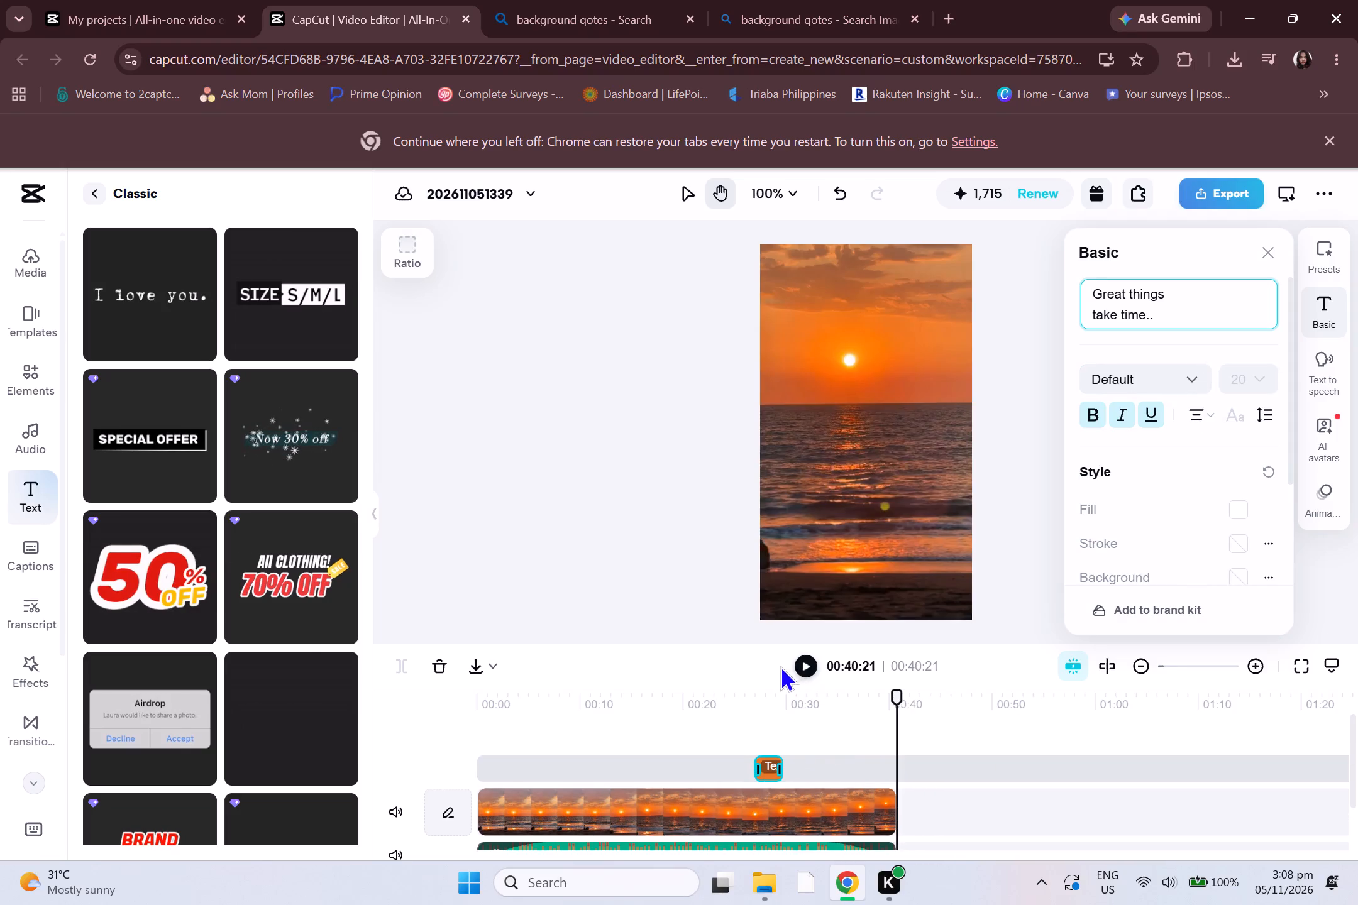
left_click_drag(759, 774, 638, 765)
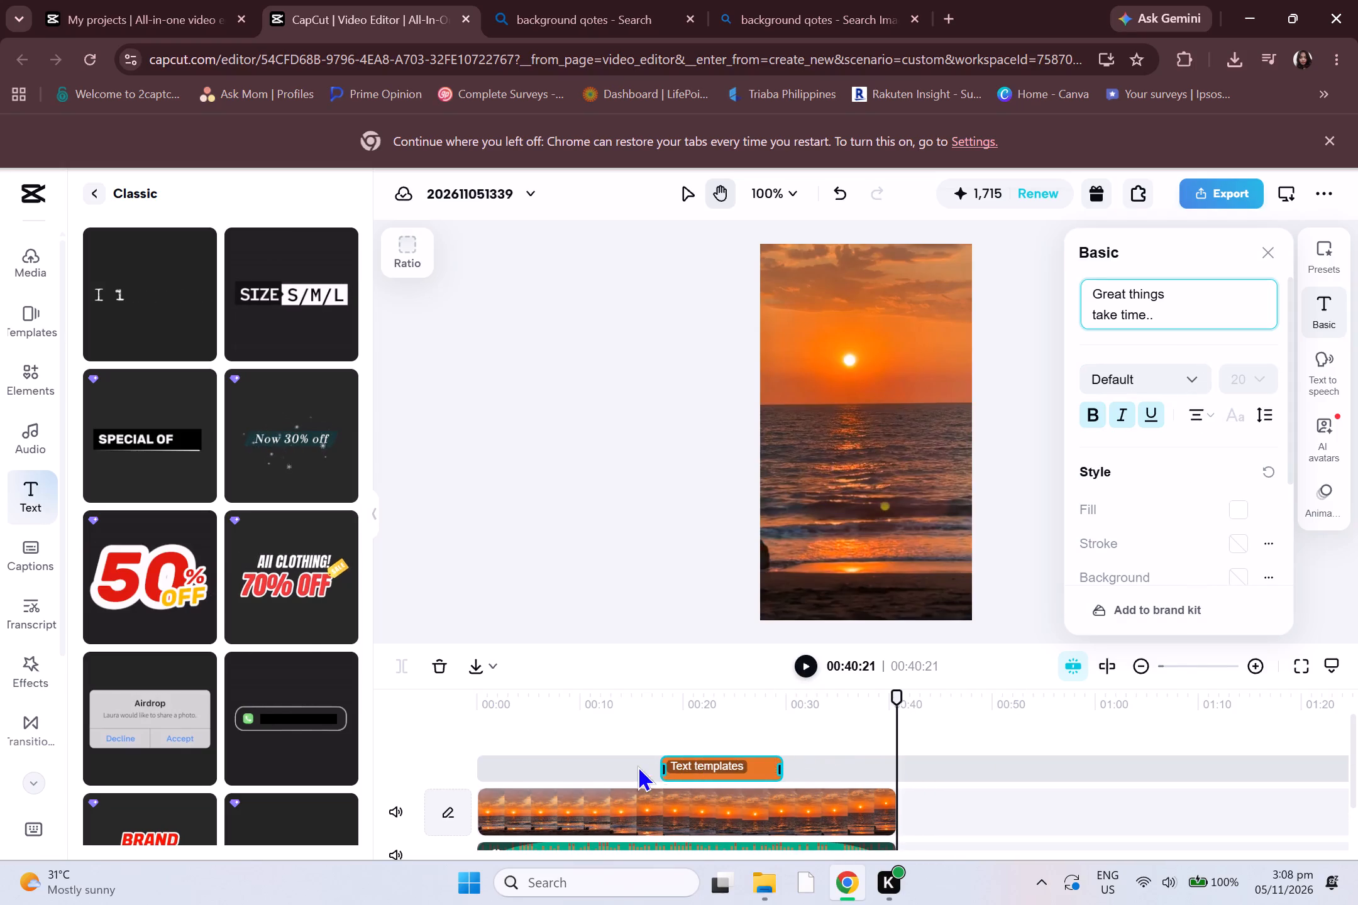
left_click_drag(638, 765, 536, 765)
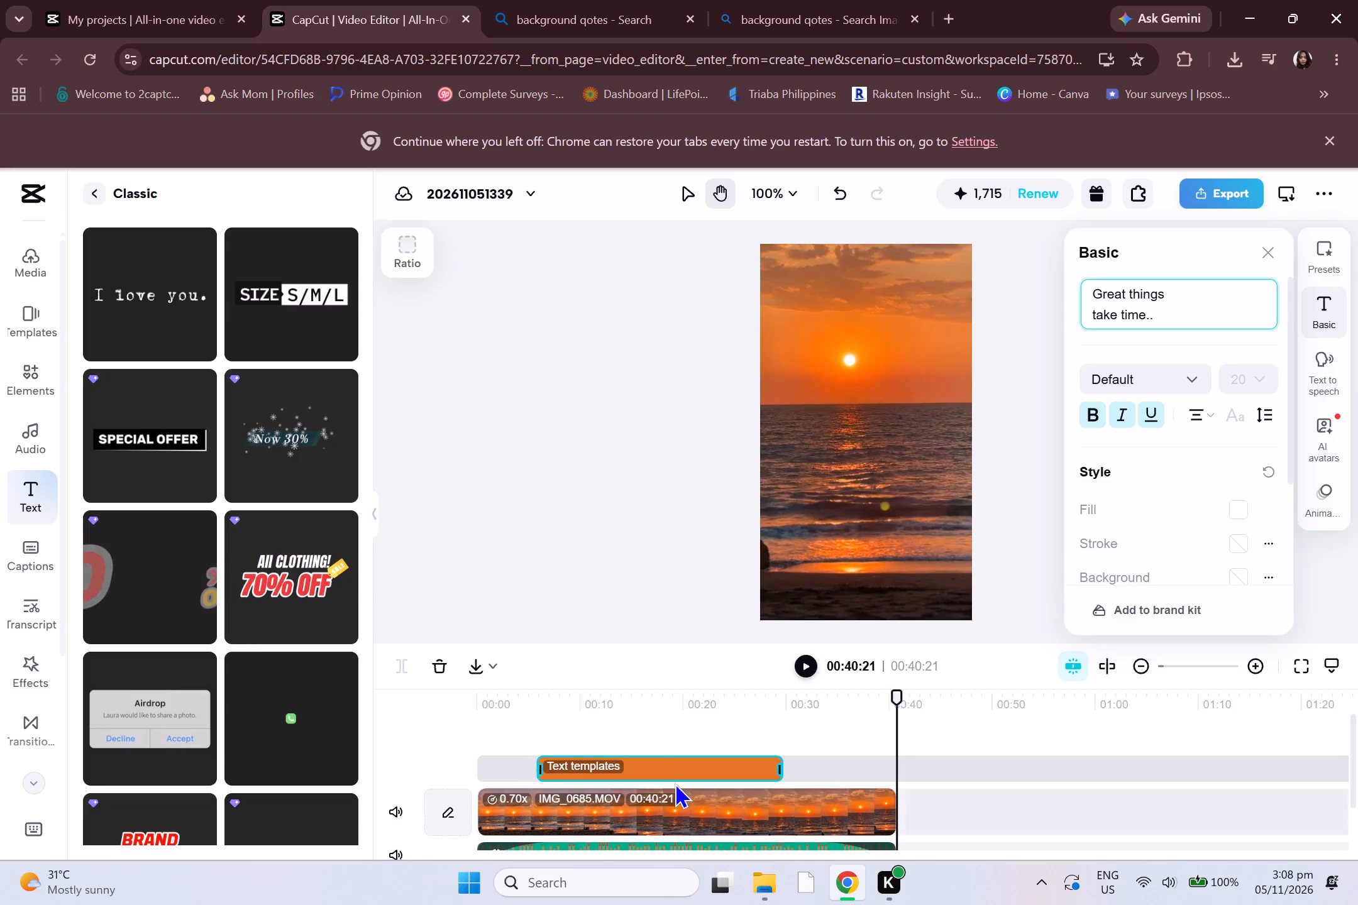
left_click_drag(779, 765, 887, 768)
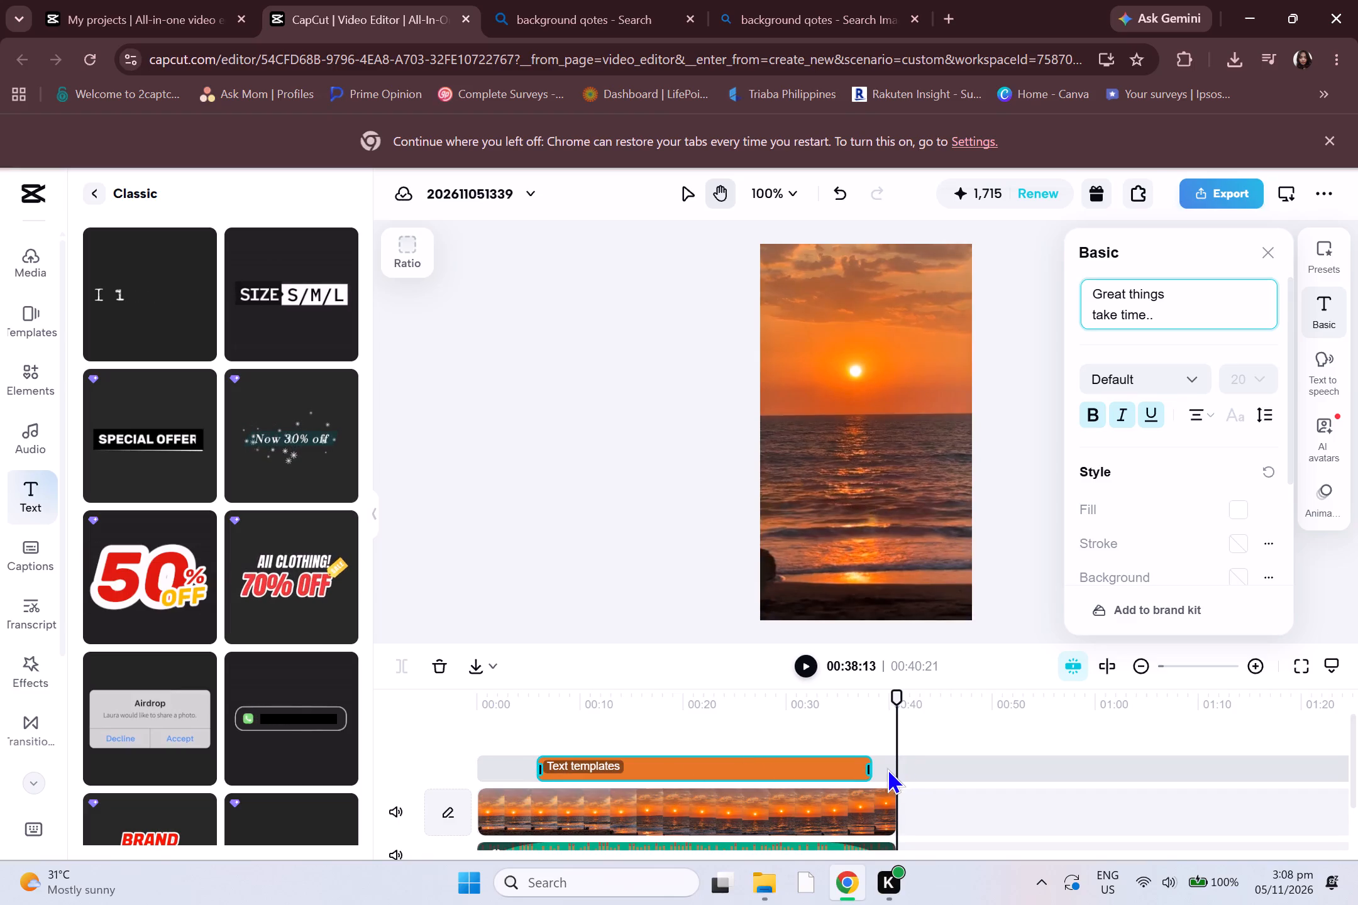
left_click_drag(887, 768, 894, 778)
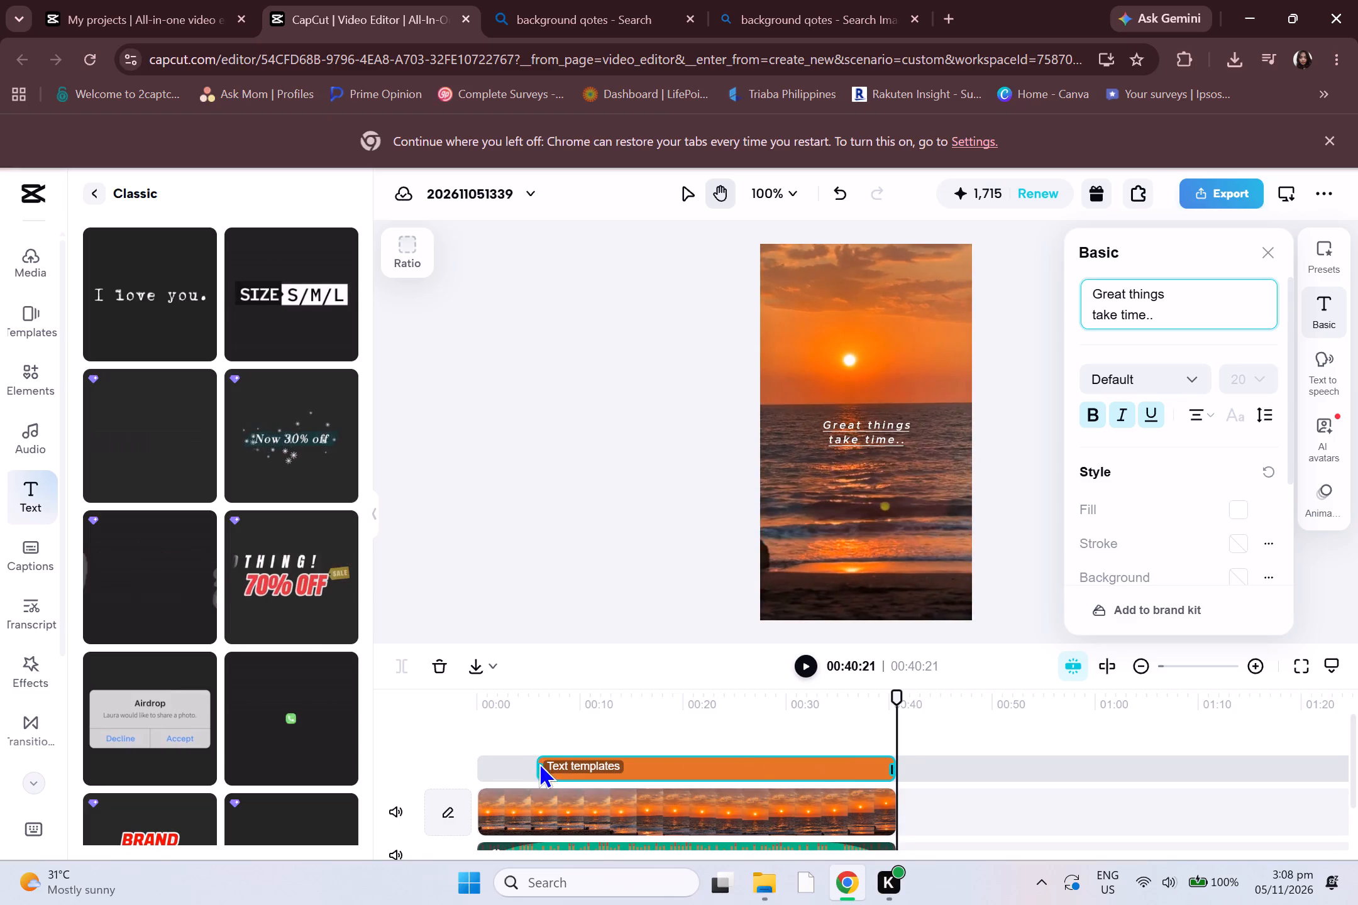
left_click_drag(541, 769, 482, 777)
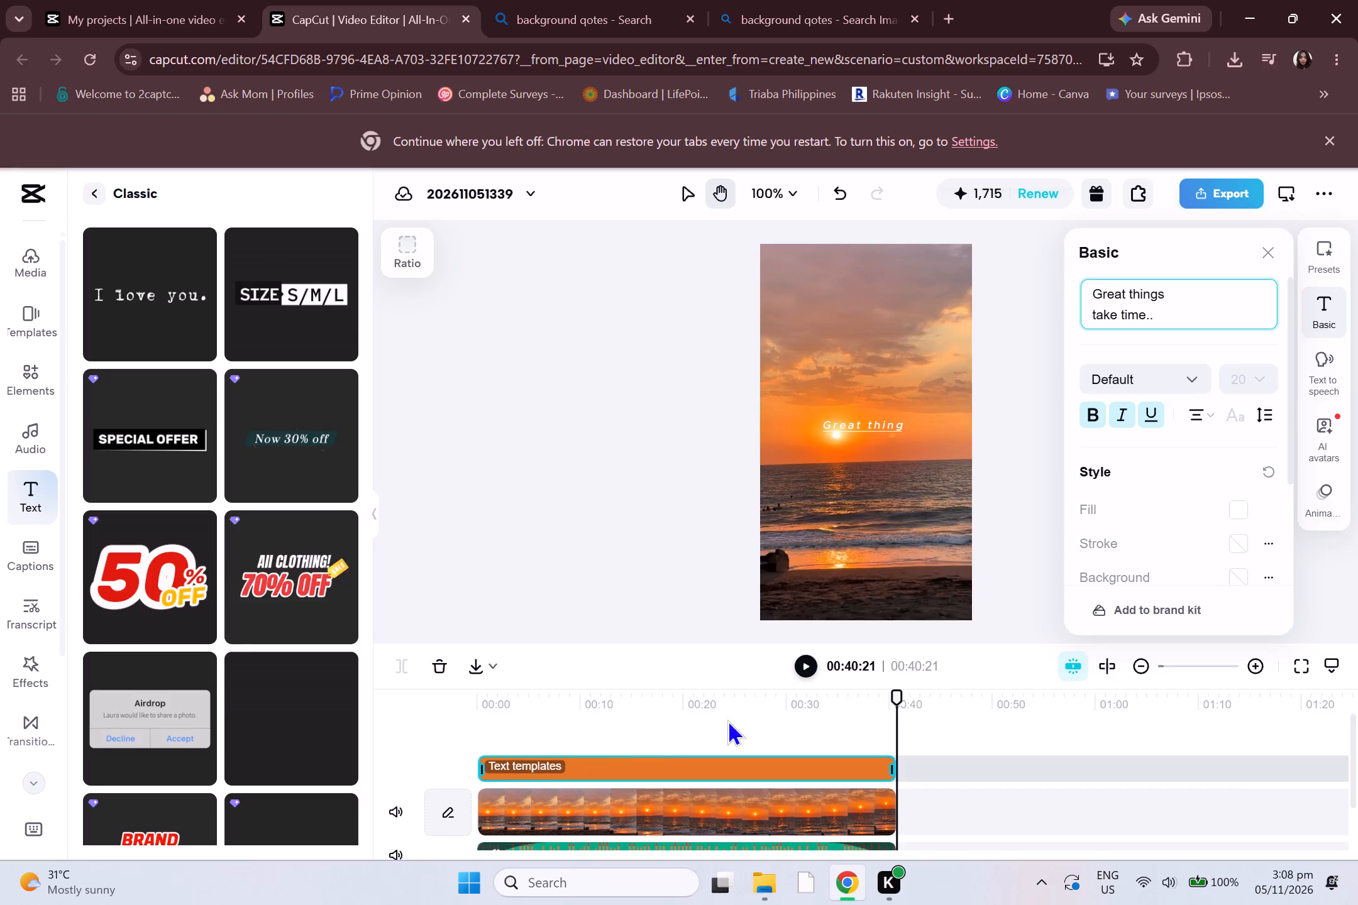
Play the video from the beginning through to the end to check how the quote appears over the sunset clip.
left_click_drag(898, 697, 623, 755)
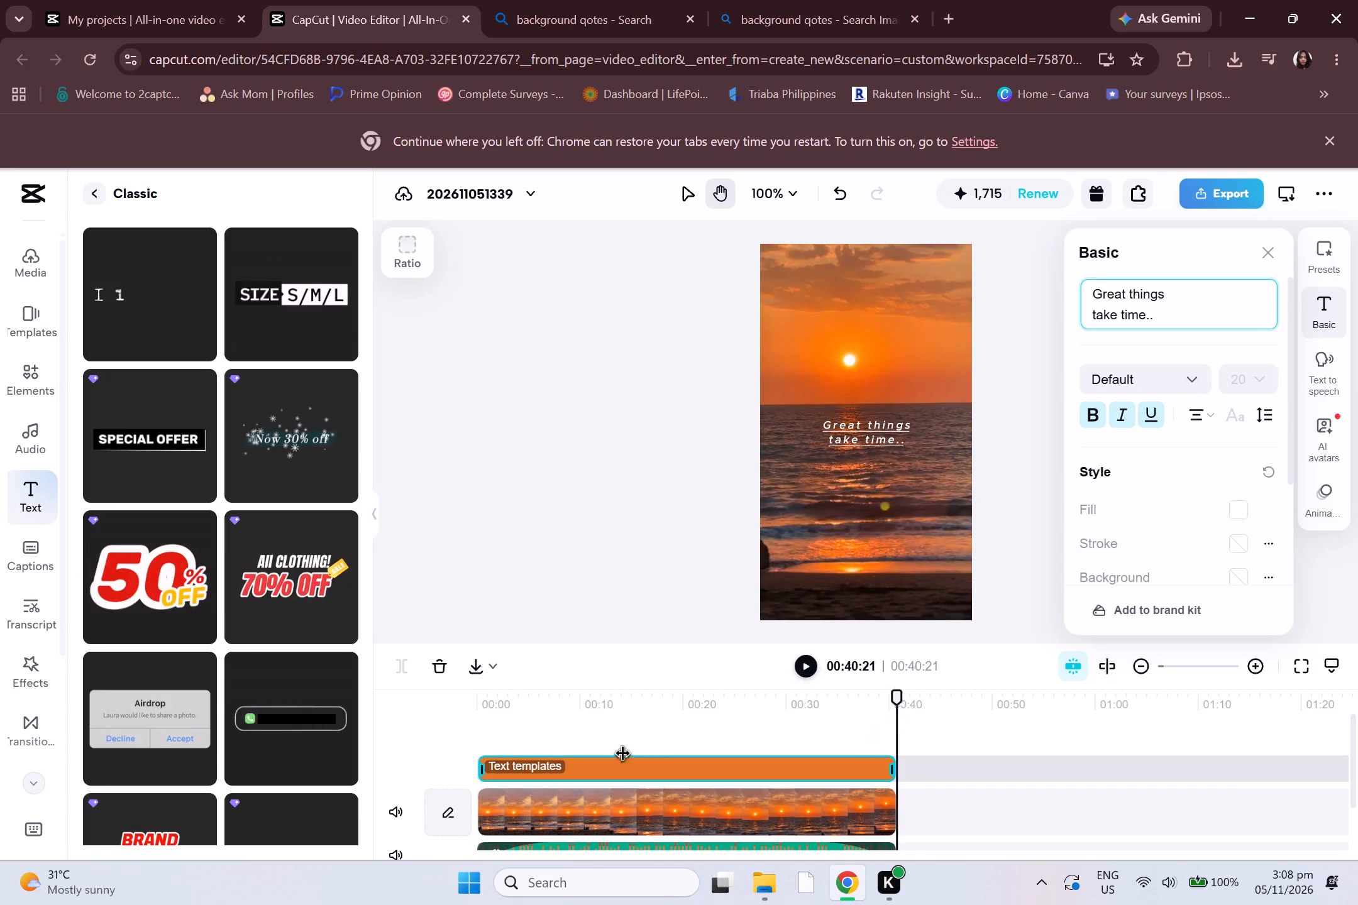
left_click_drag(623, 755, 470, 776)
left_click(809, 659)
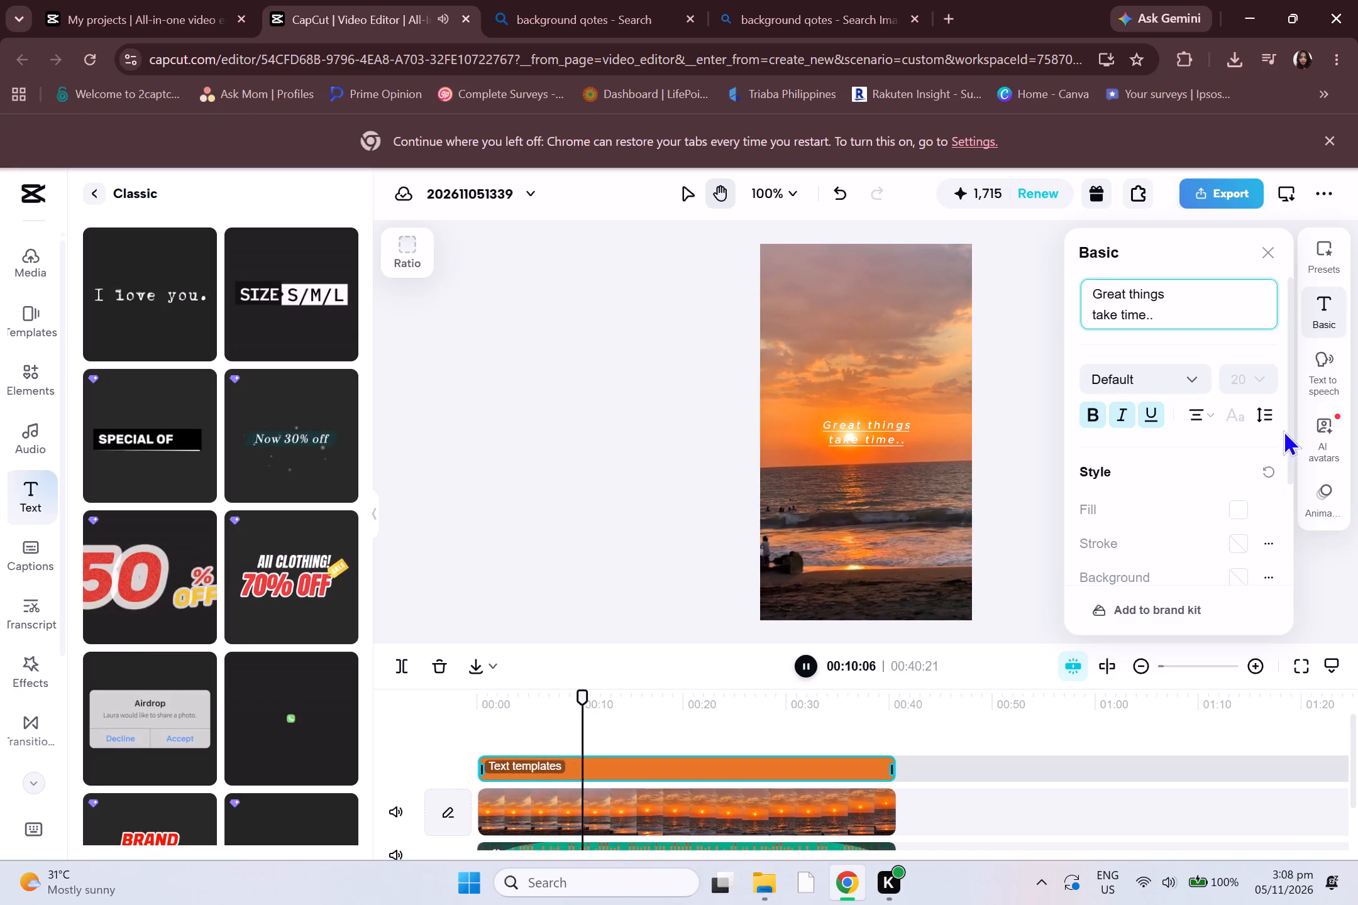
left_click(1191, 415)
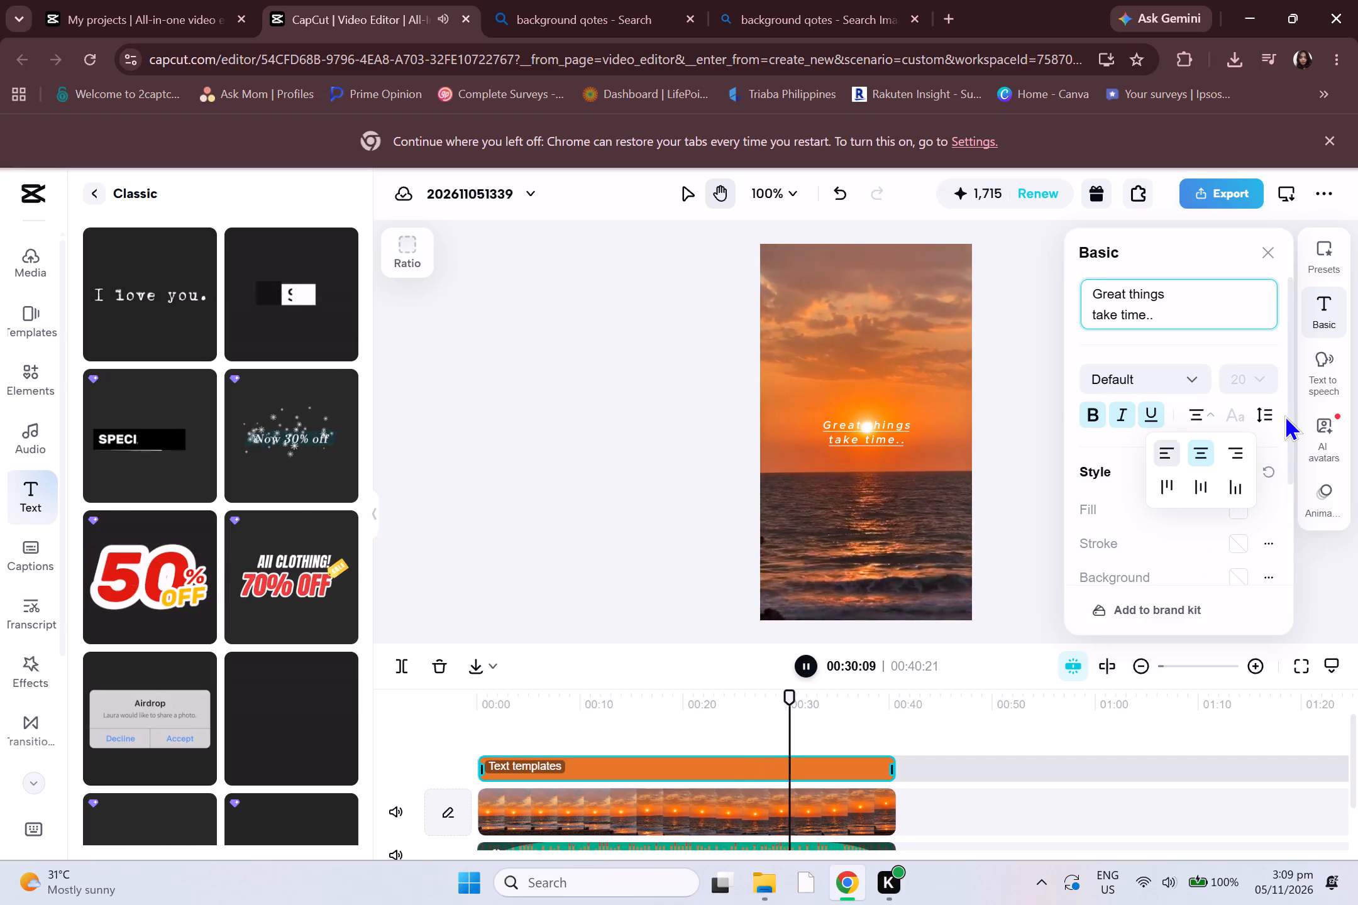
scroll(1217, 432, "down", 3)
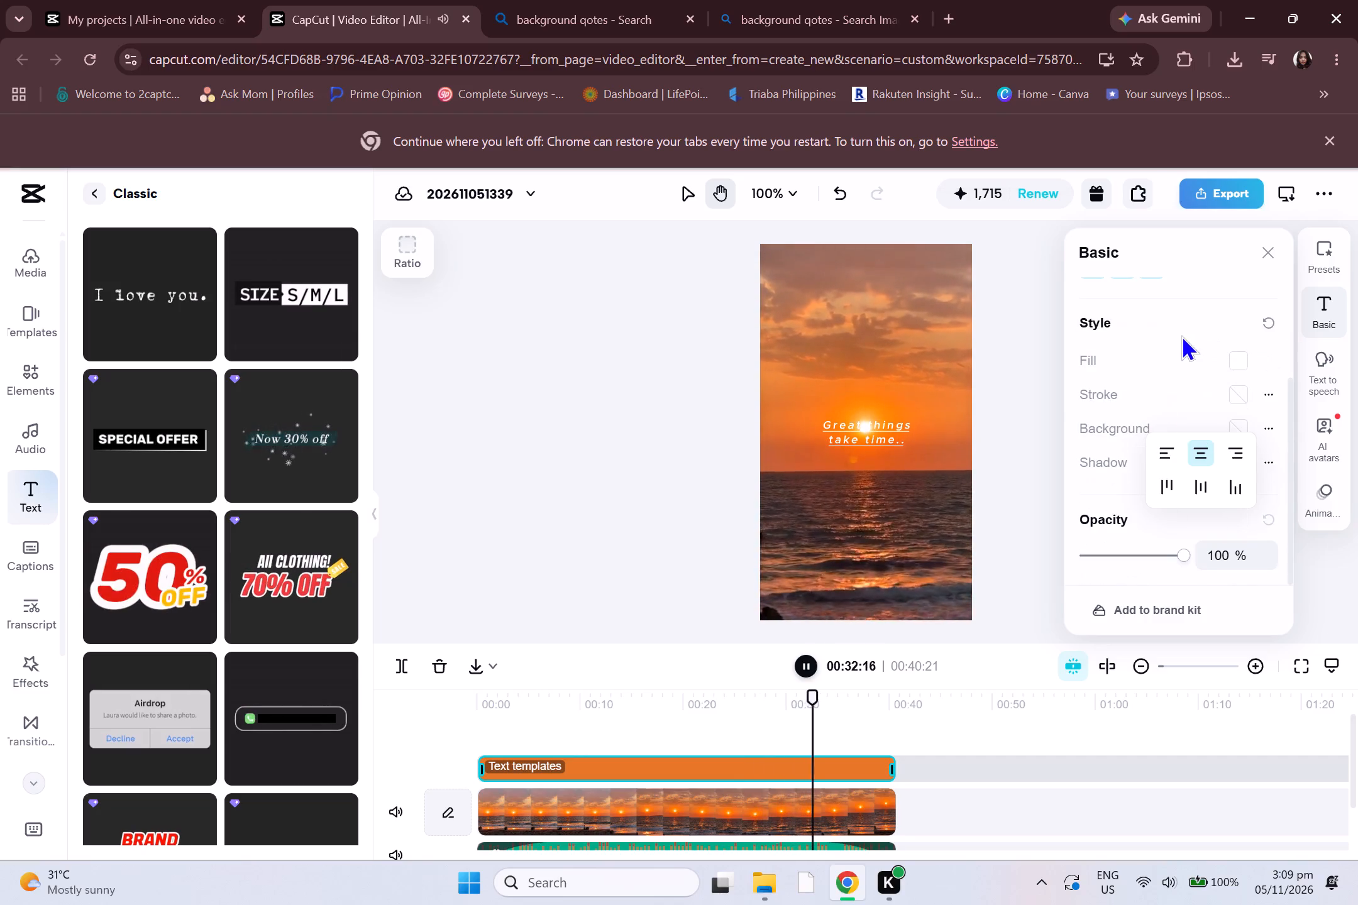
scroll(1218, 409, "up", 2)
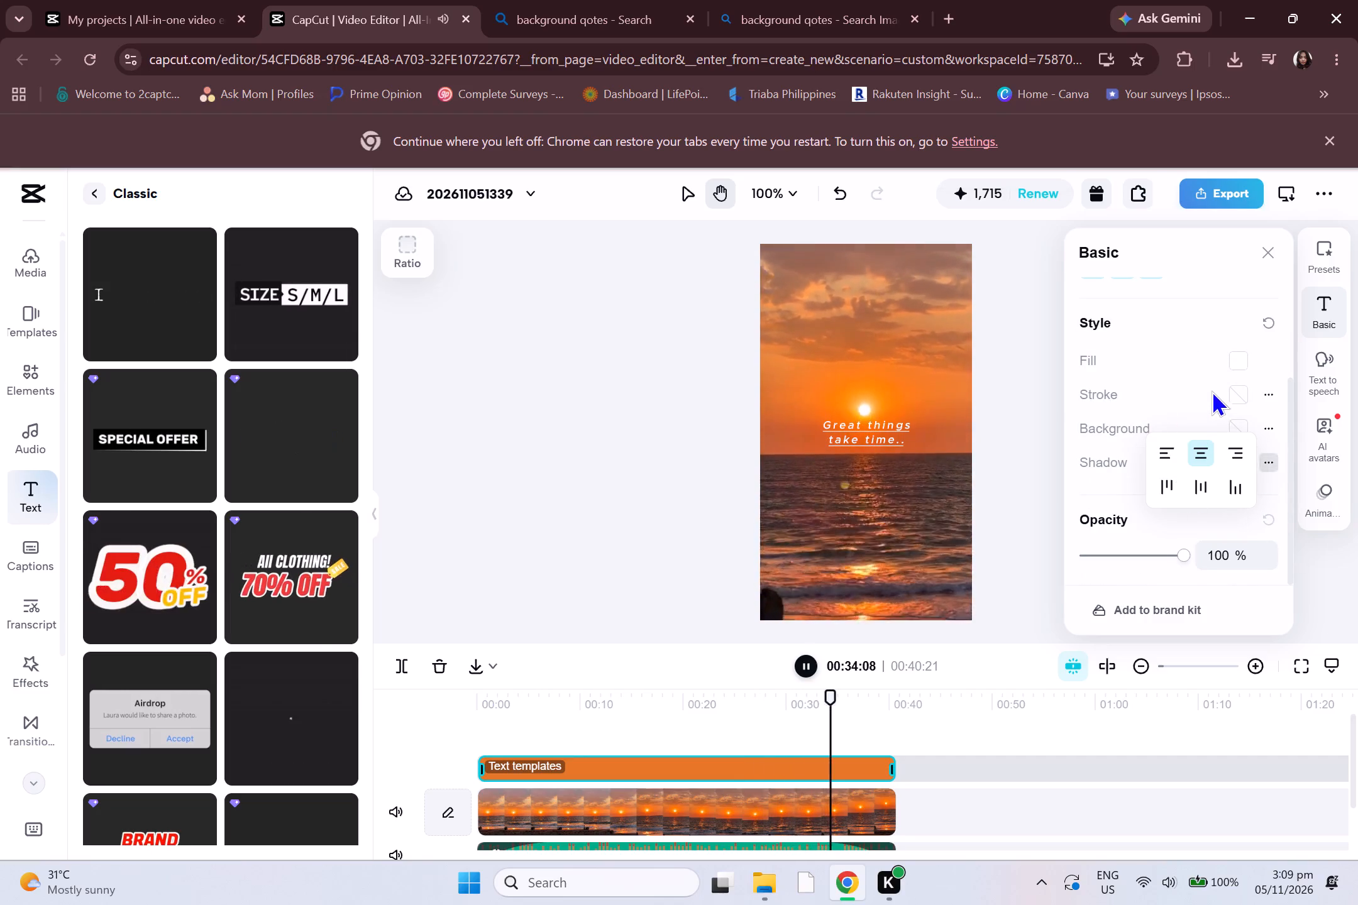
scroll(1205, 389, "up", 2)
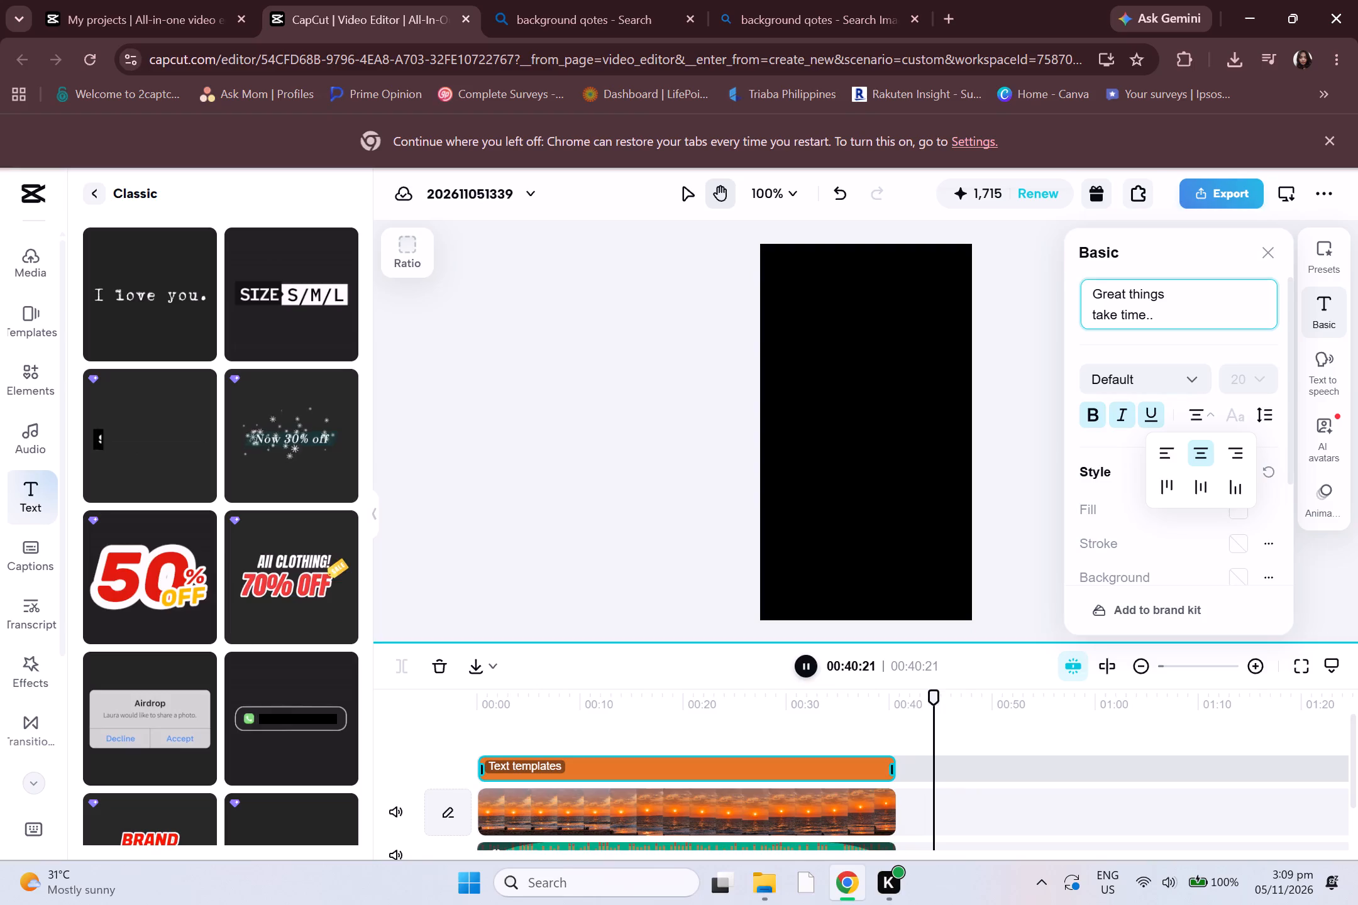
left_click(806, 667)
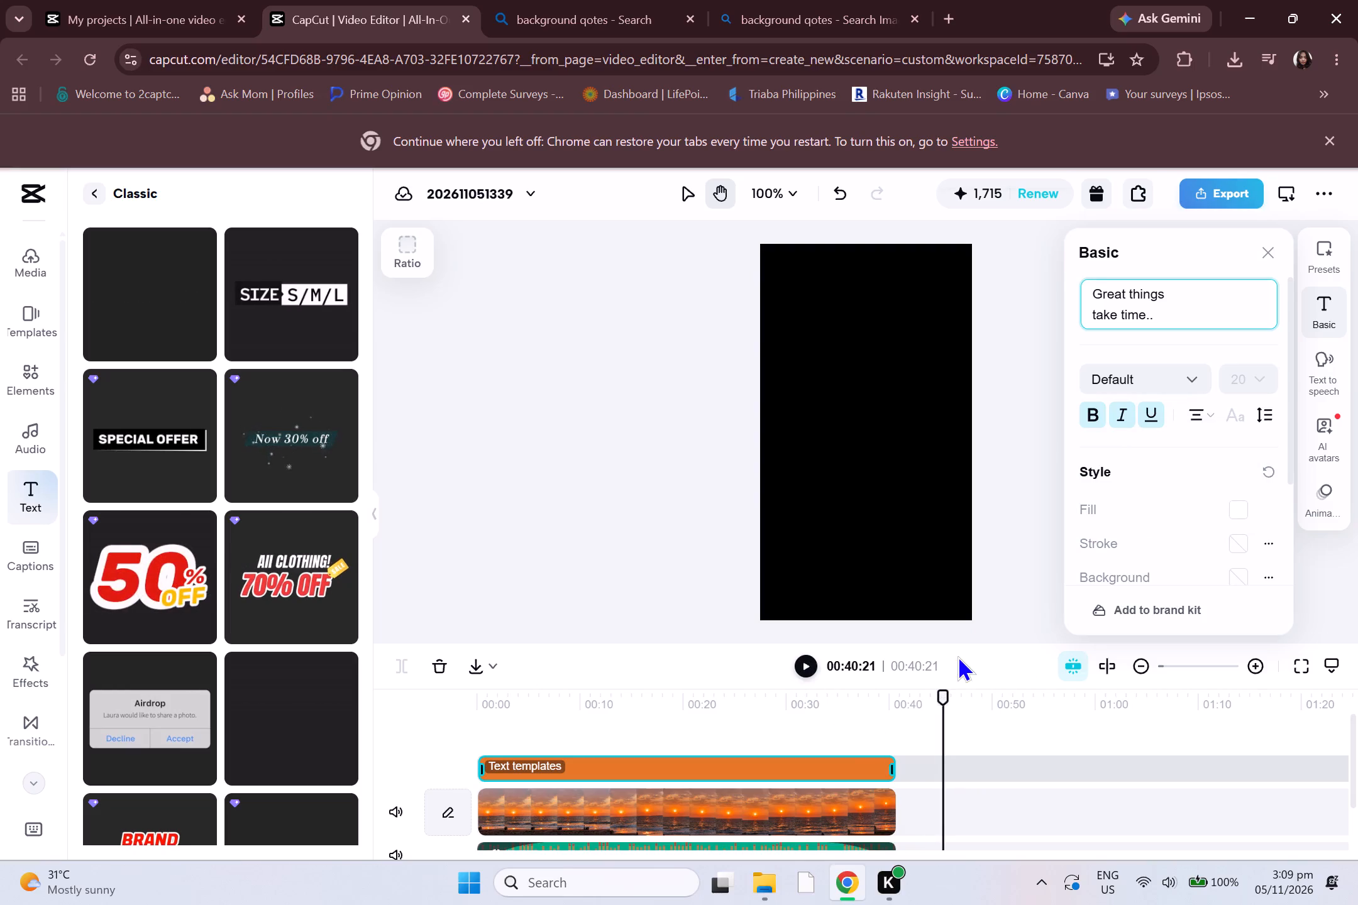
Move the playhead back to the end of the sunset clip and lower the quote text's opacity to 87%.
left_click_drag(941, 700, 899, 722)
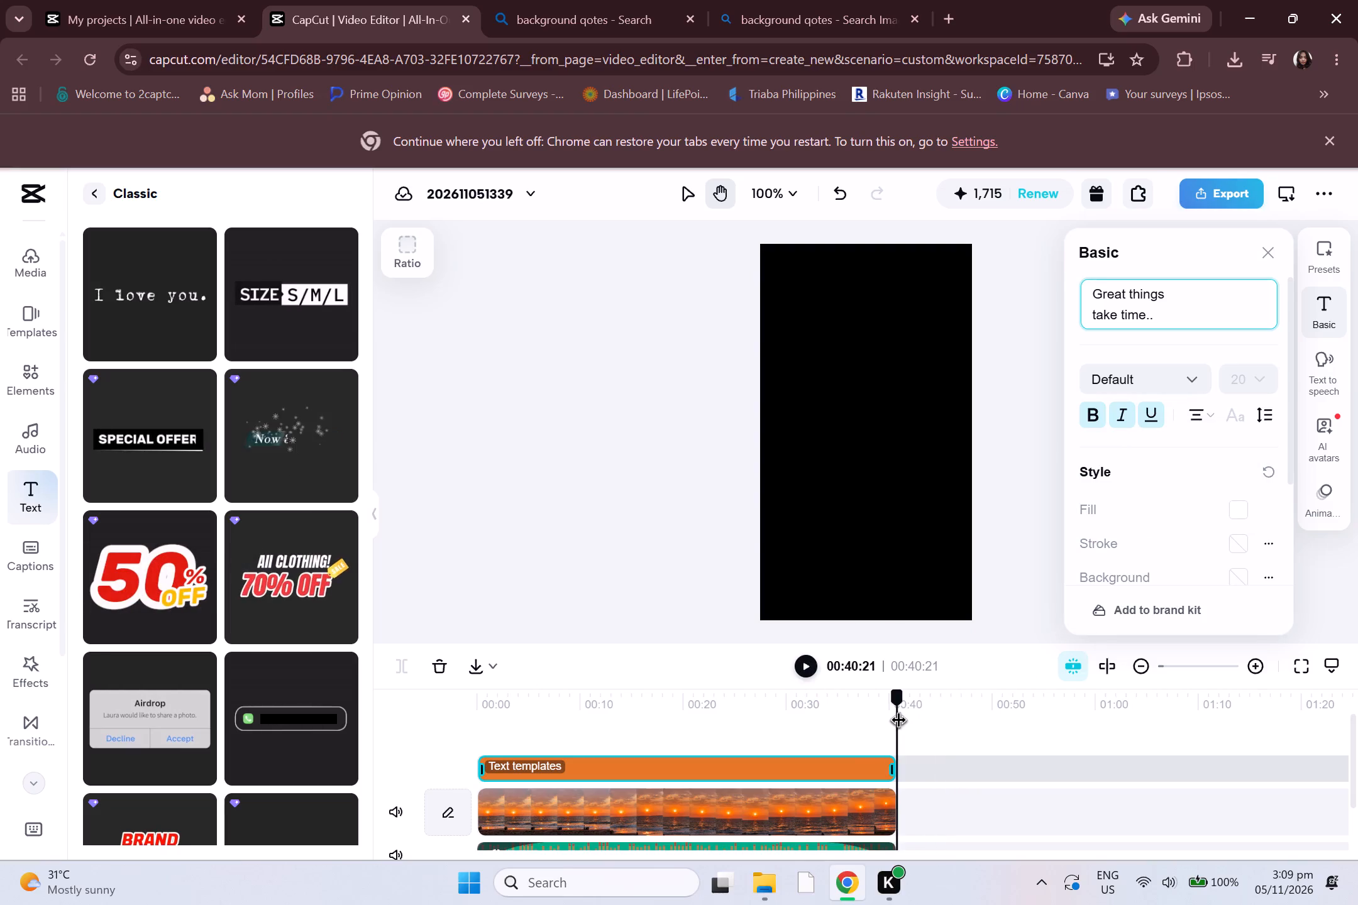
left_click_drag(899, 722, 896, 725)
scroll(1000, 515, "down", 2)
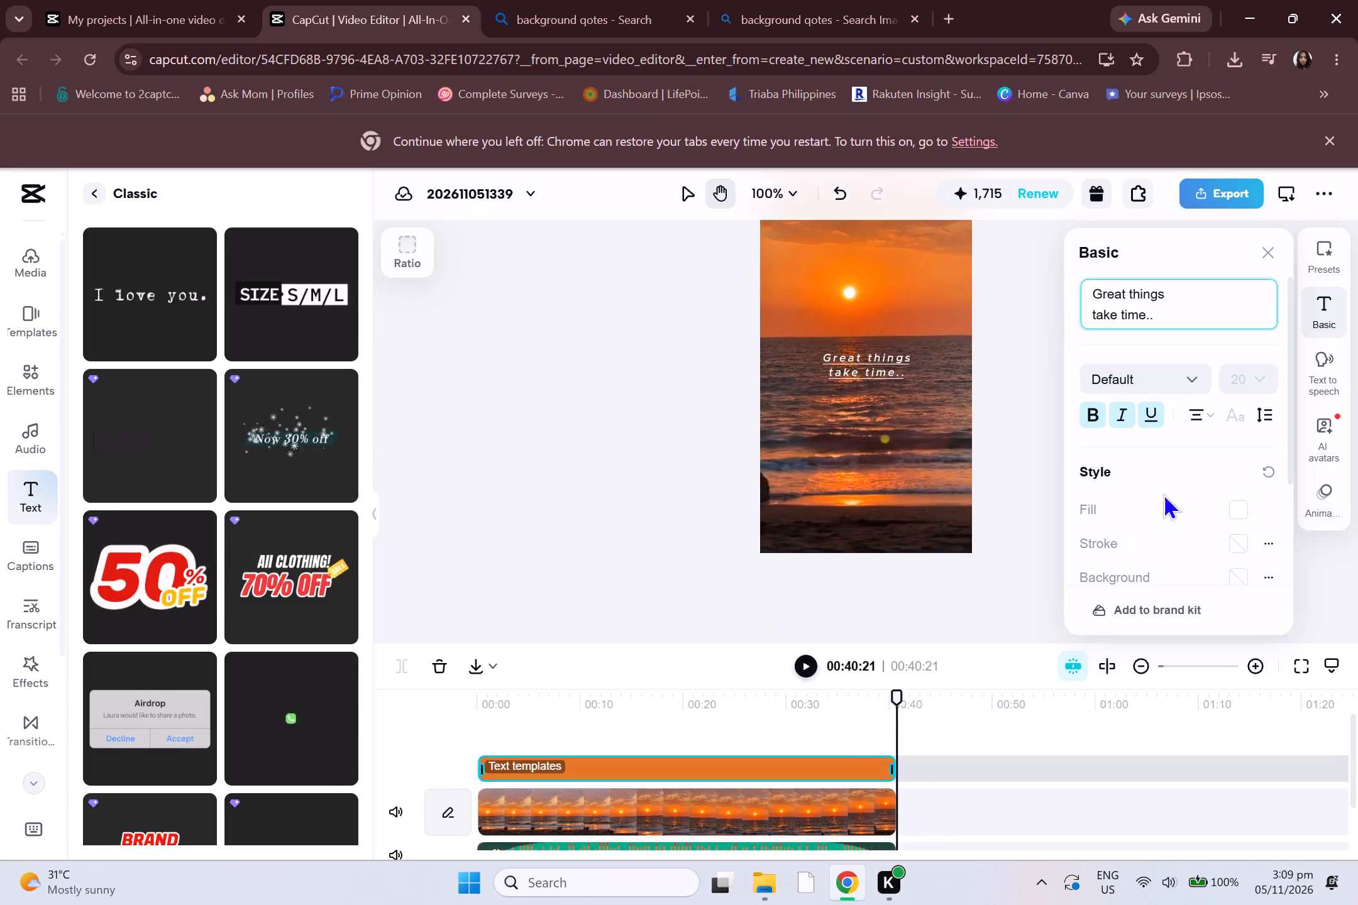
scroll(1250, 479, "down", 4)
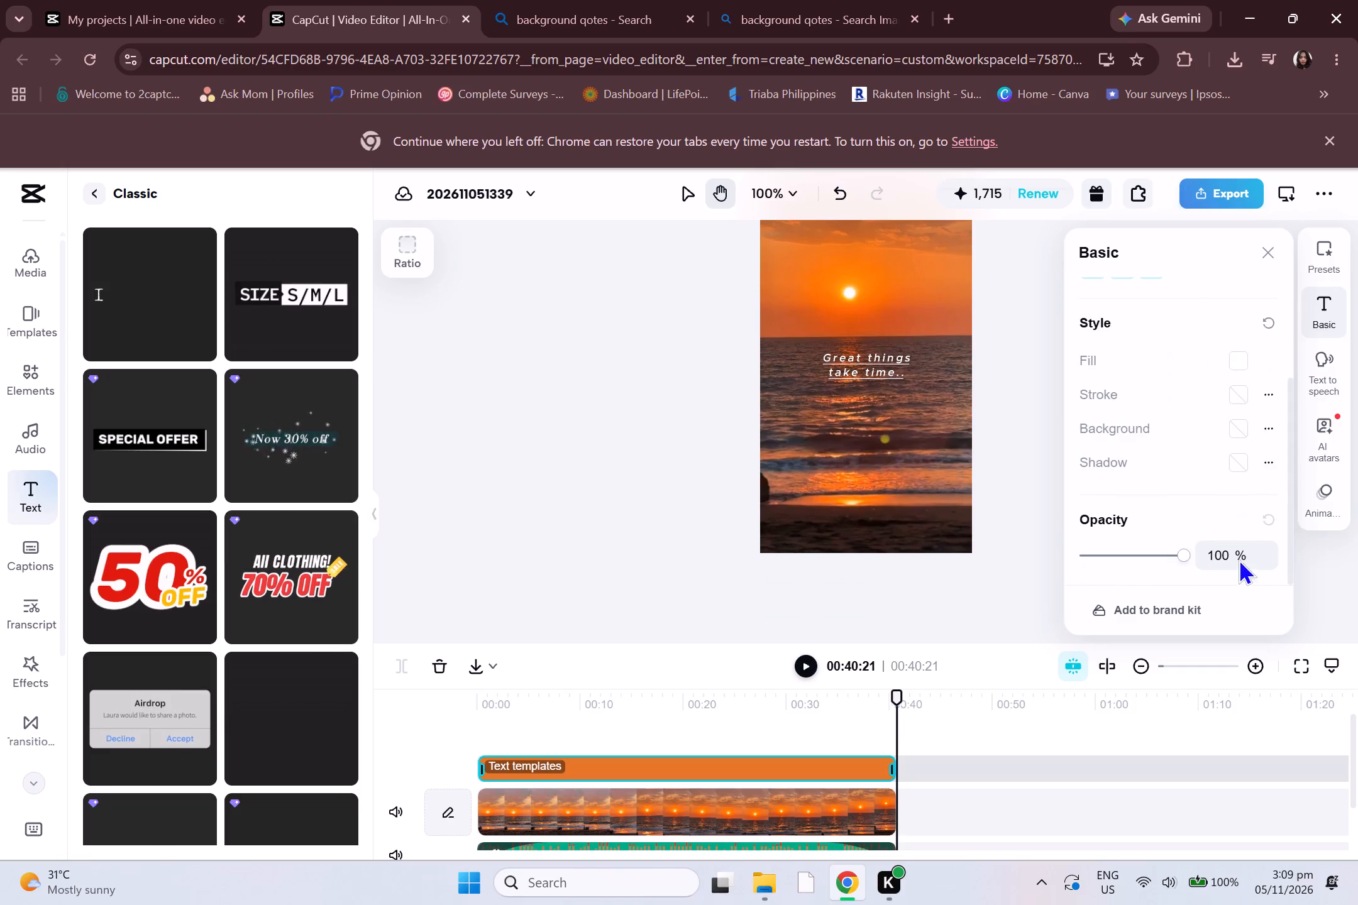
left_click(1259, 558)
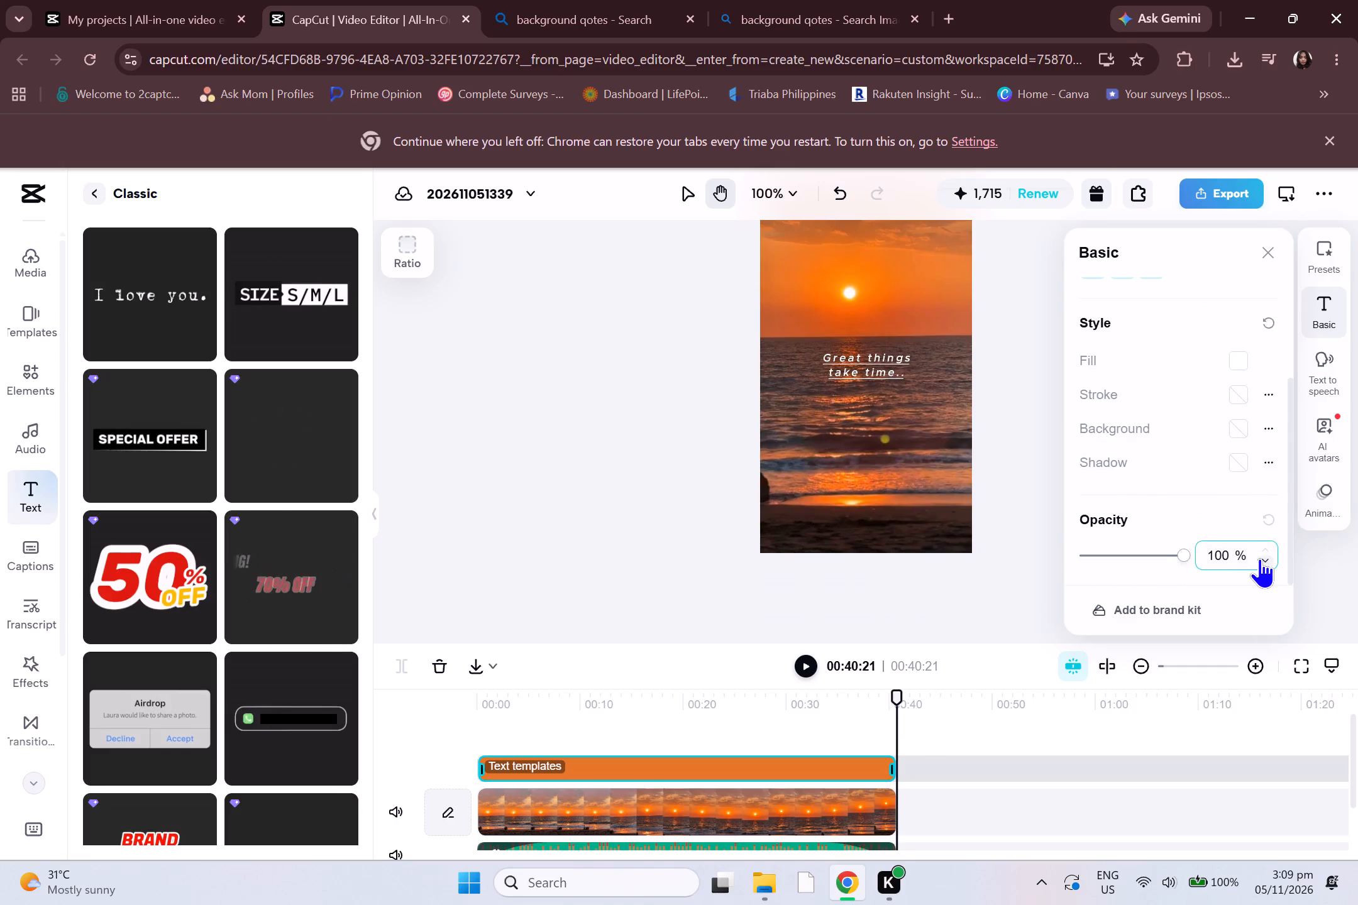
triple_click(1259, 558)
triple_click(1259, 558)
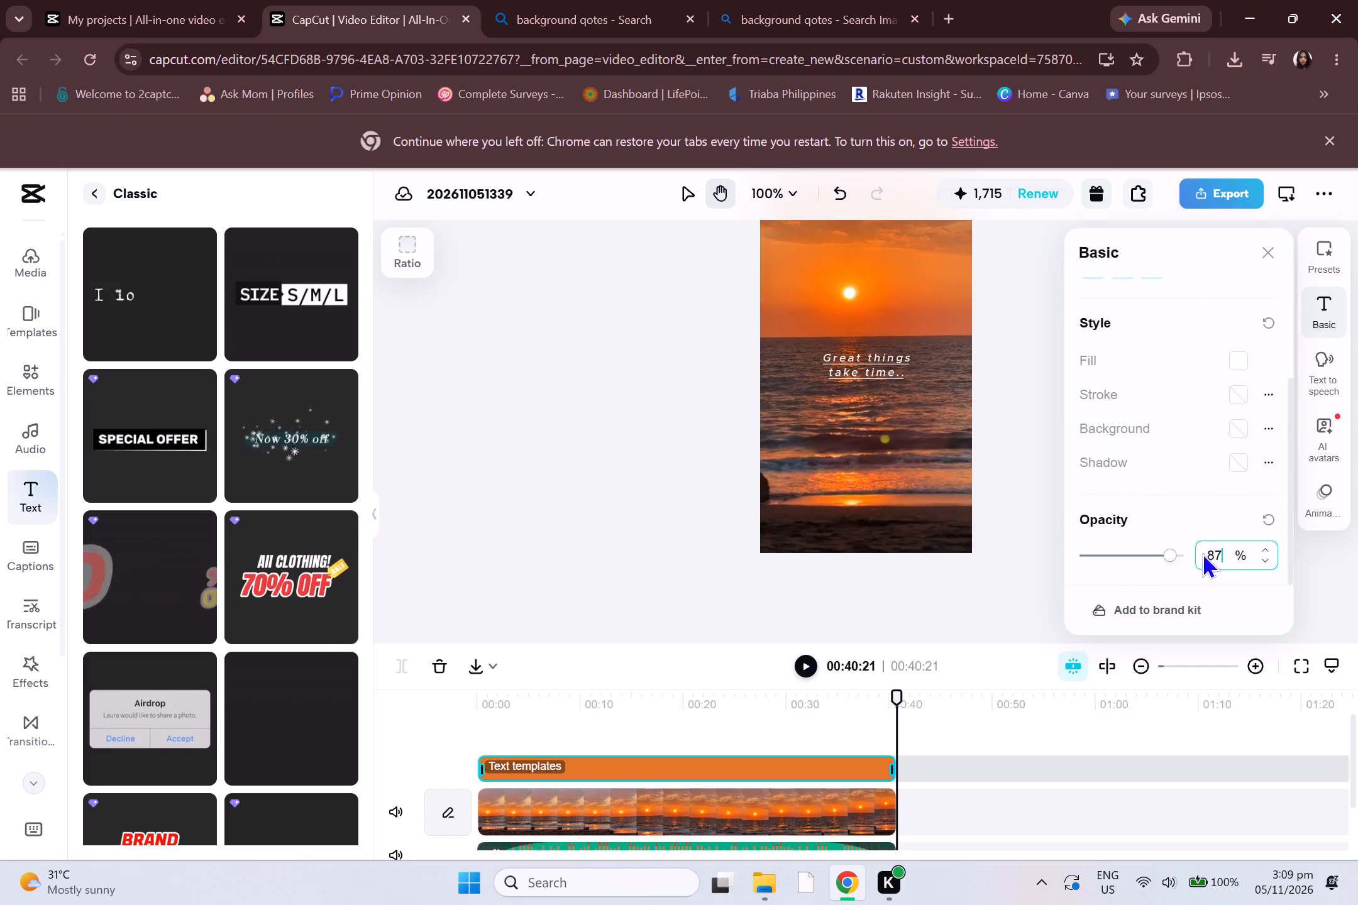
Try a much lower opacity on the quote text, then set it to 100%.
left_click_drag(1176, 555, 1096, 560)
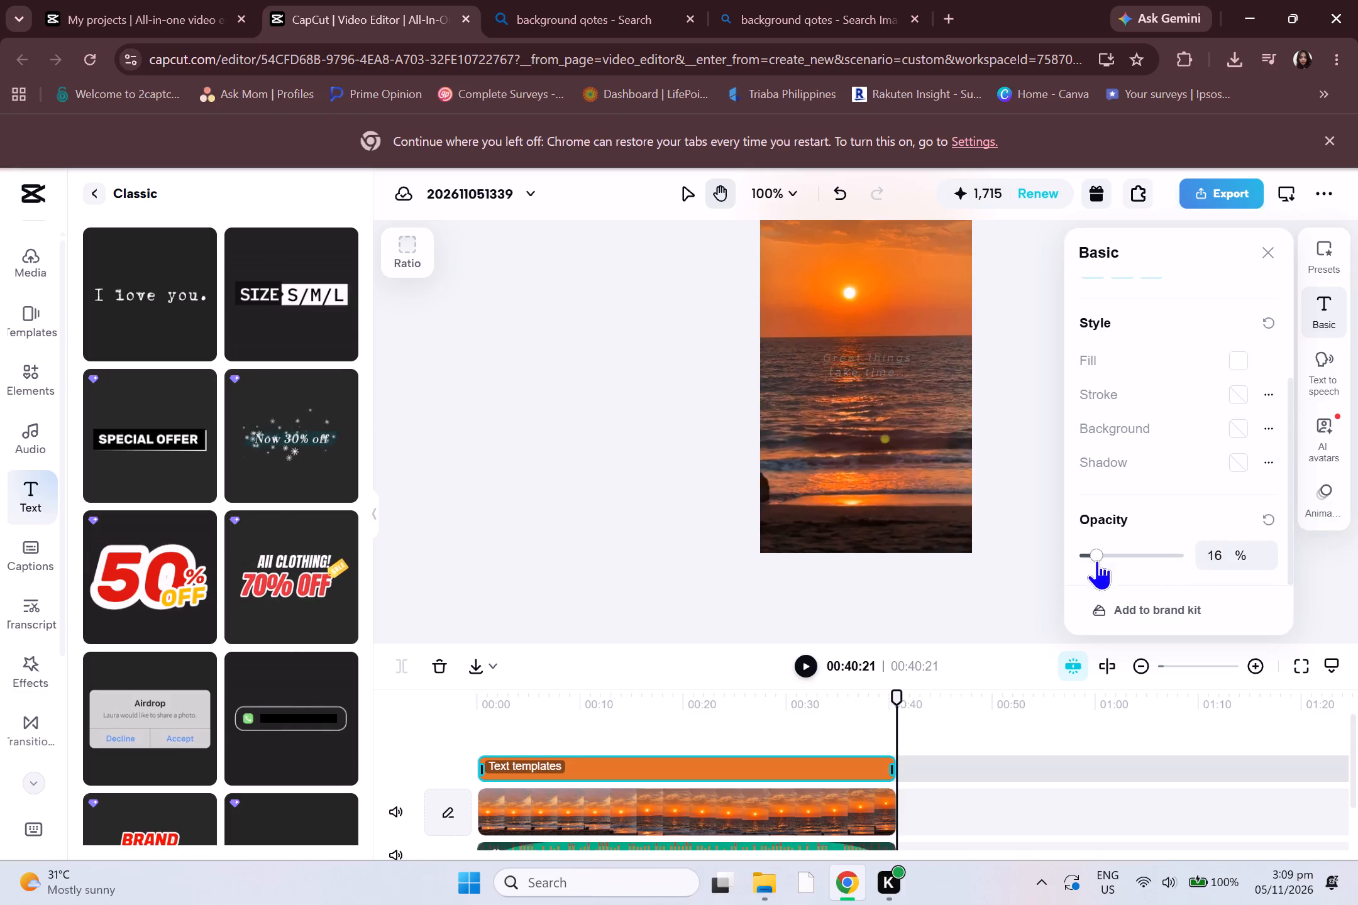
left_click_drag(1096, 560, 1242, 574)
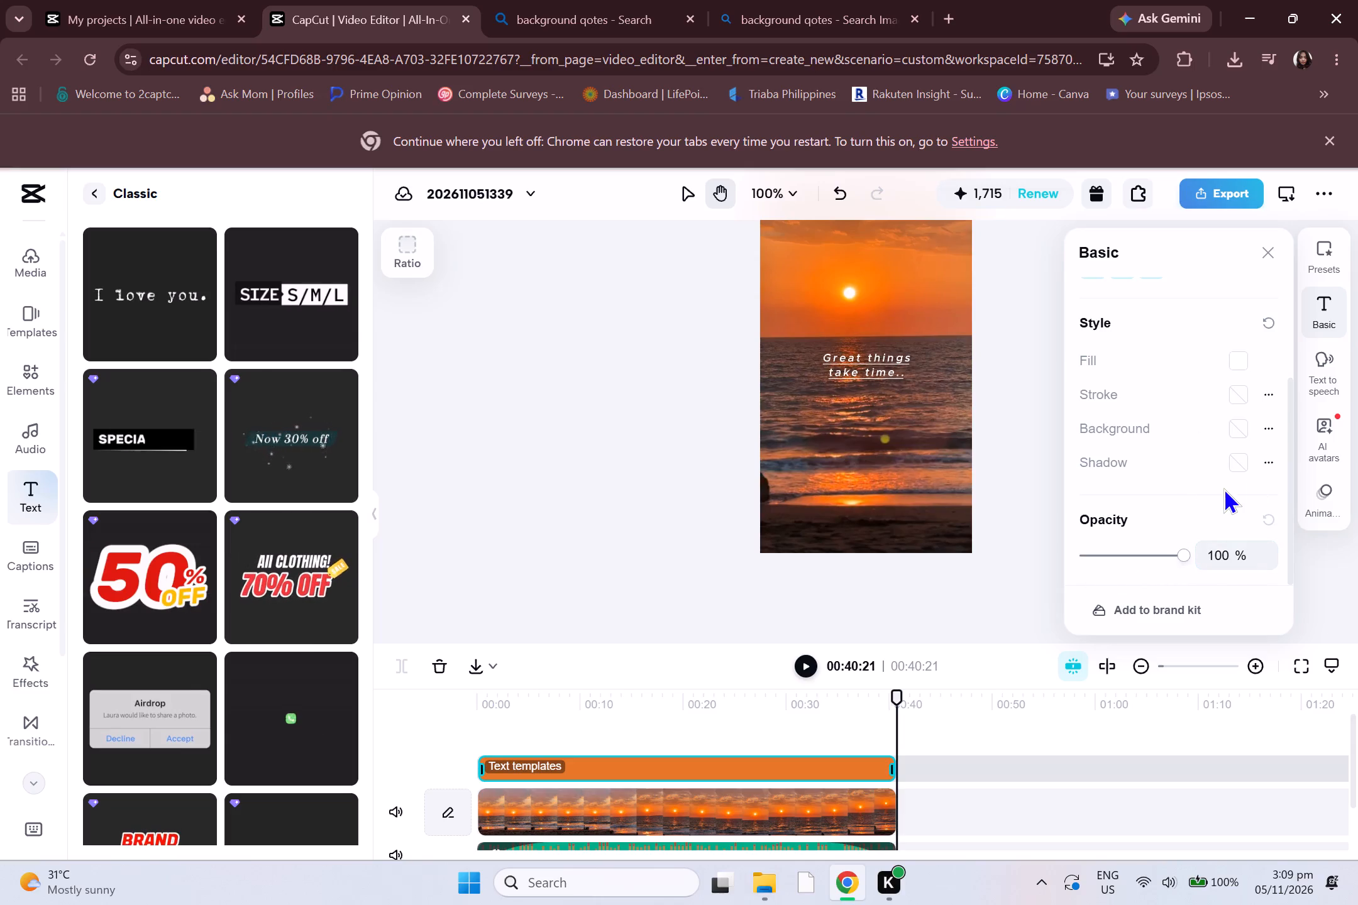
Check the quote text's shadow and background options, then add a black stroke with its size set to 49.
left_click(1266, 460)
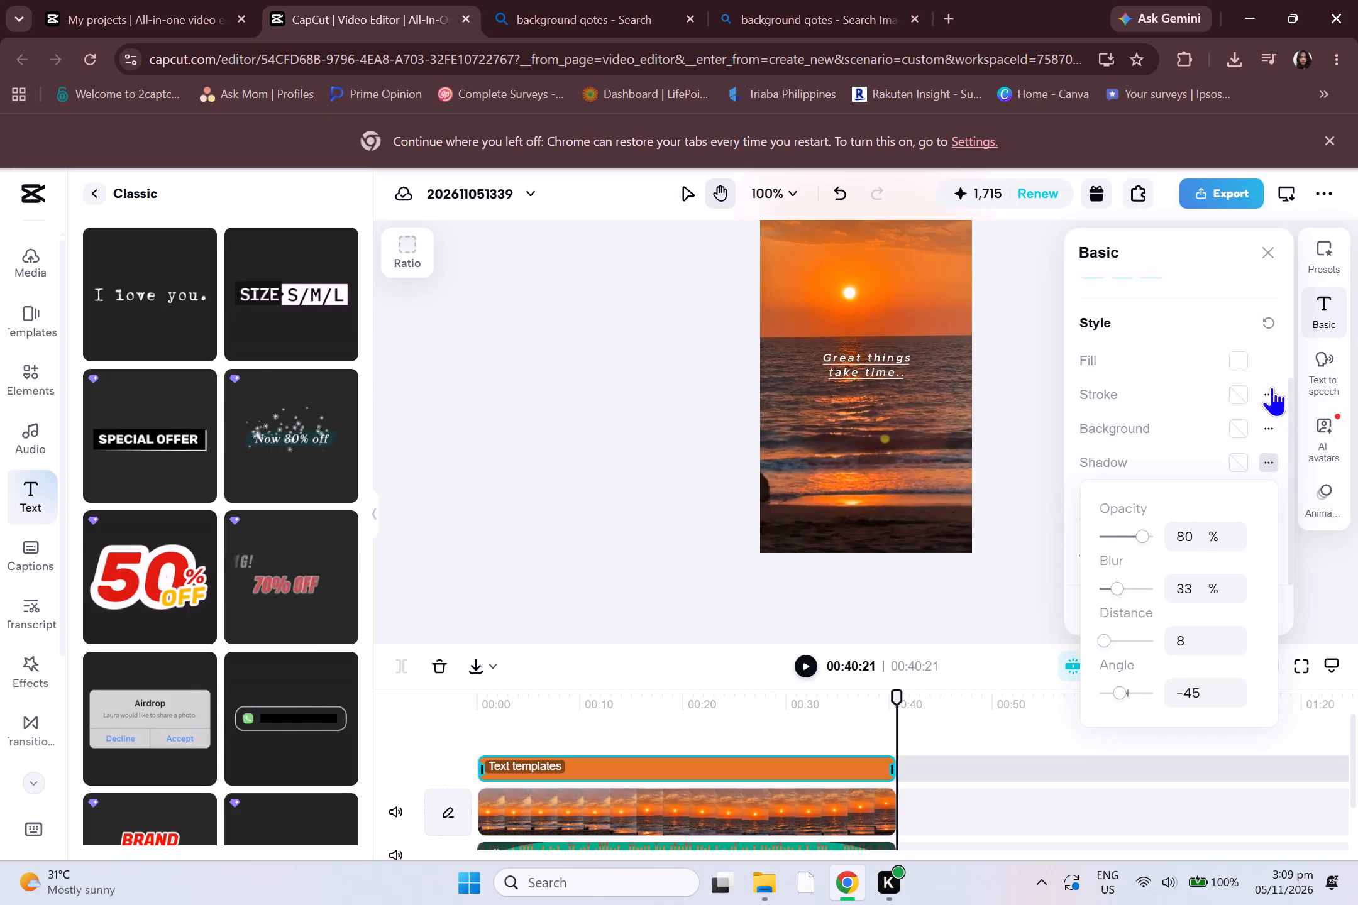
left_click(1259, 425)
left_click(1262, 423)
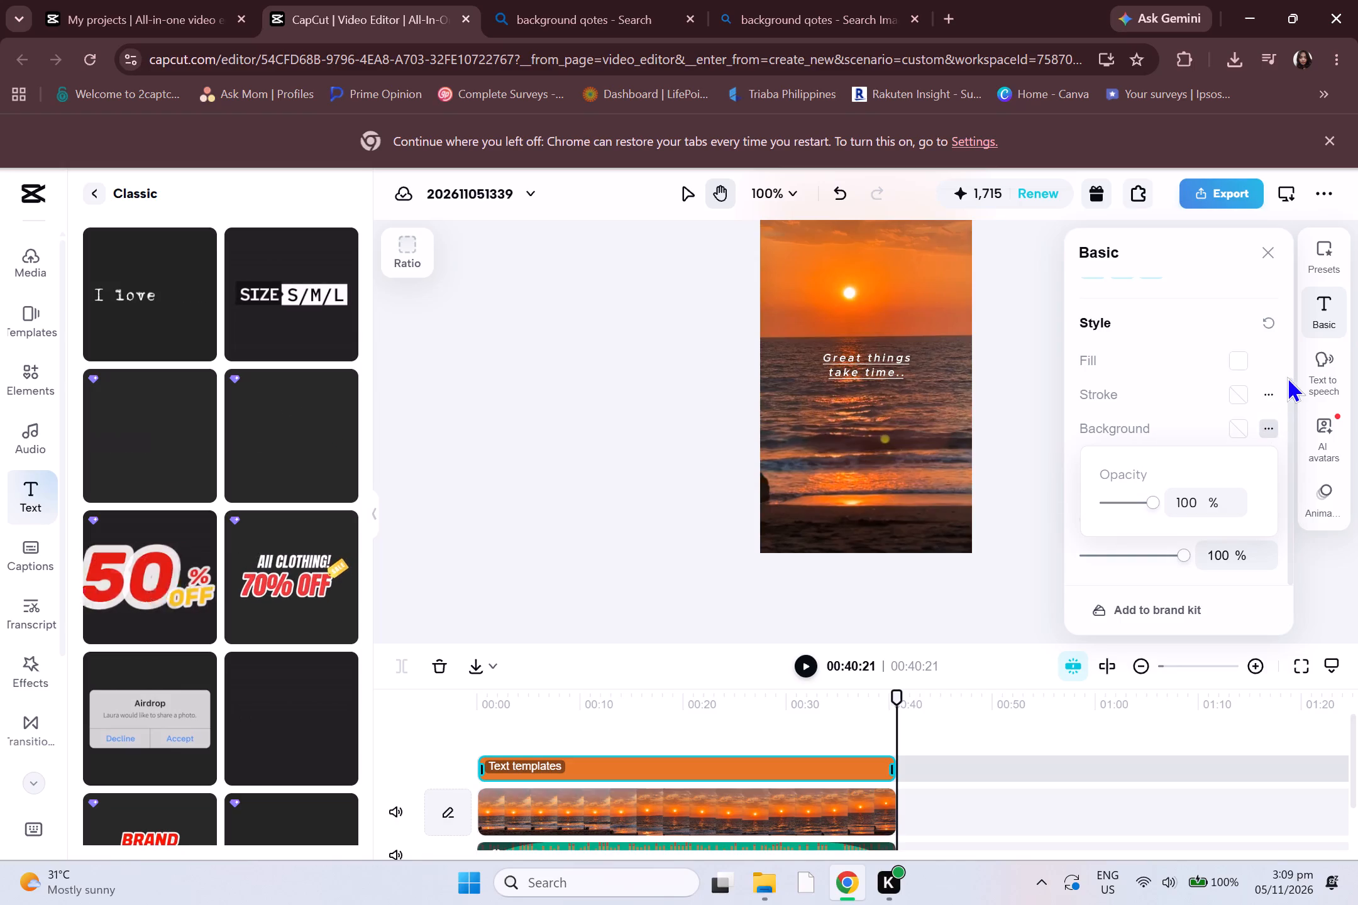
left_click(1271, 391)
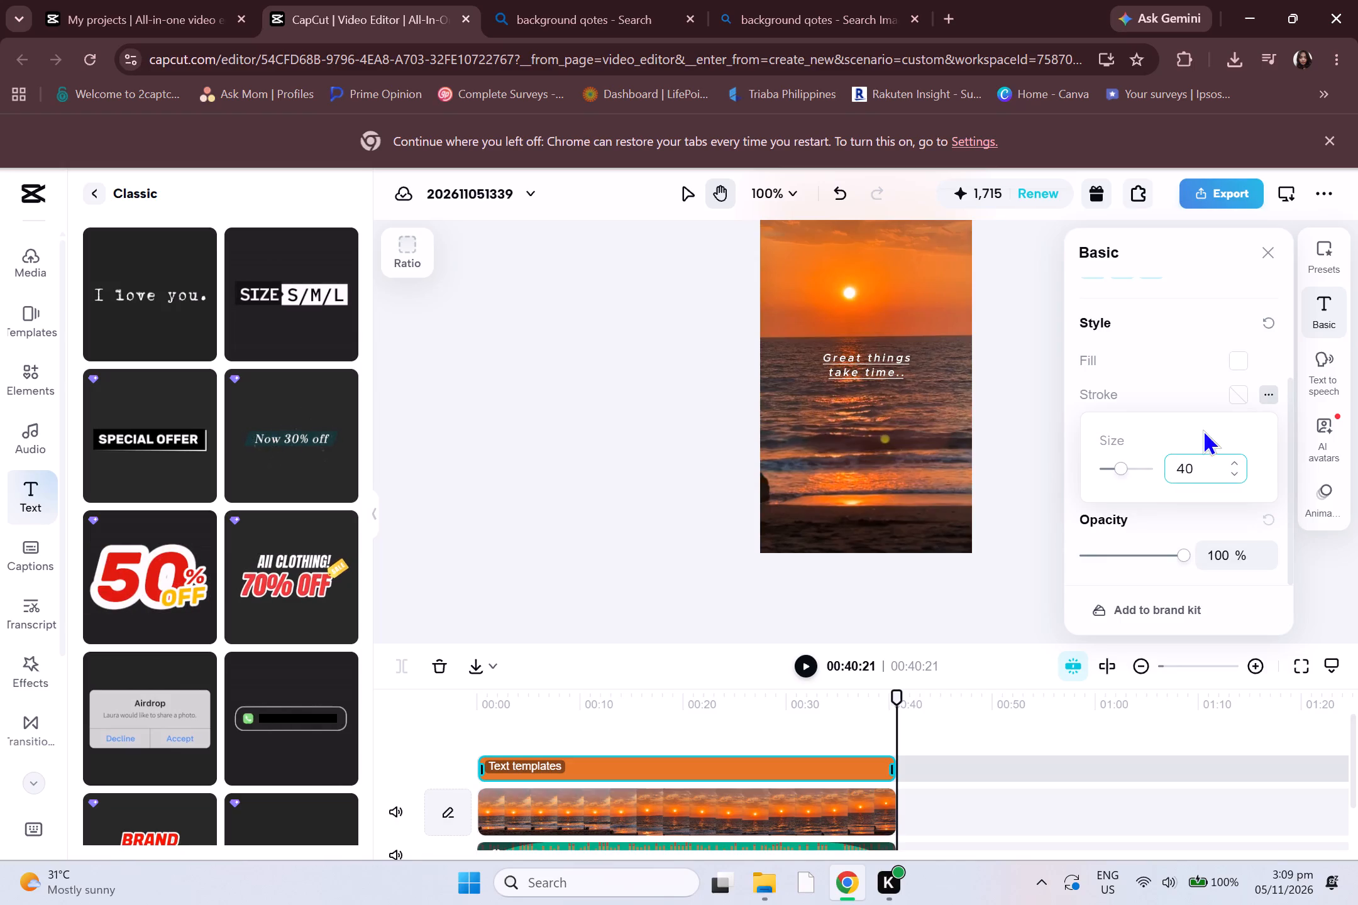
left_click(1234, 458)
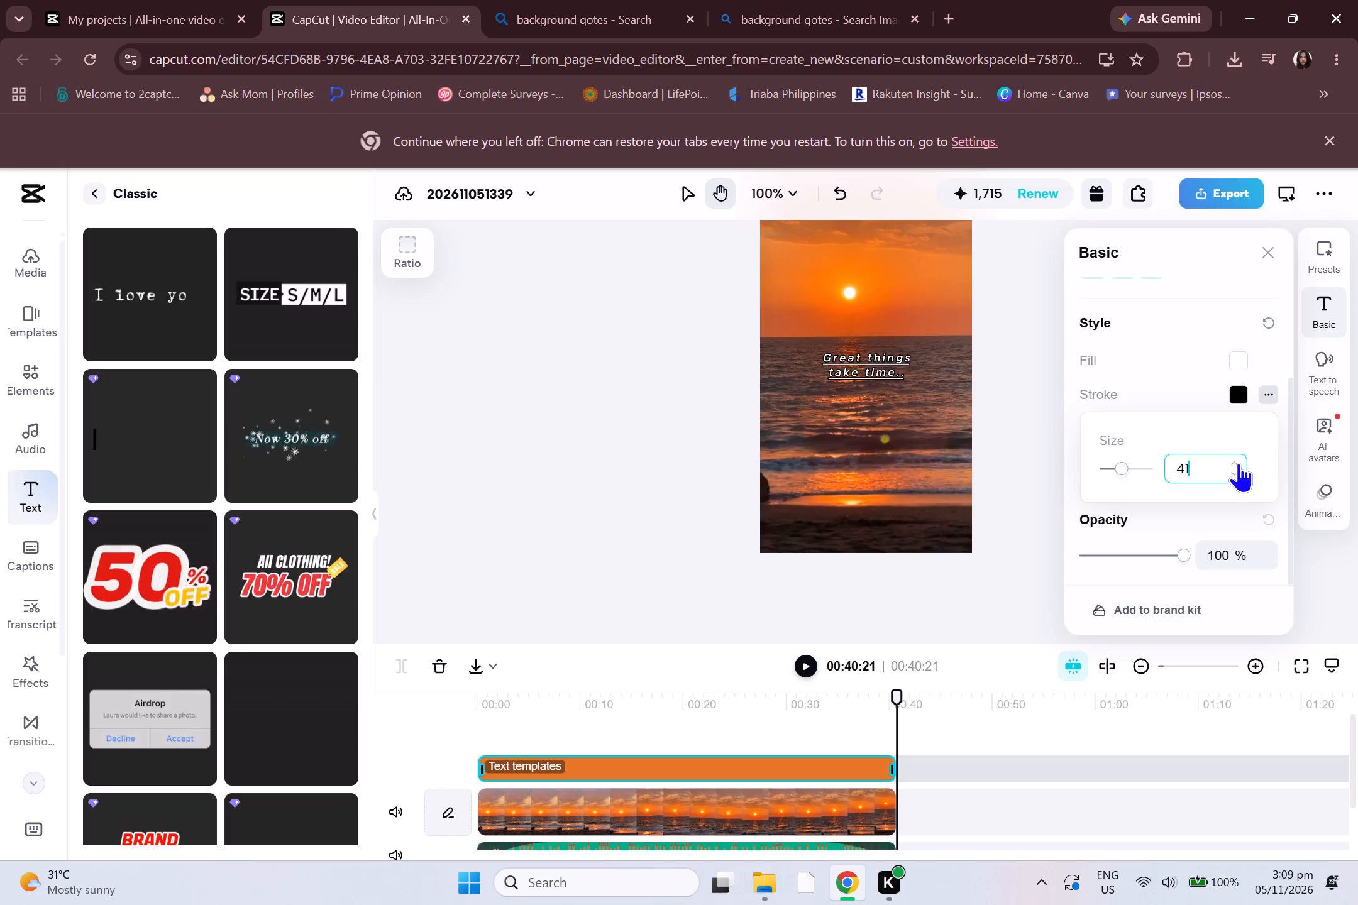
left_click(1233, 461)
left_click(1233, 461)
left_click(1233, 461)
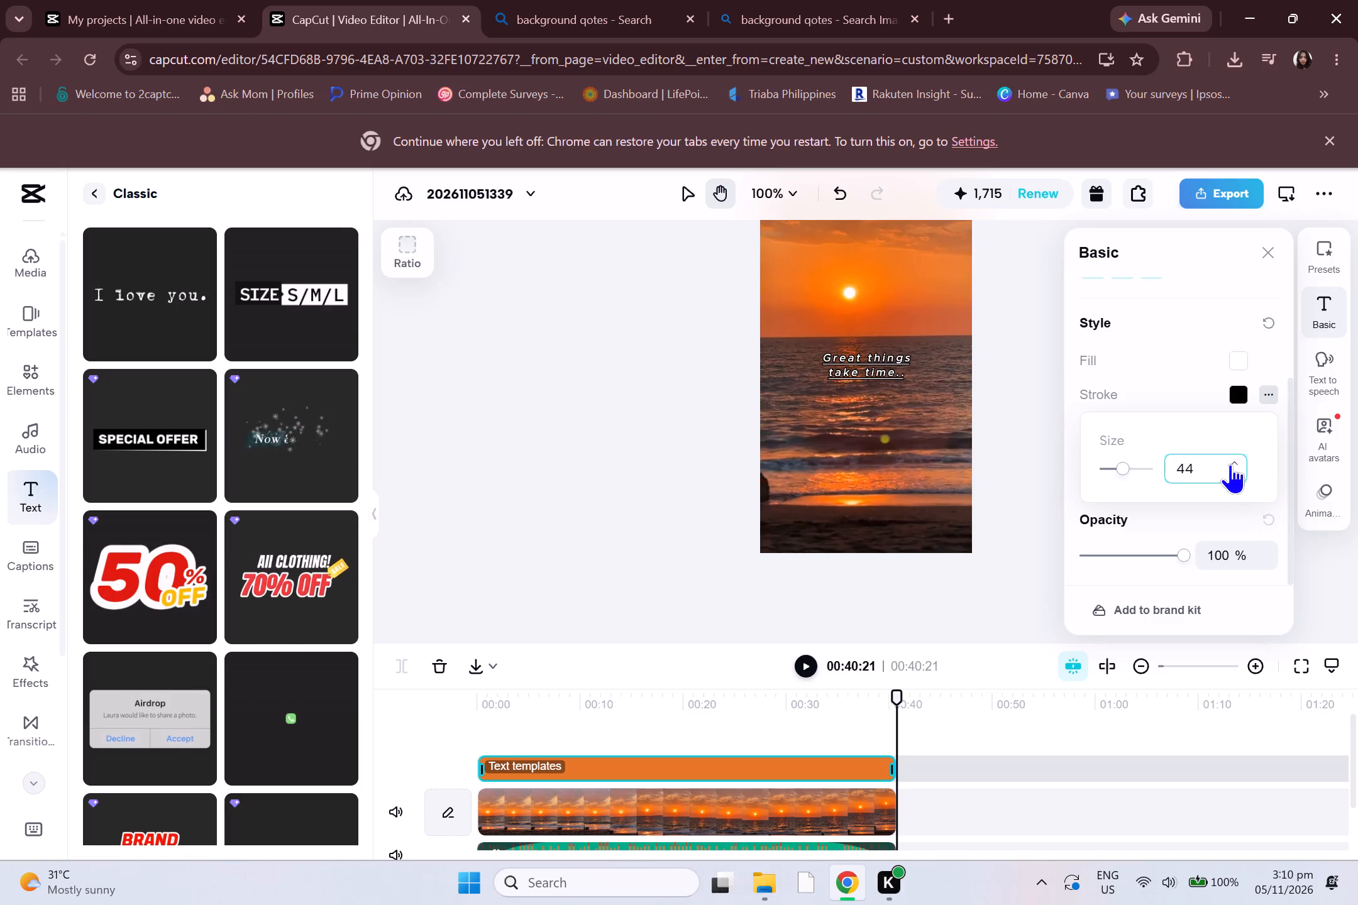
triple_click(1232, 463)
double_click(1232, 463)
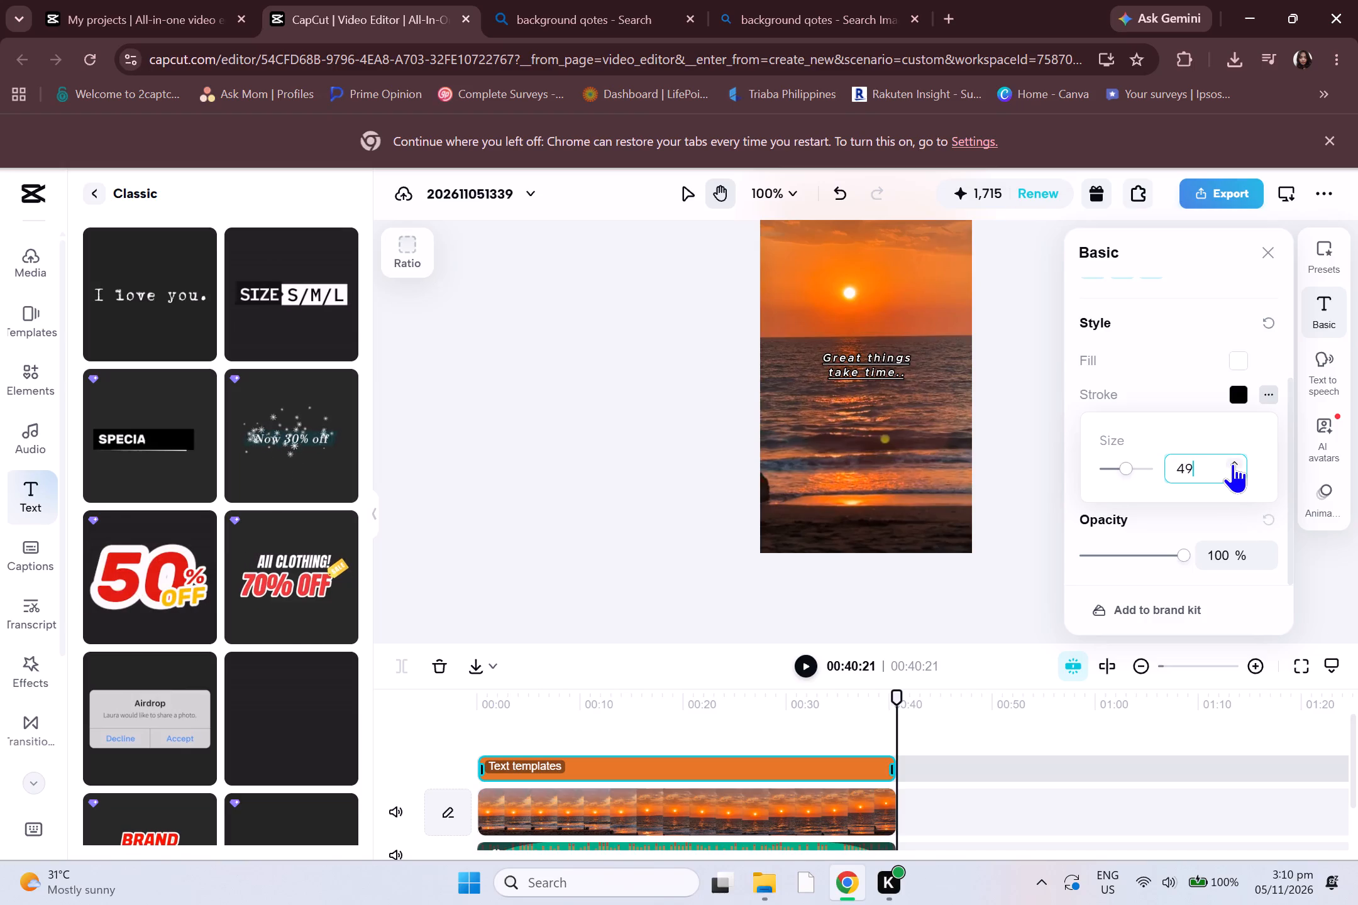
double_click(1232, 463)
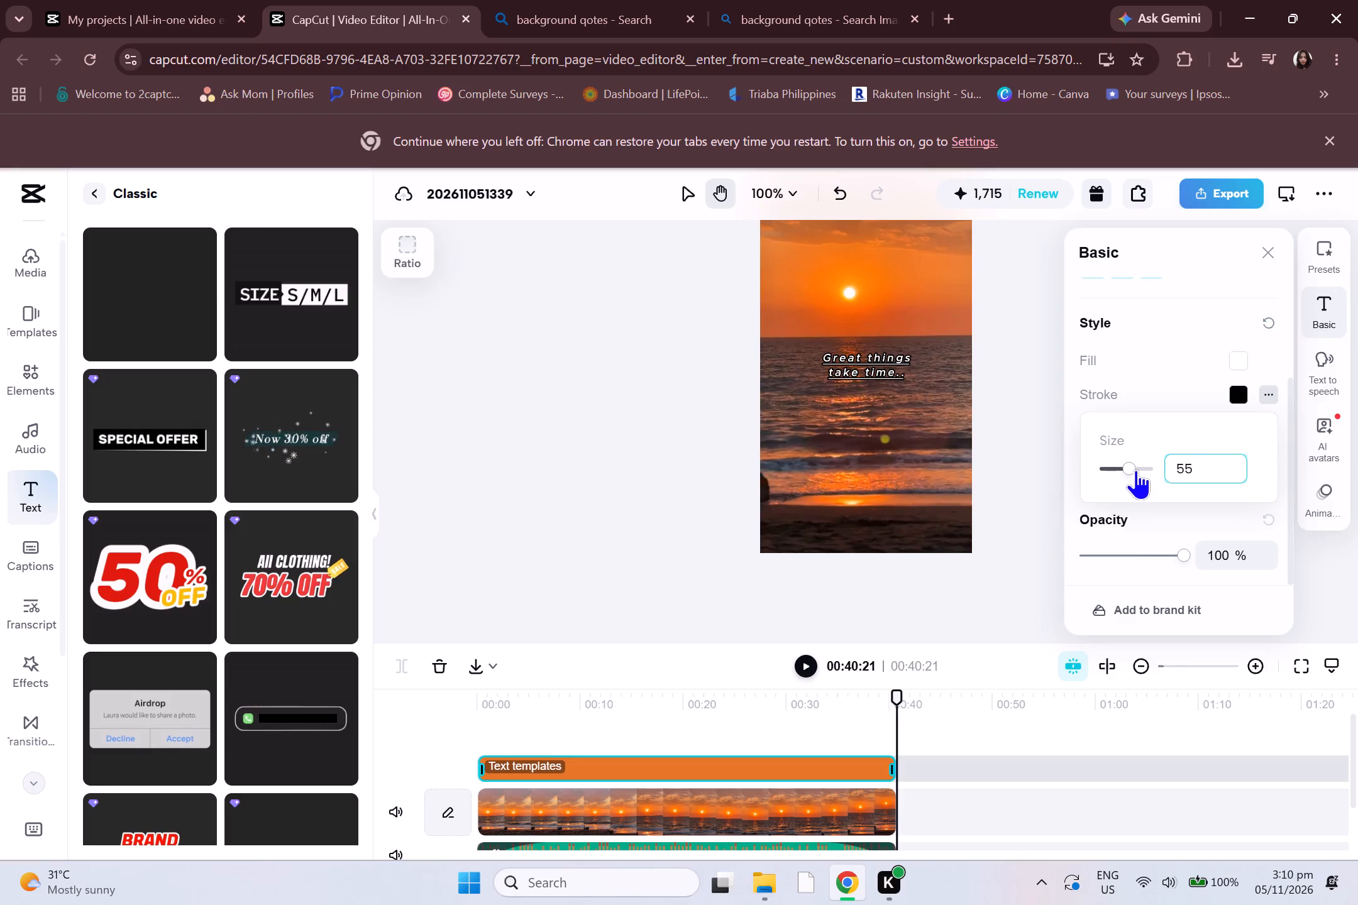
left_click_drag(1134, 469, 1183, 478)
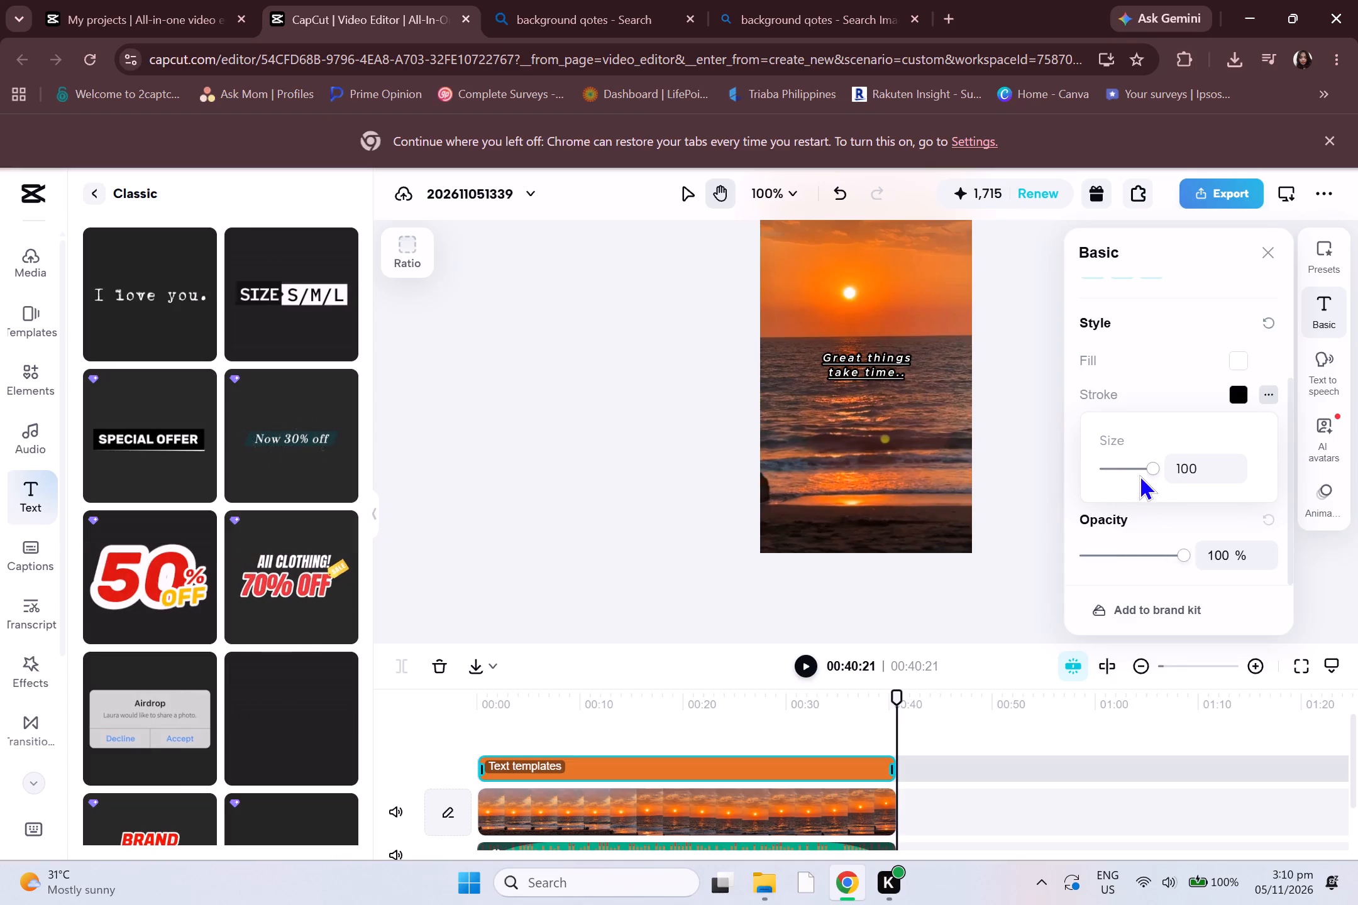
left_click_drag(1156, 468, 1127, 478)
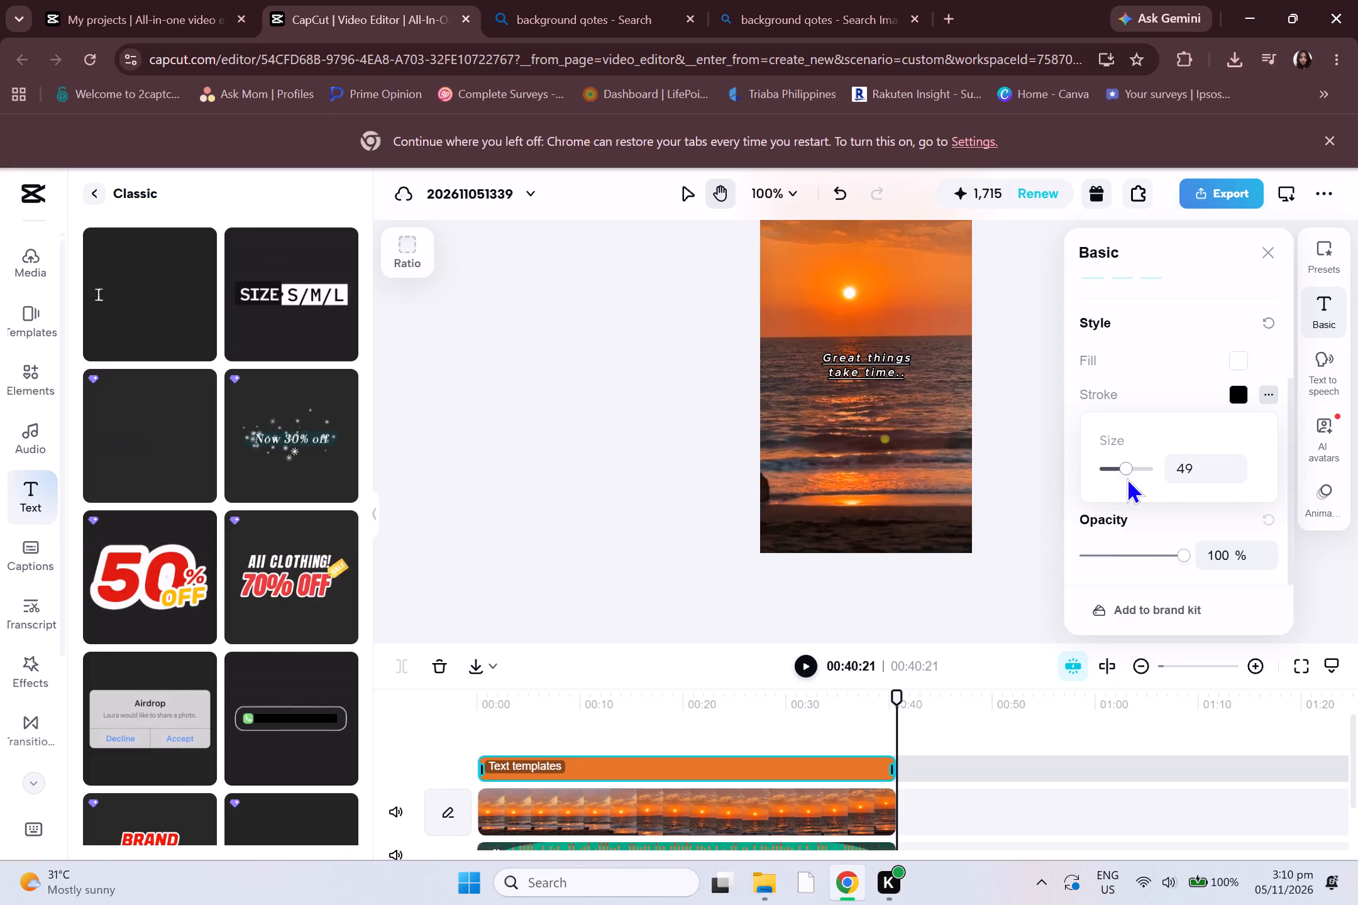
left_click_drag(1127, 478, 1127, 478)
Try a green stroke on the quote text, then choose the near-black recommended stroke color.
left_click(1240, 393)
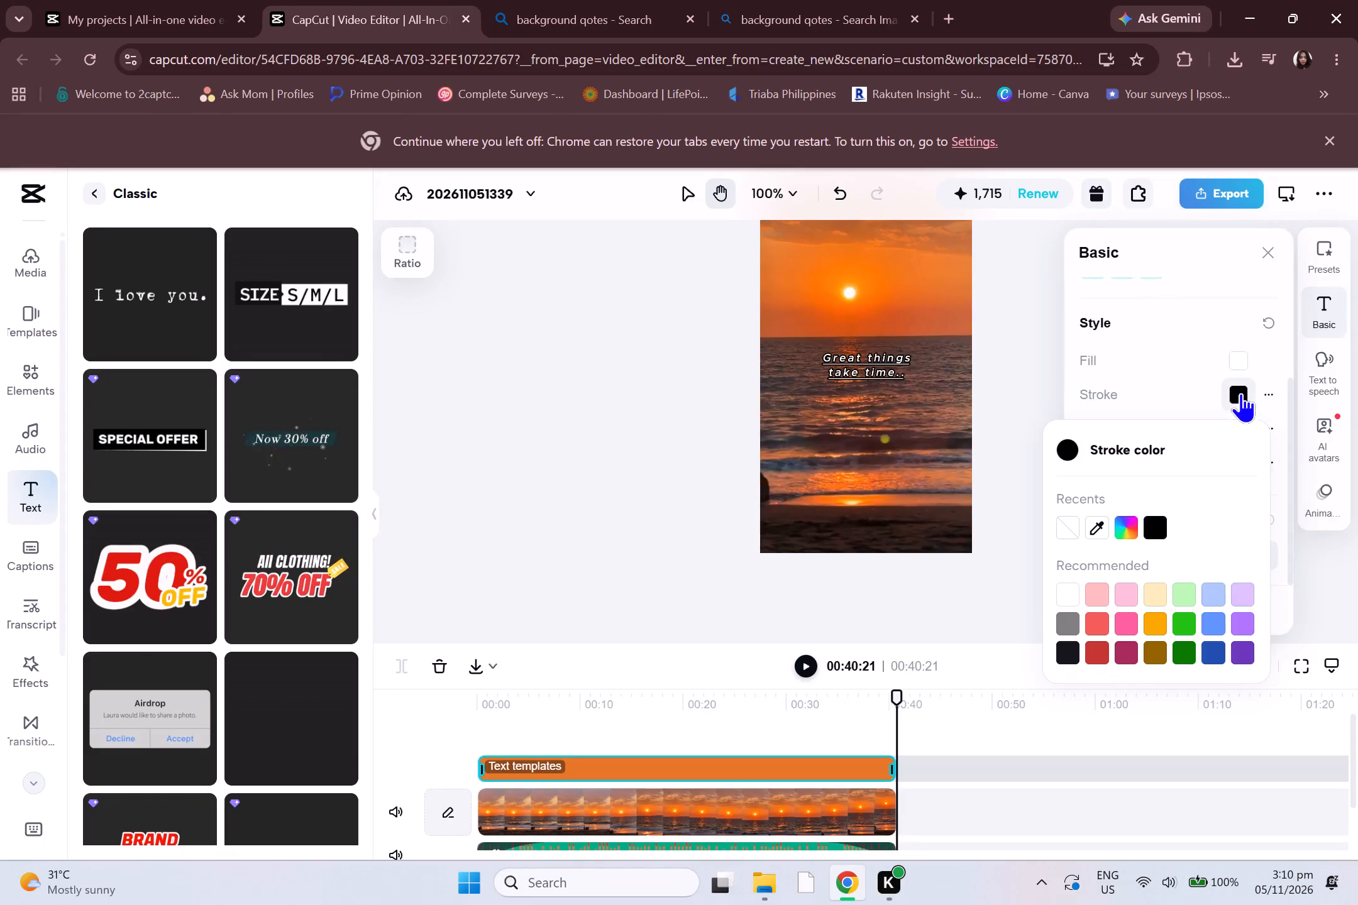
left_click(1181, 628)
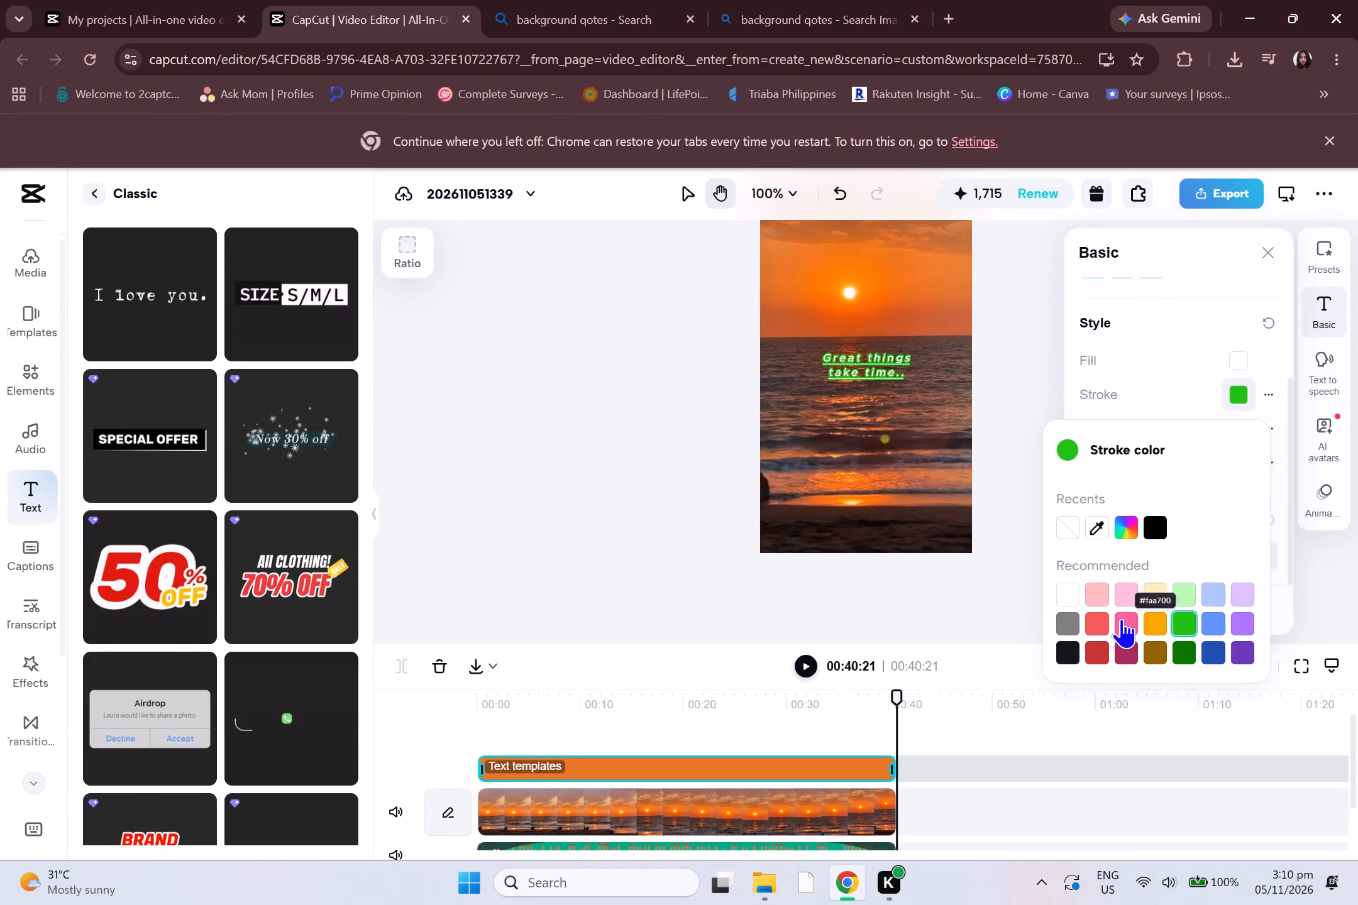
left_click(1066, 649)
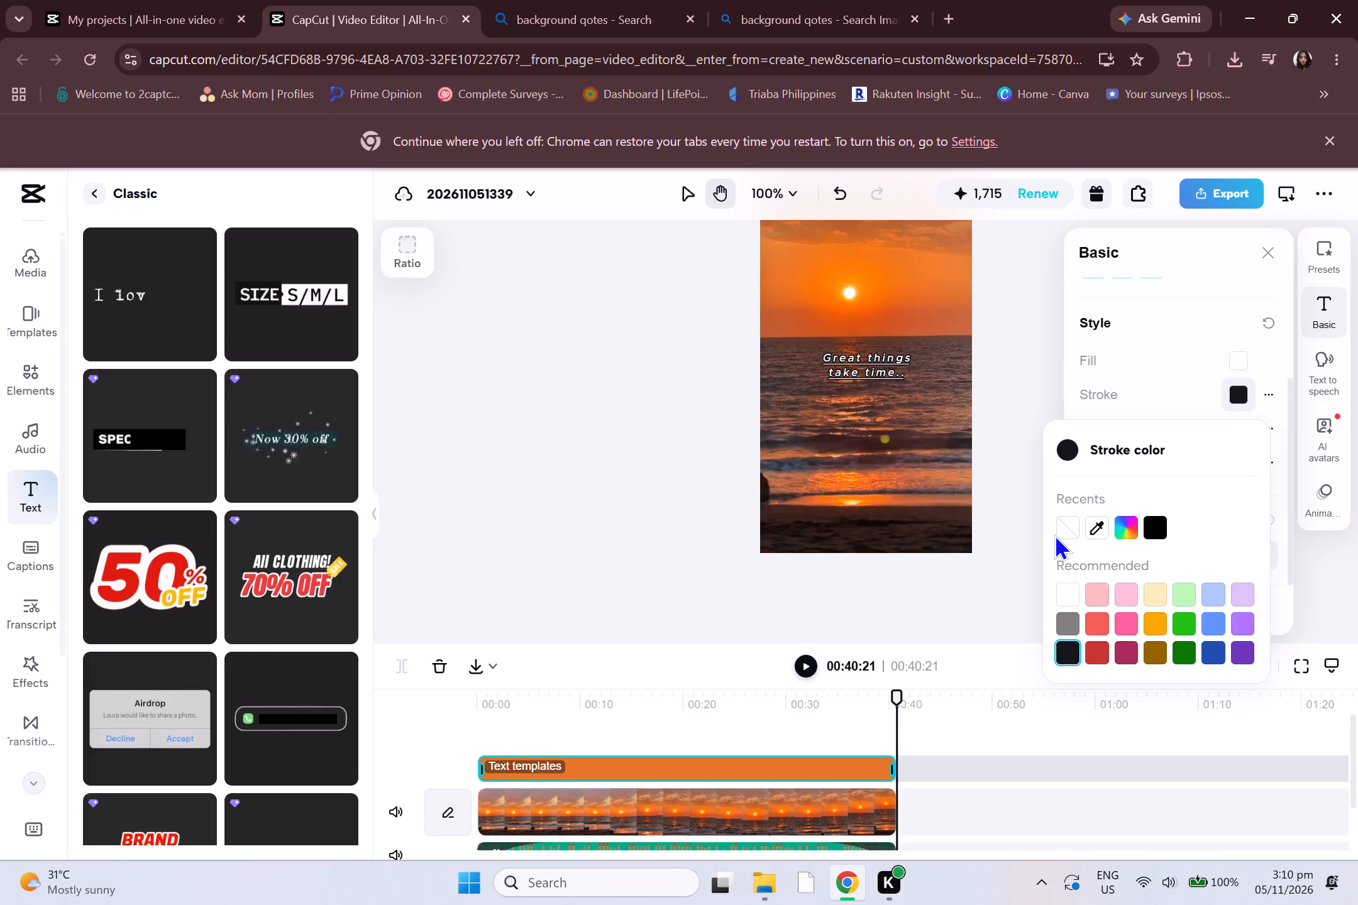
left_click(1032, 544)
Try black and white fills on the quote text, then choose the pale cream recommended fill color.
left_click(1237, 362)
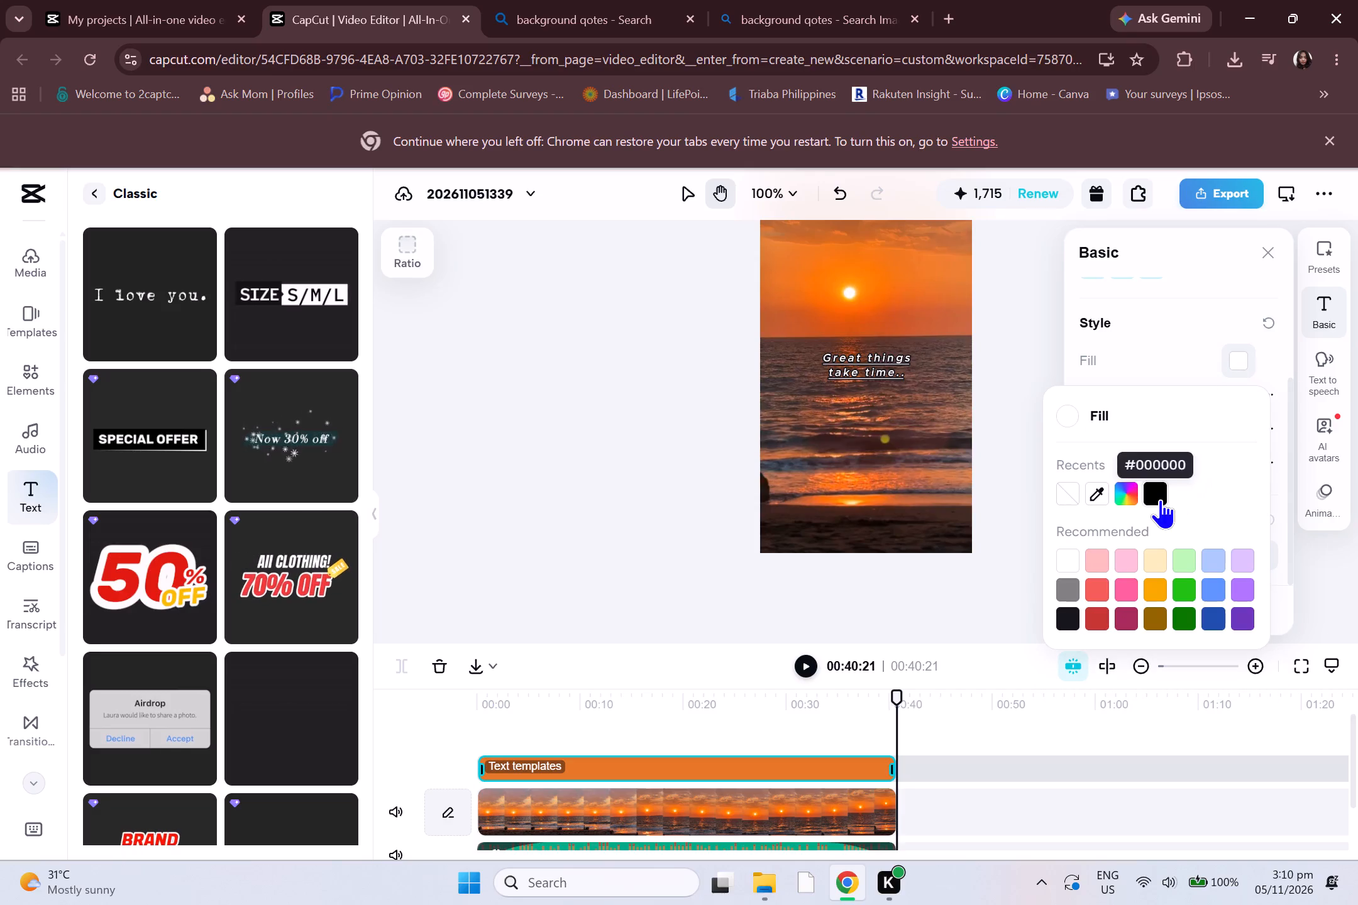
left_click(1160, 499)
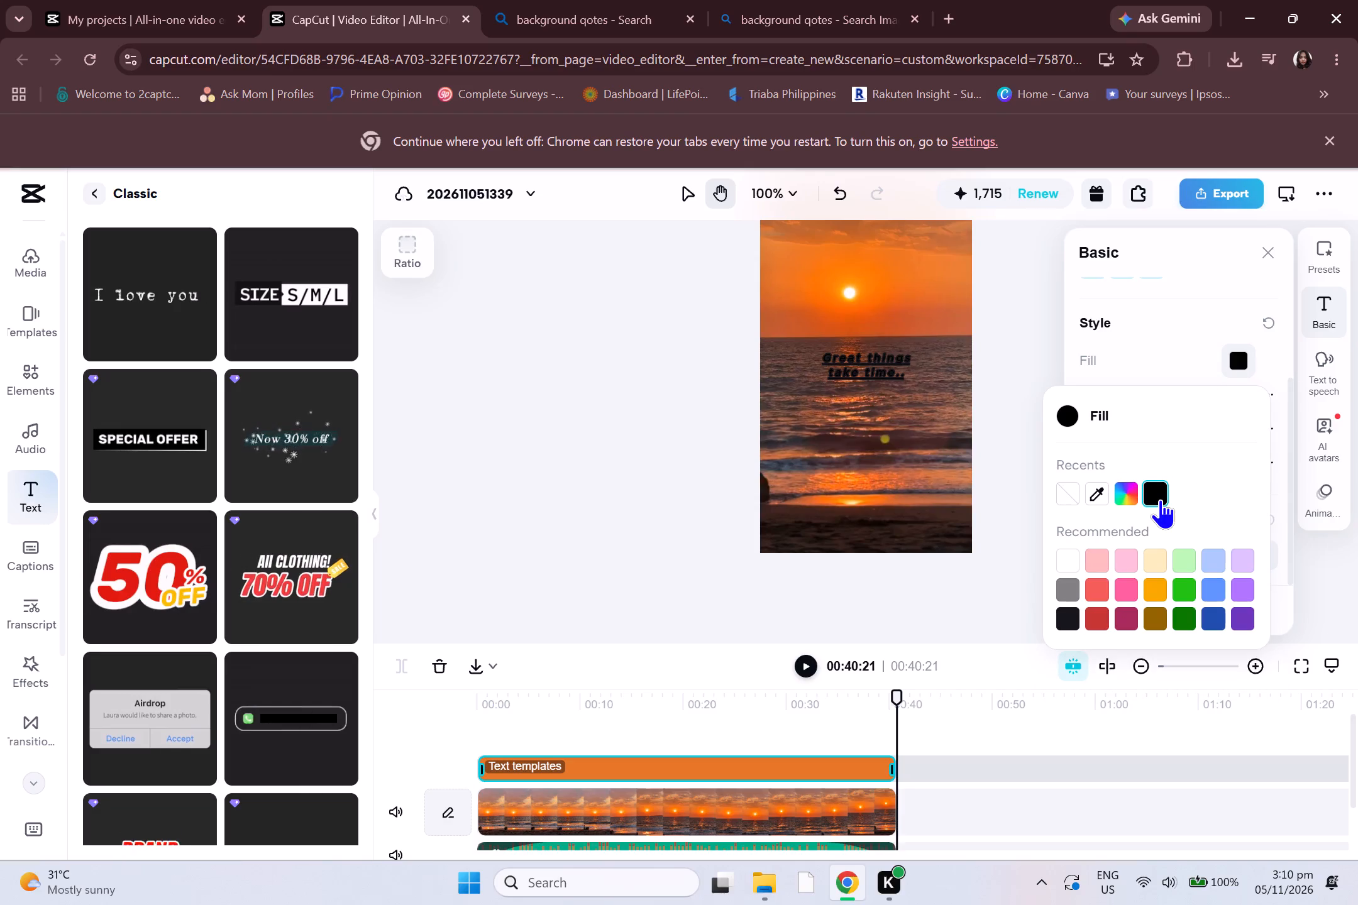
left_click(1071, 562)
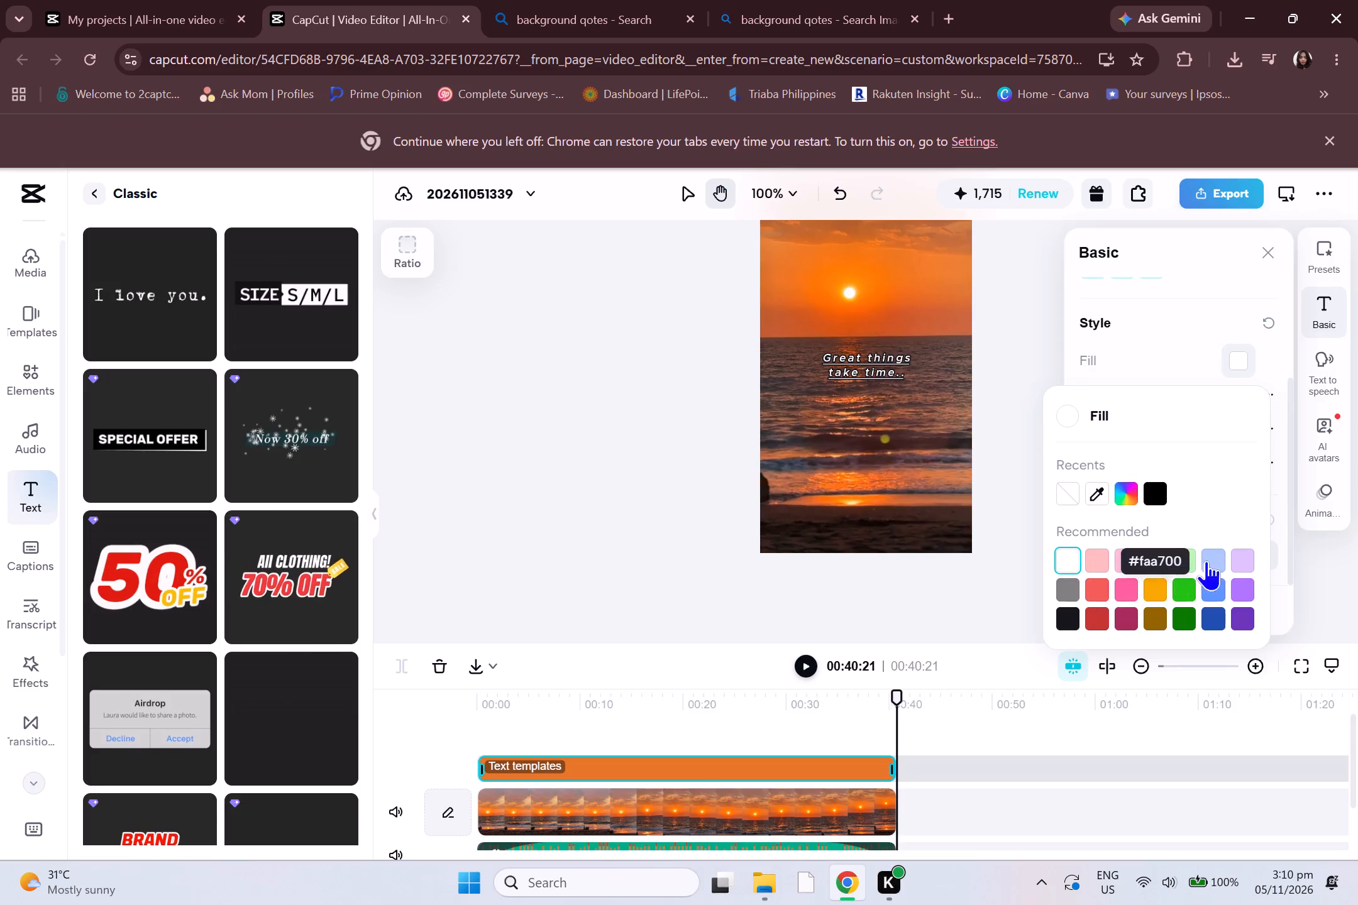
left_click(1152, 556)
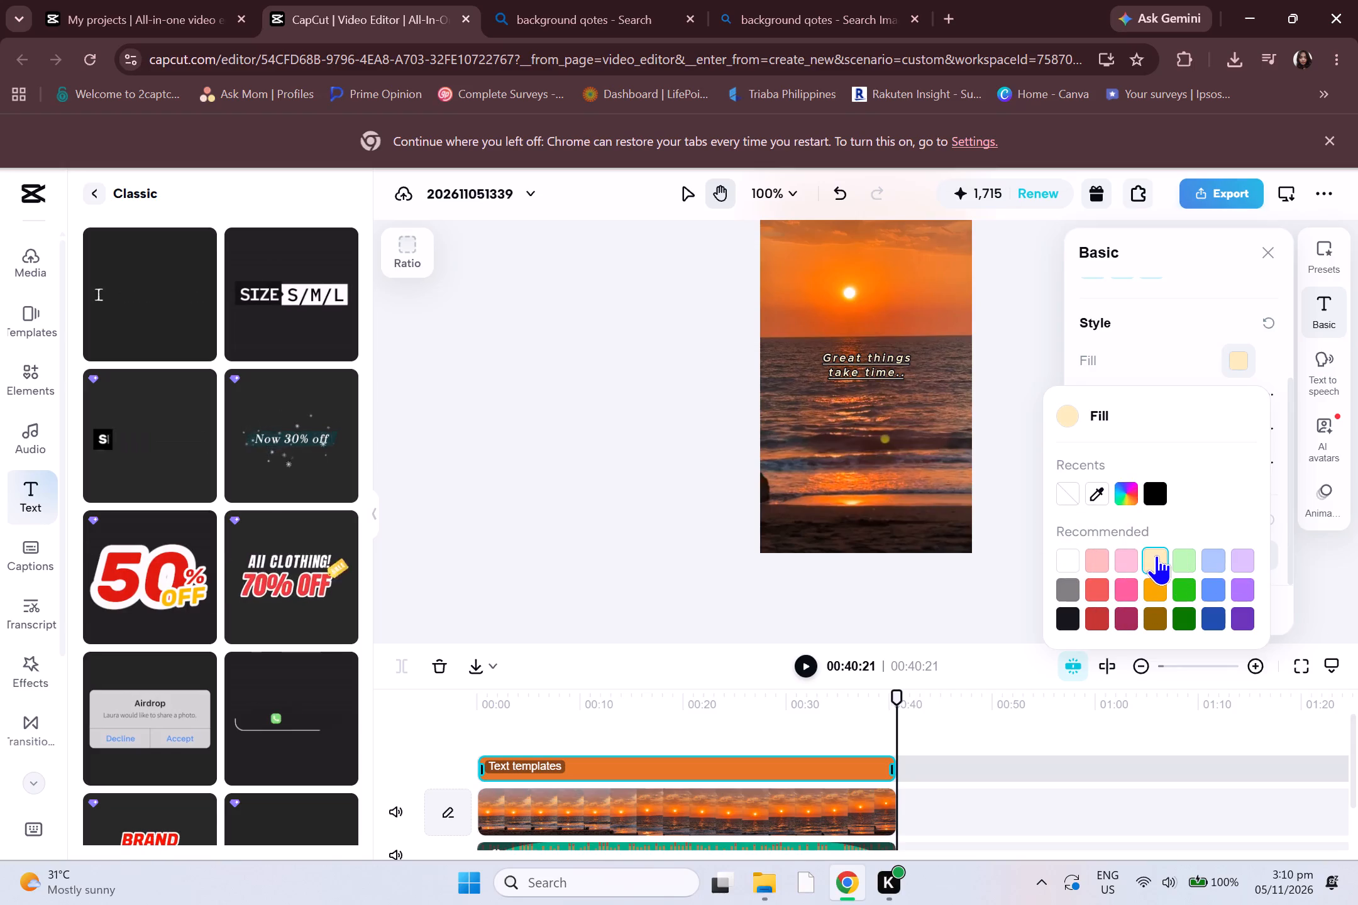
left_click(1266, 261)
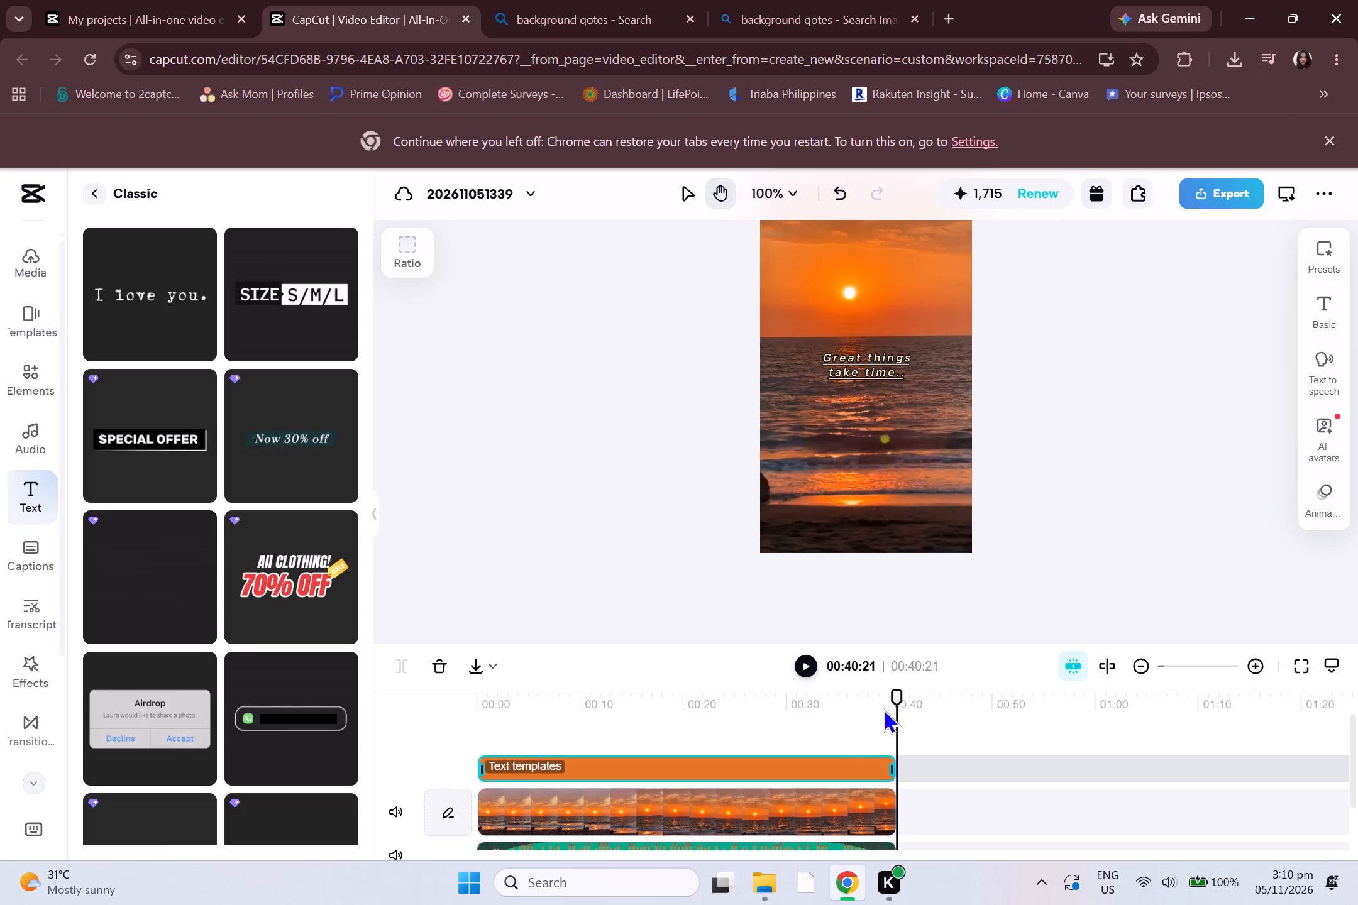
Play the video full screen from 00:00 through to the end to review the restyled quote, then exit full screen.
left_click_drag(897, 699, 306, 774)
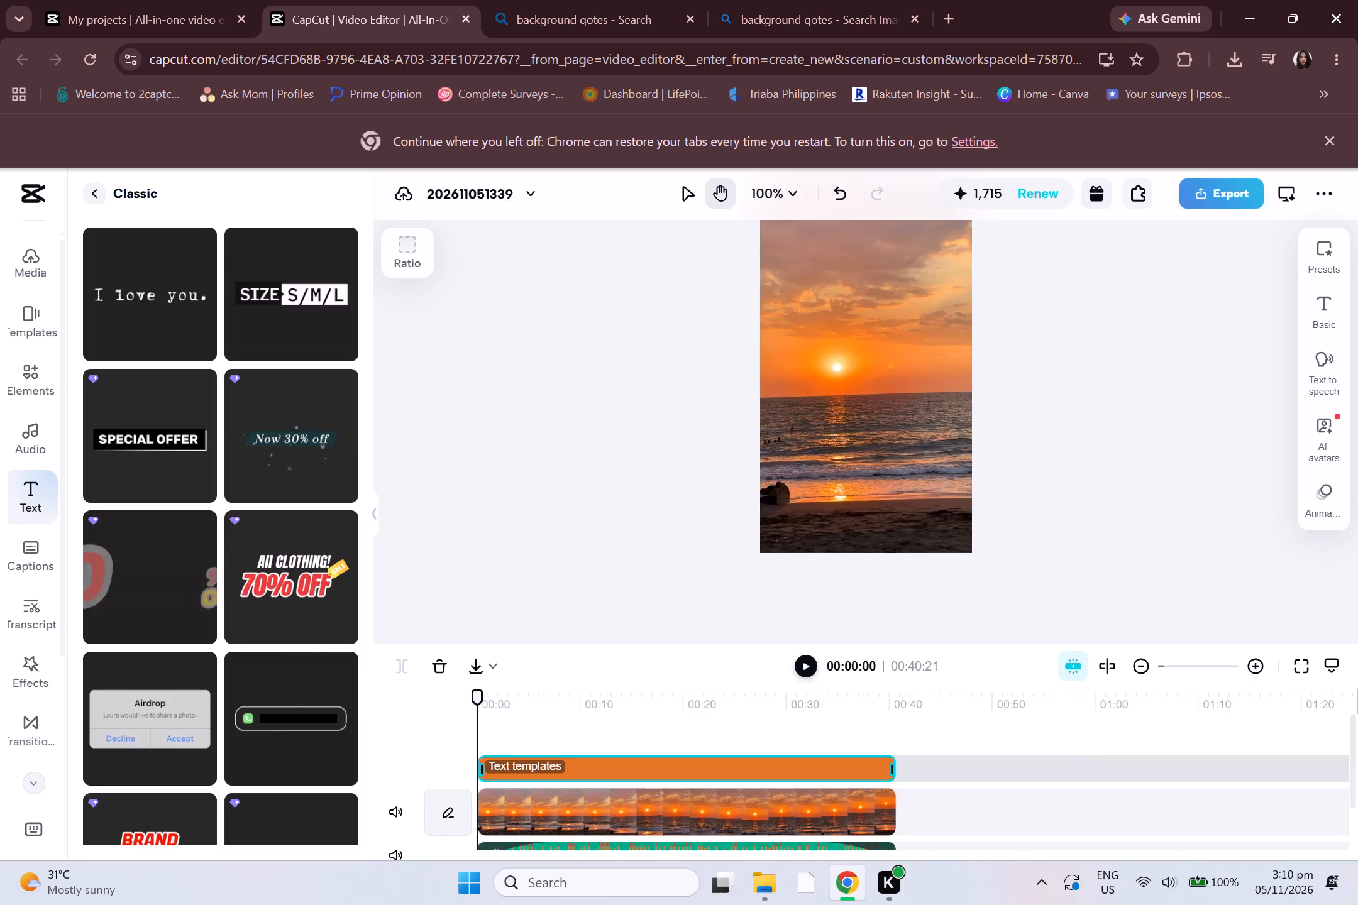
left_click(1299, 665)
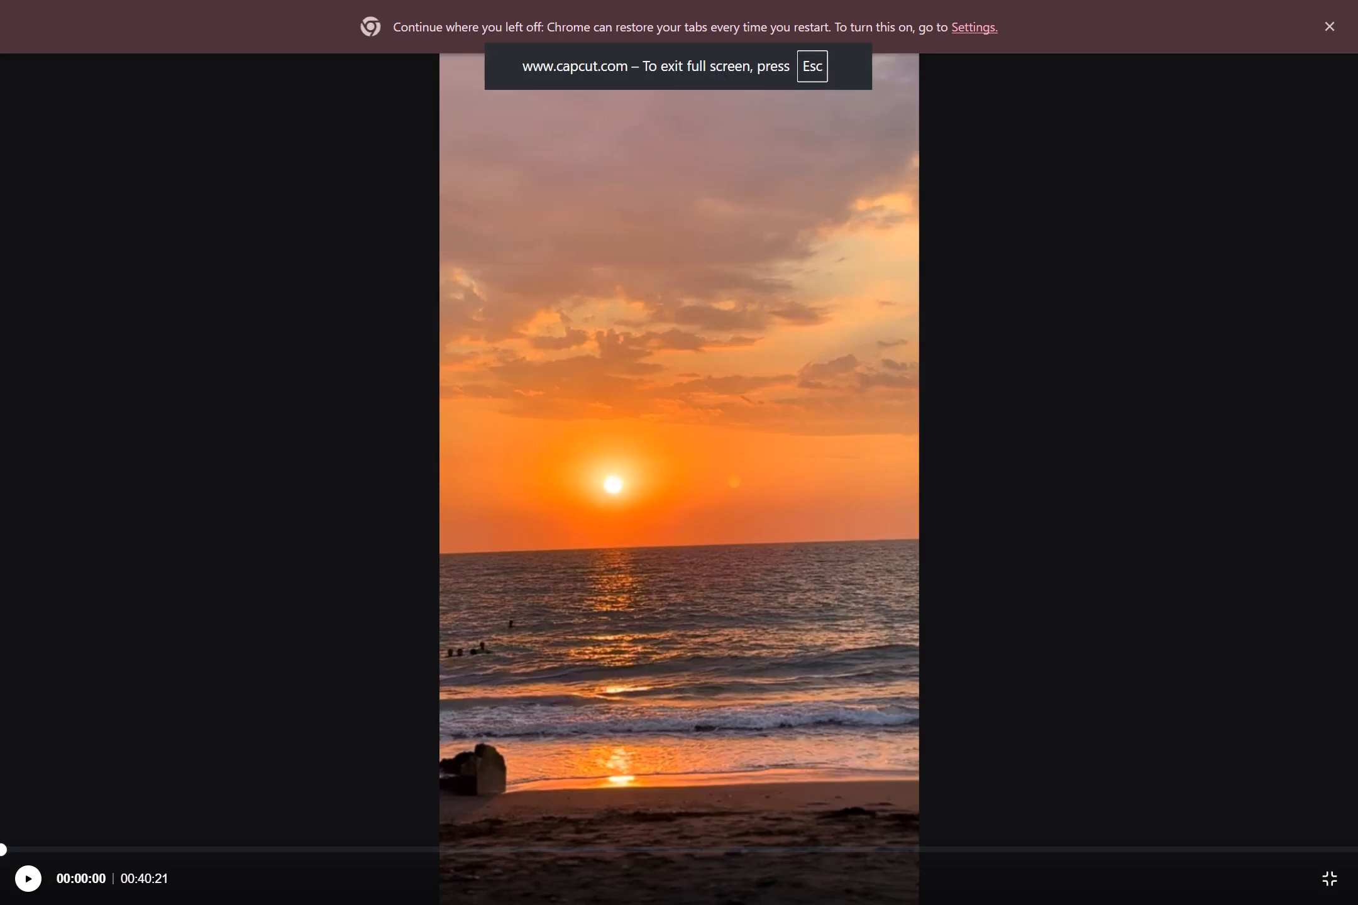
left_click(33, 888)
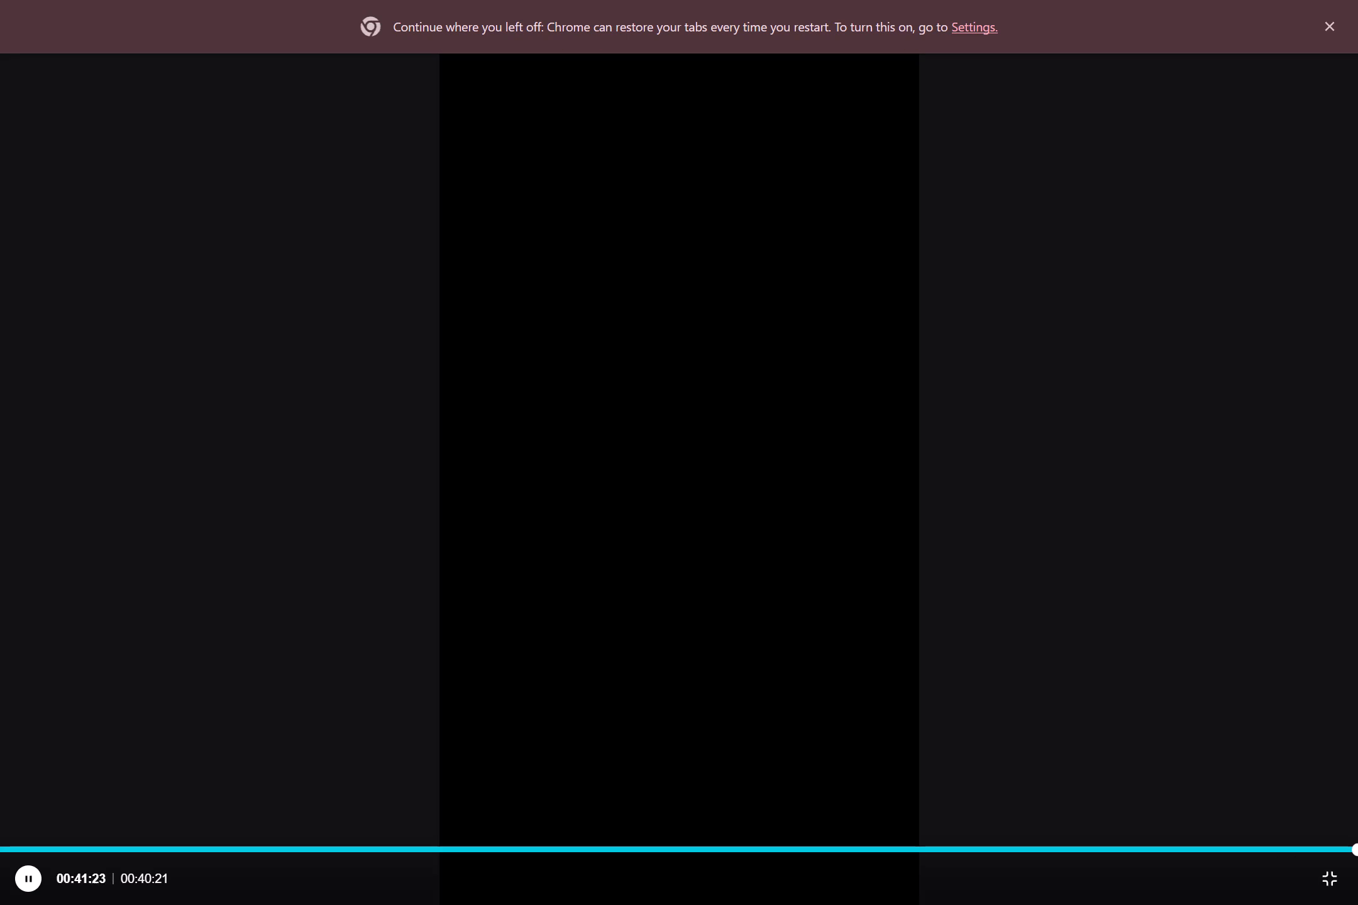
left_click(1330, 897)
left_click(1332, 886)
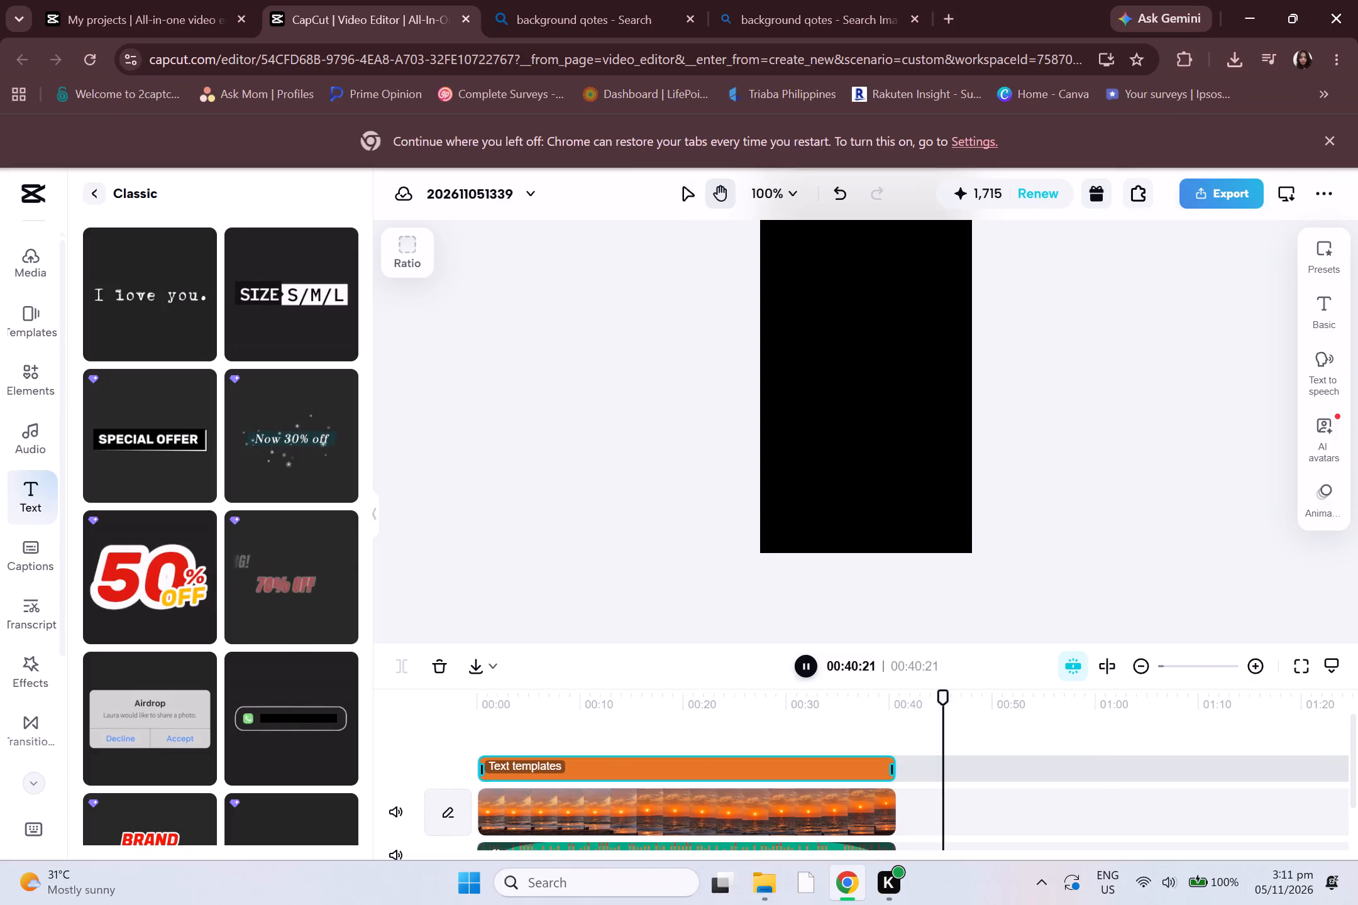
Move the playhead to 00:21:07 and remove the underline from the quote text.
left_click(632, 766)
left_click(540, 767)
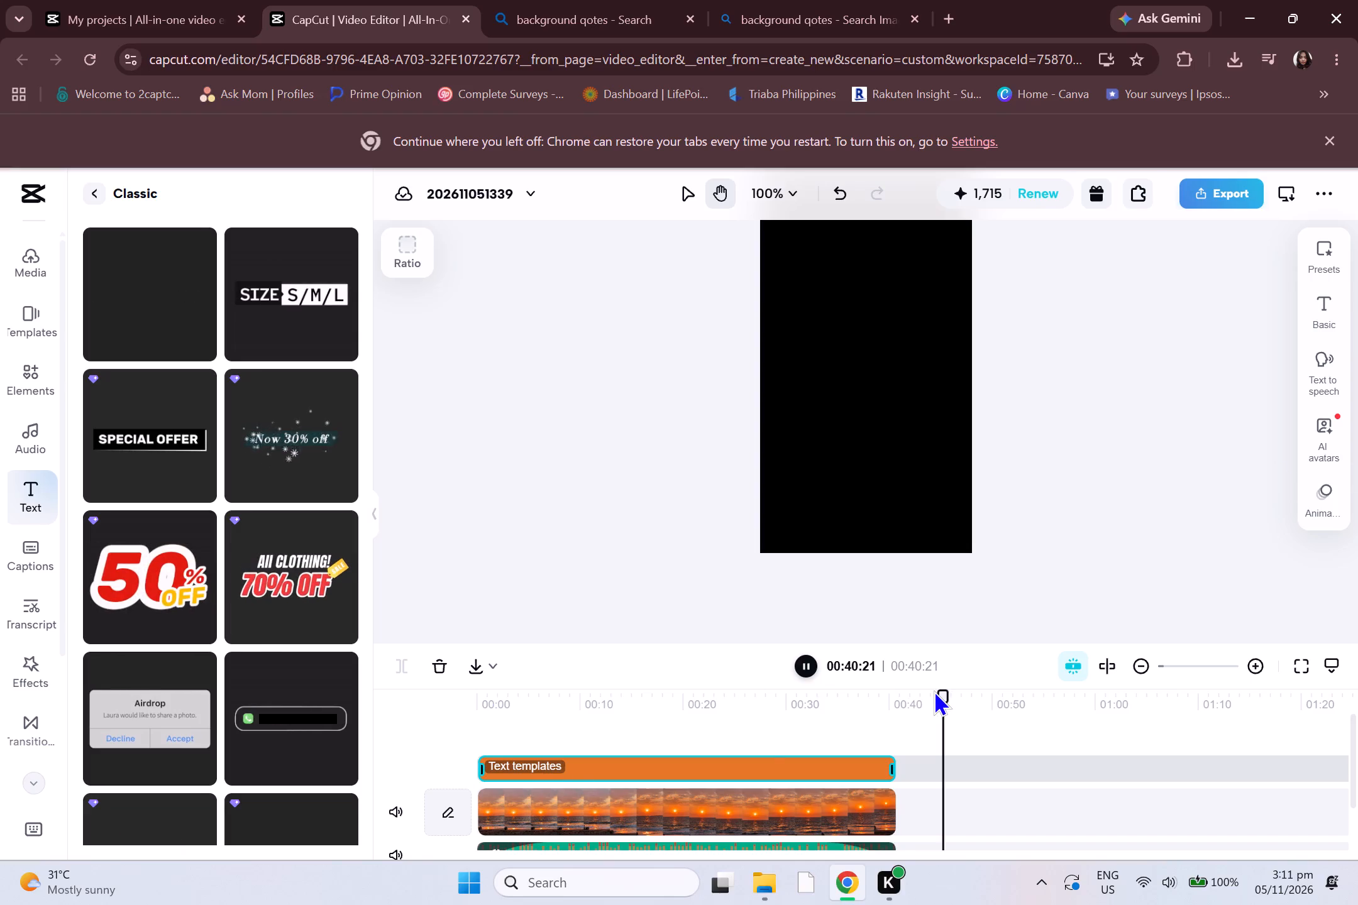
left_click_drag(944, 695, 696, 720)
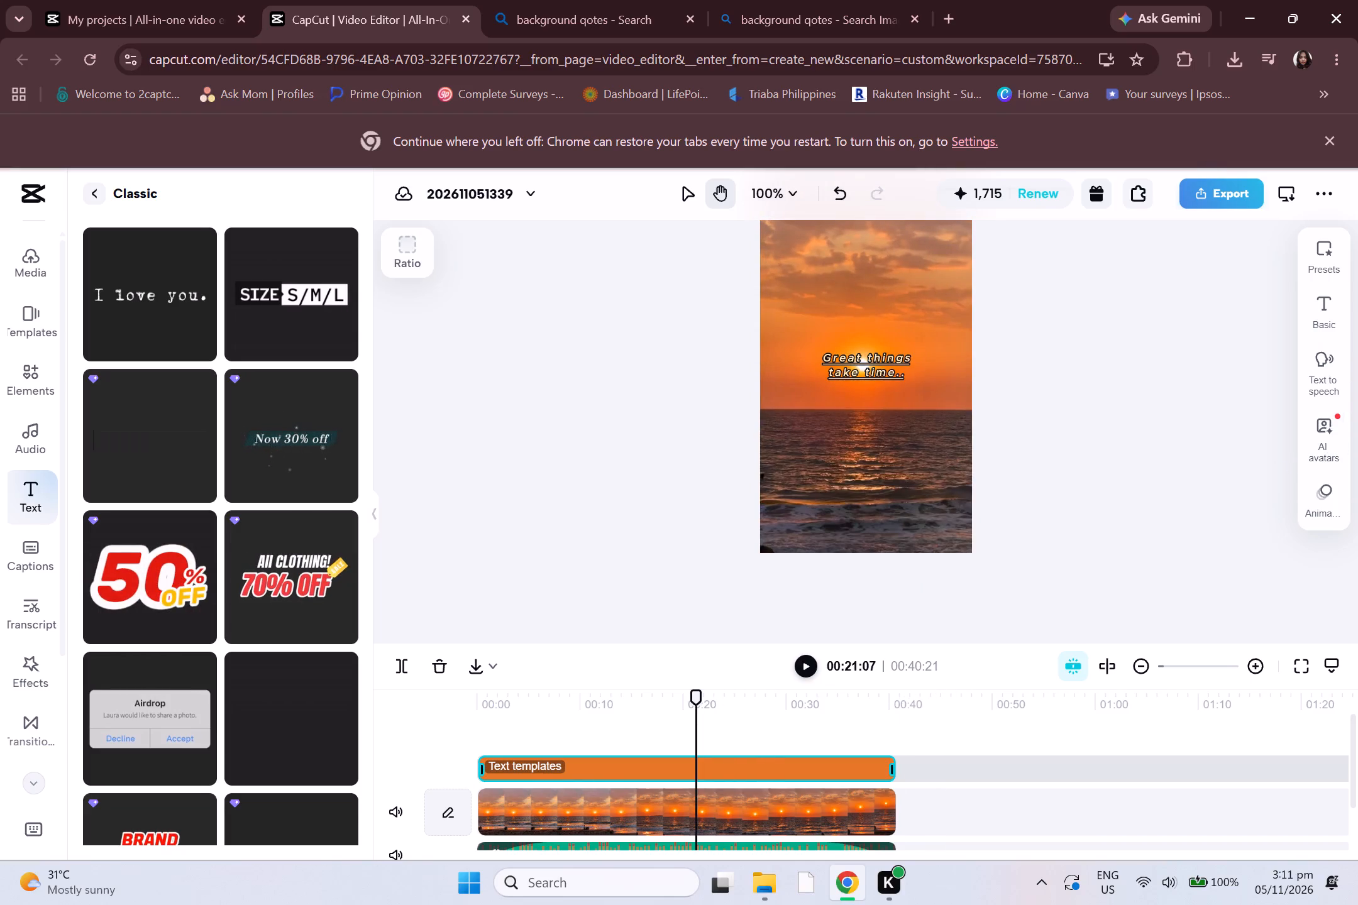
left_click(543, 765)
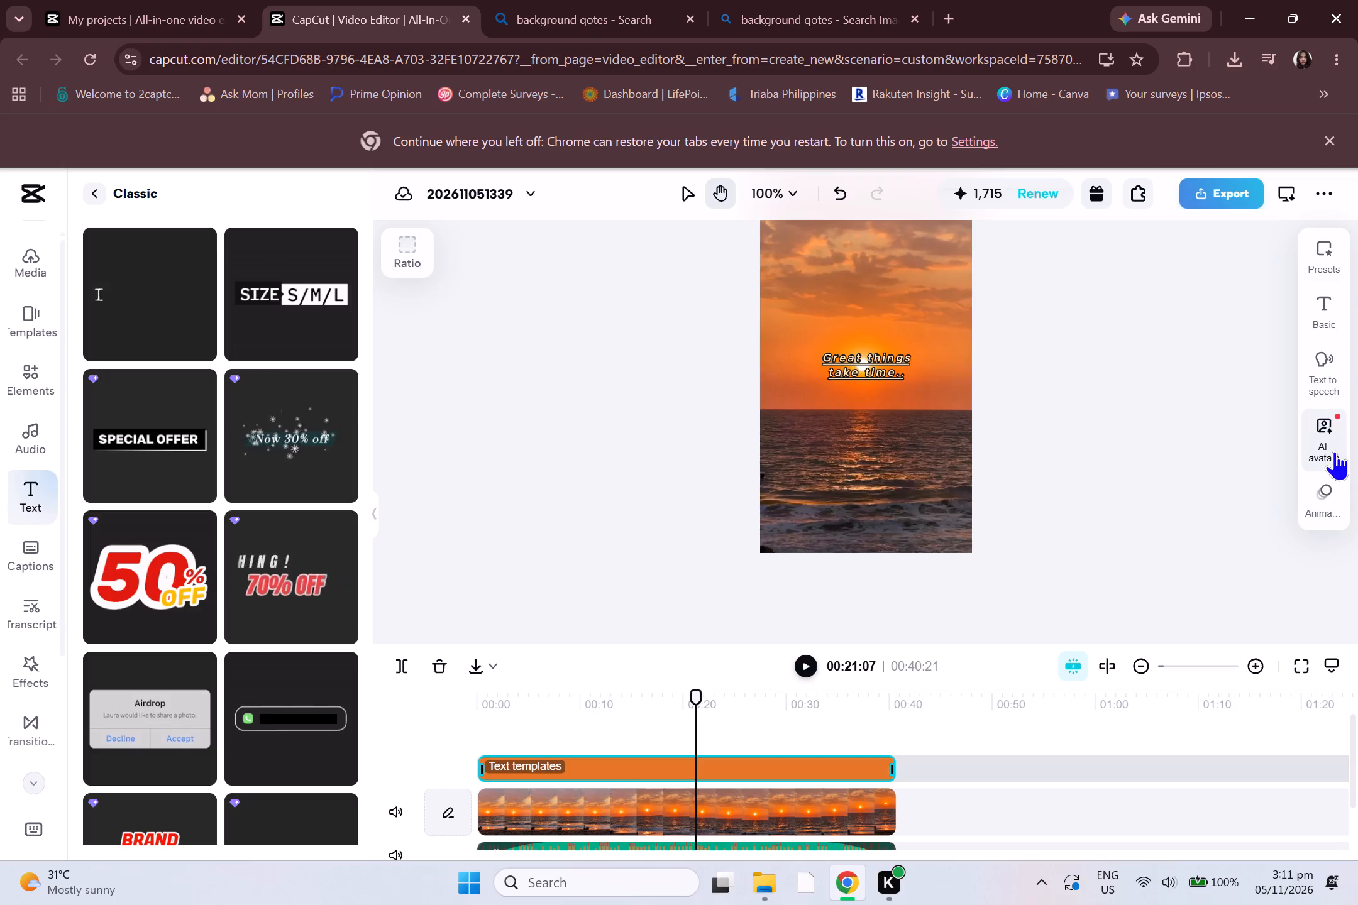
left_click(1328, 327)
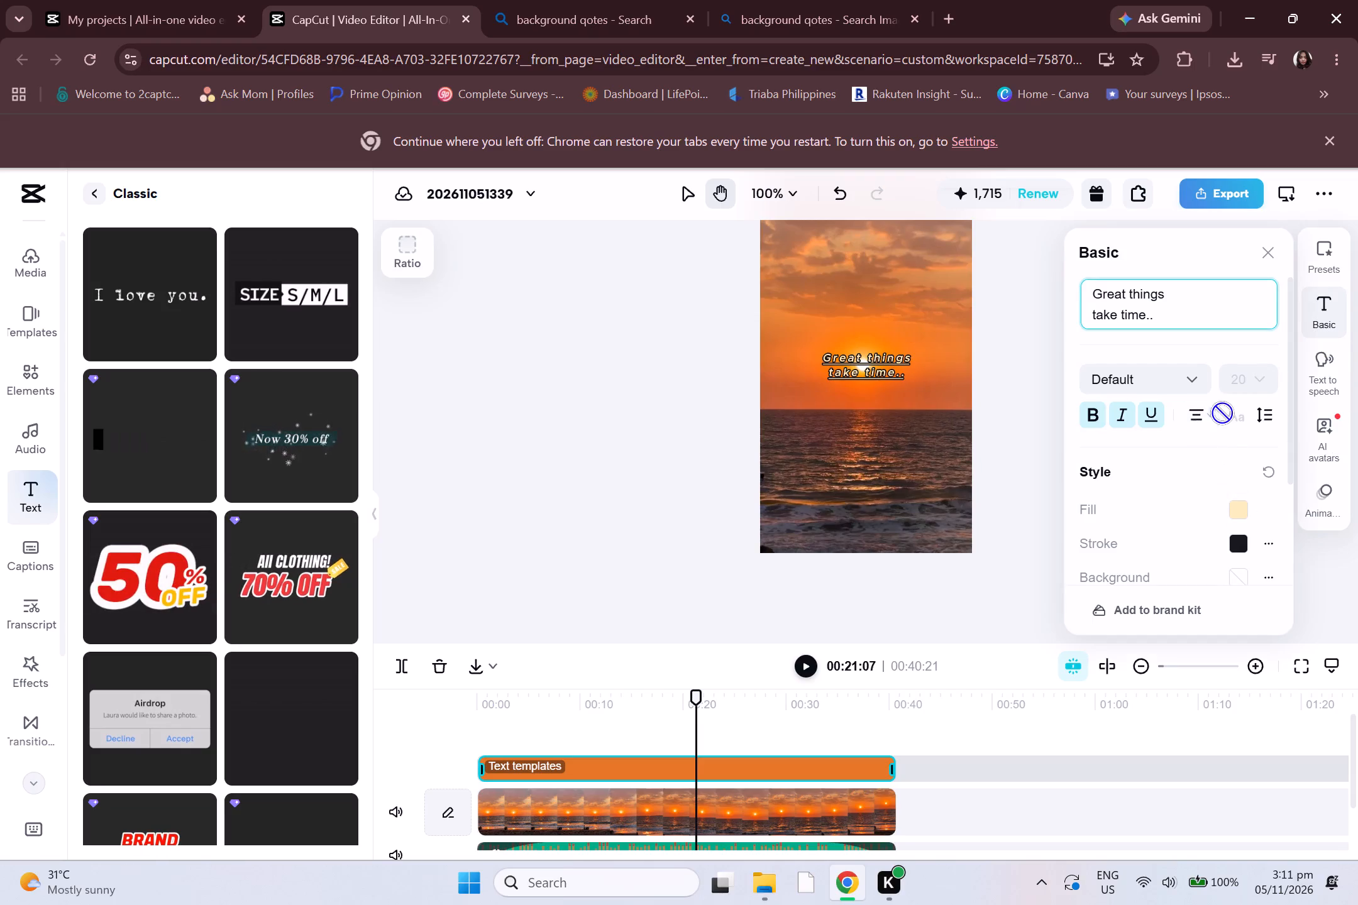
left_click(1152, 414)
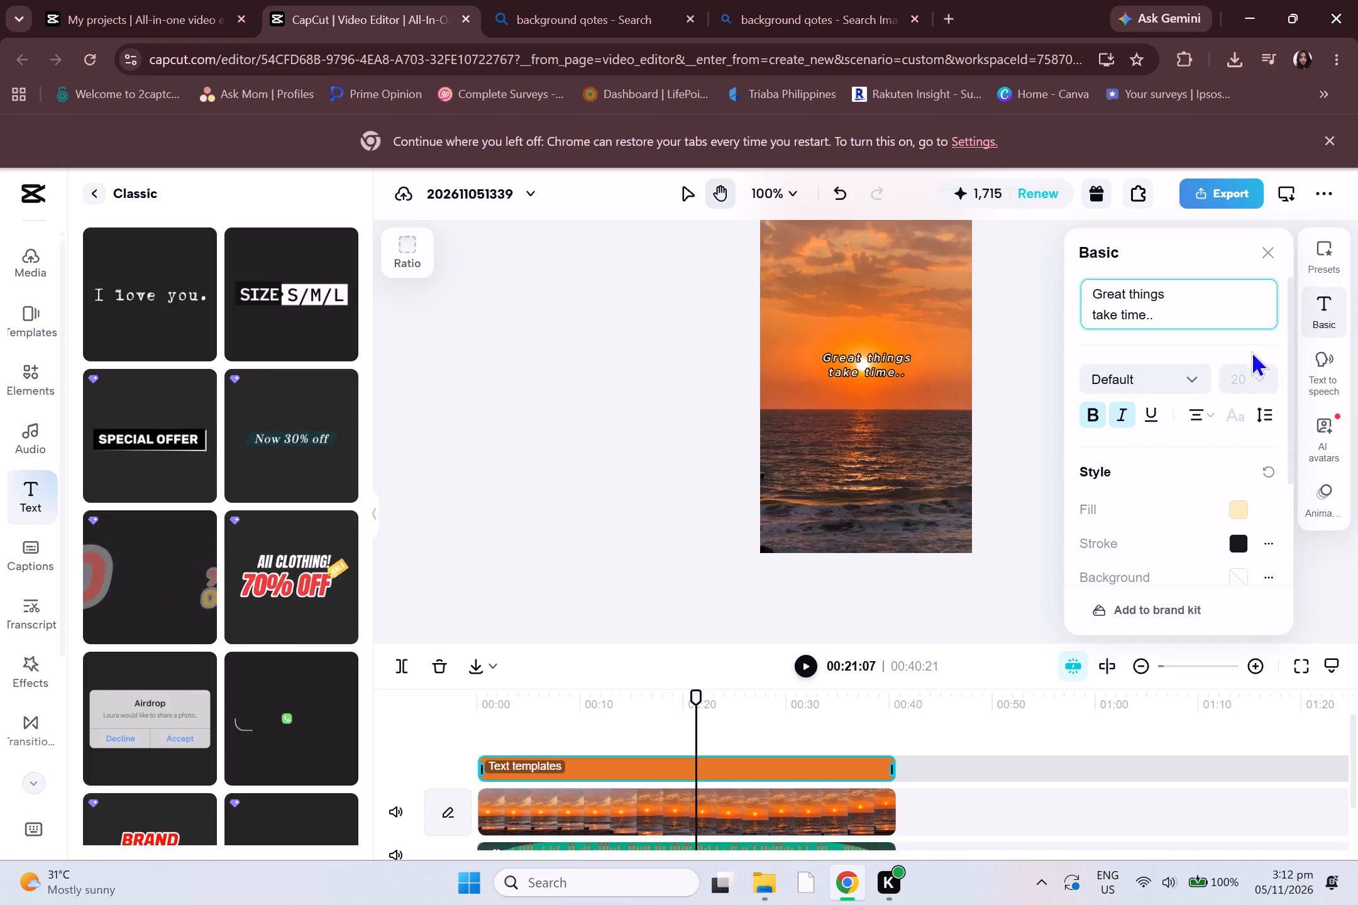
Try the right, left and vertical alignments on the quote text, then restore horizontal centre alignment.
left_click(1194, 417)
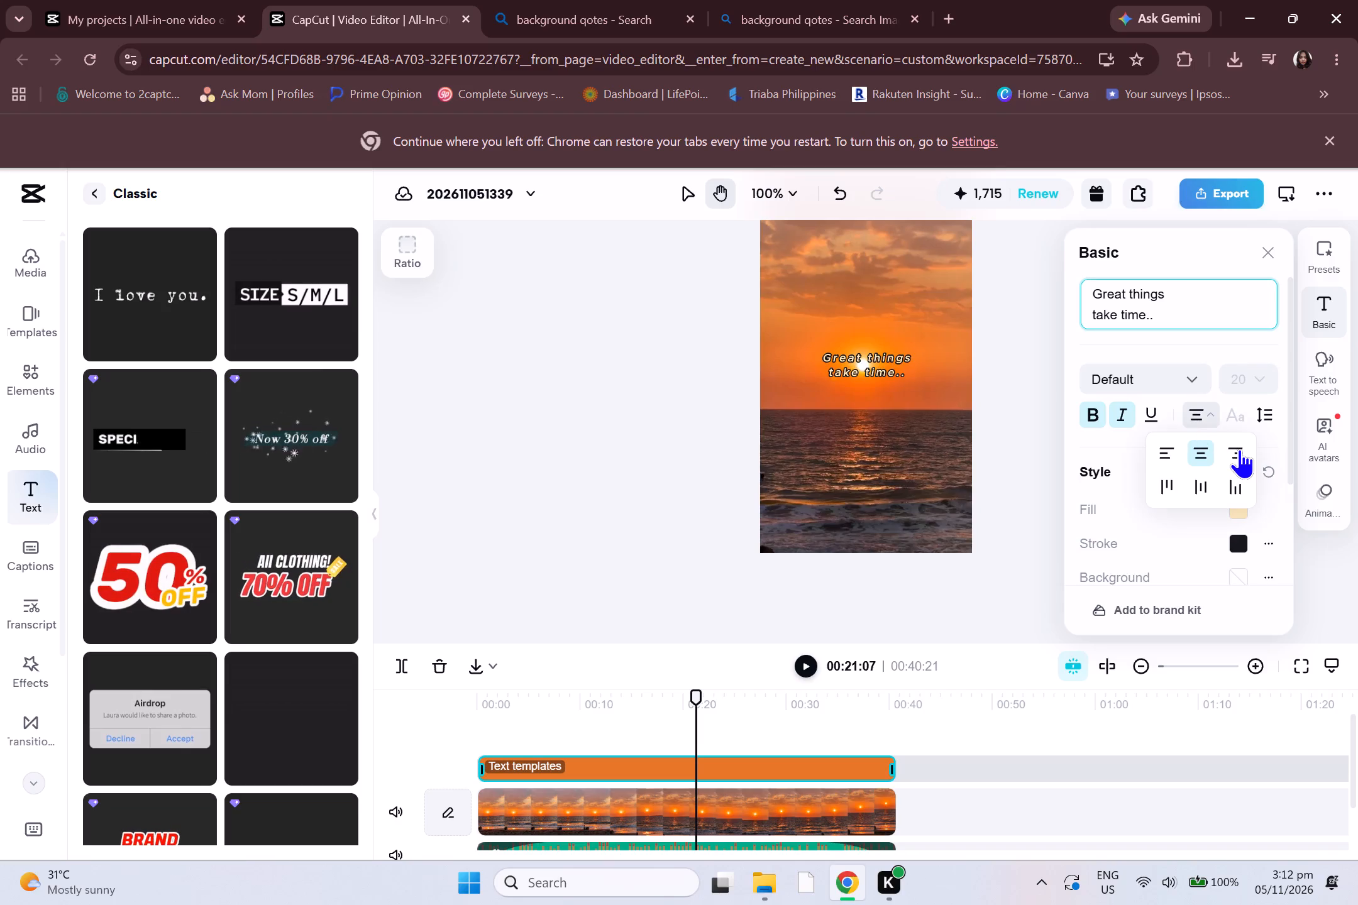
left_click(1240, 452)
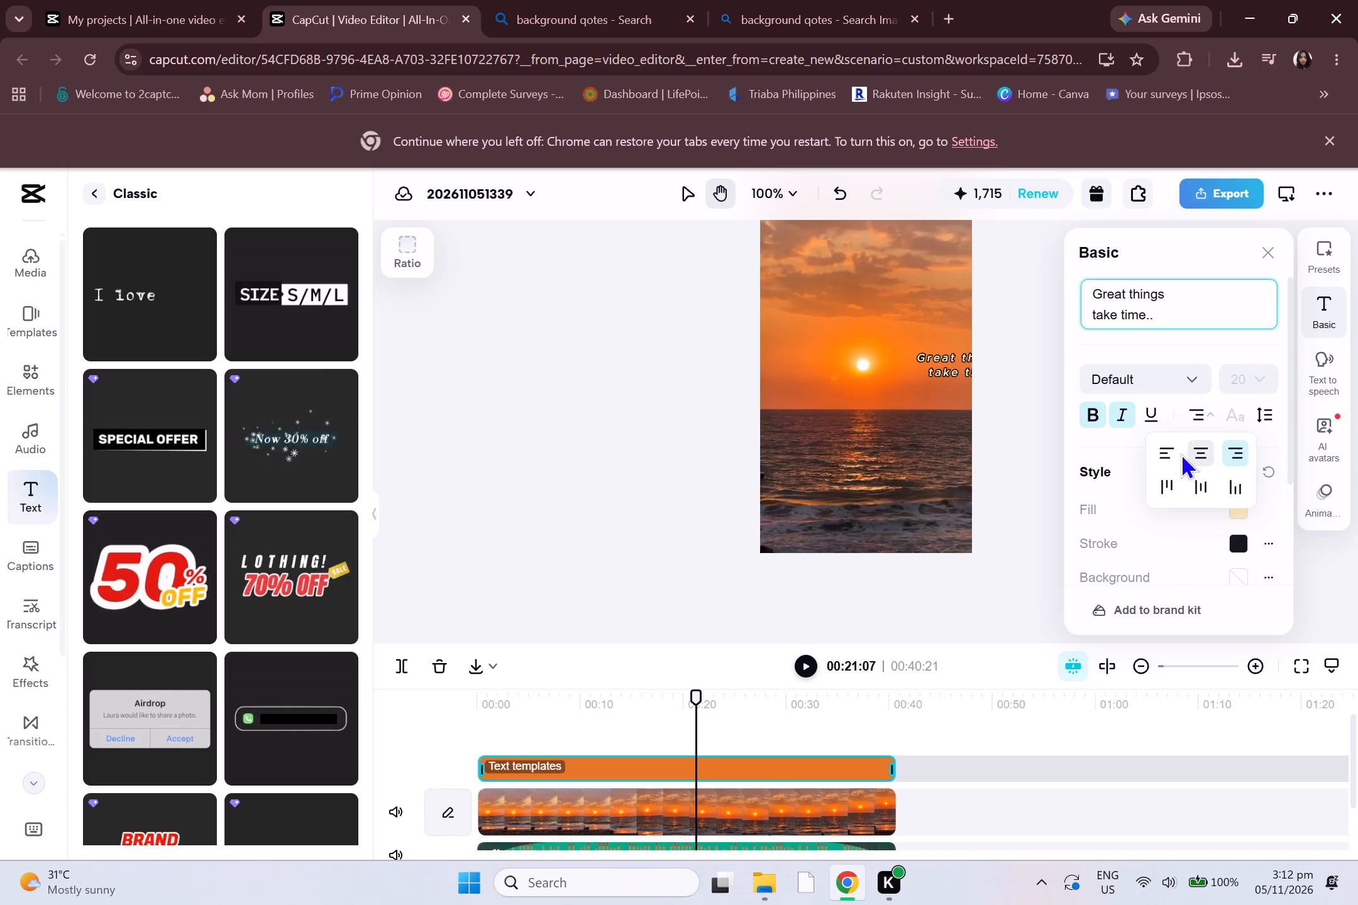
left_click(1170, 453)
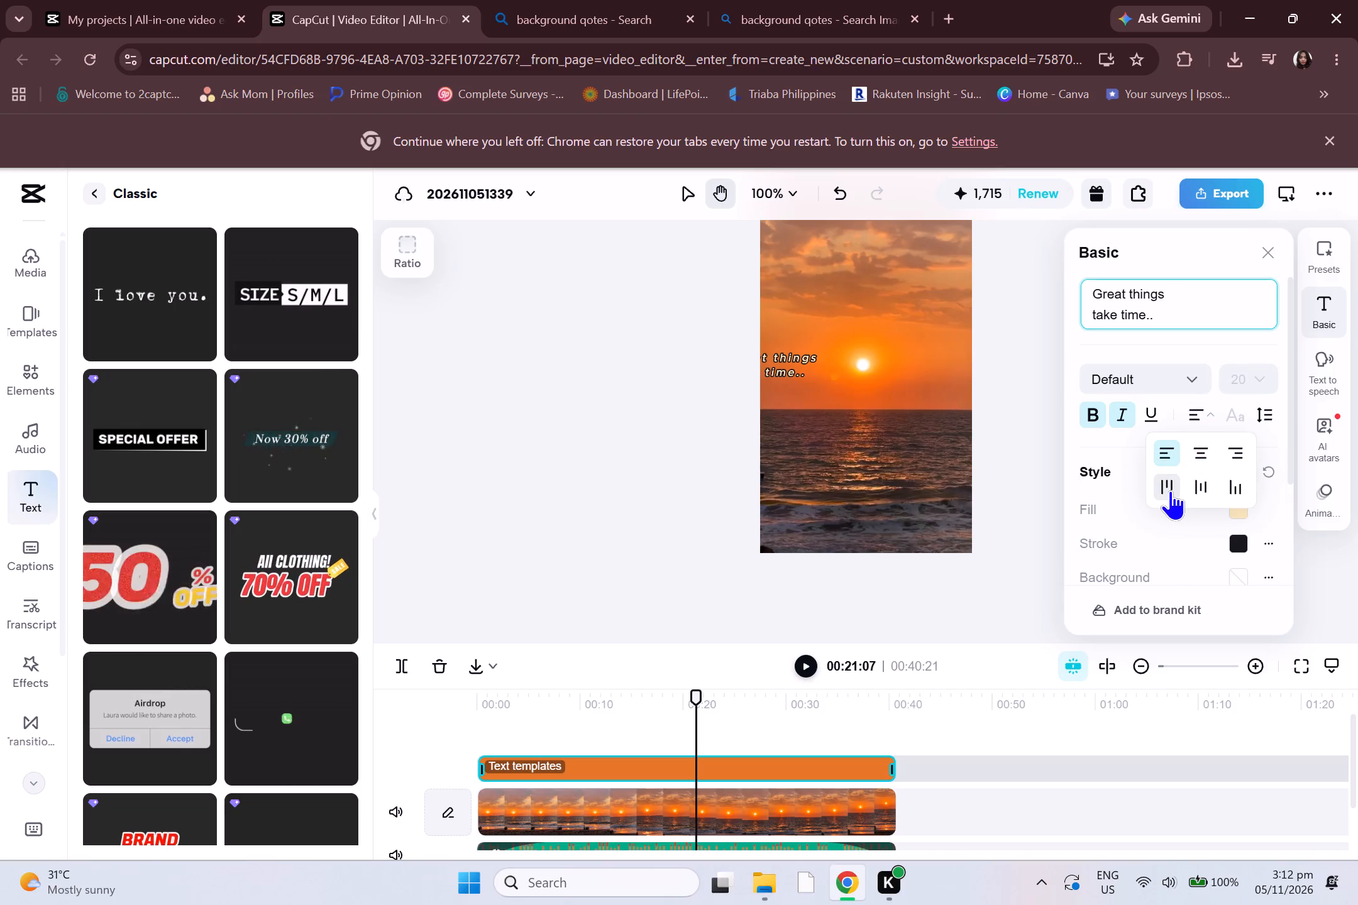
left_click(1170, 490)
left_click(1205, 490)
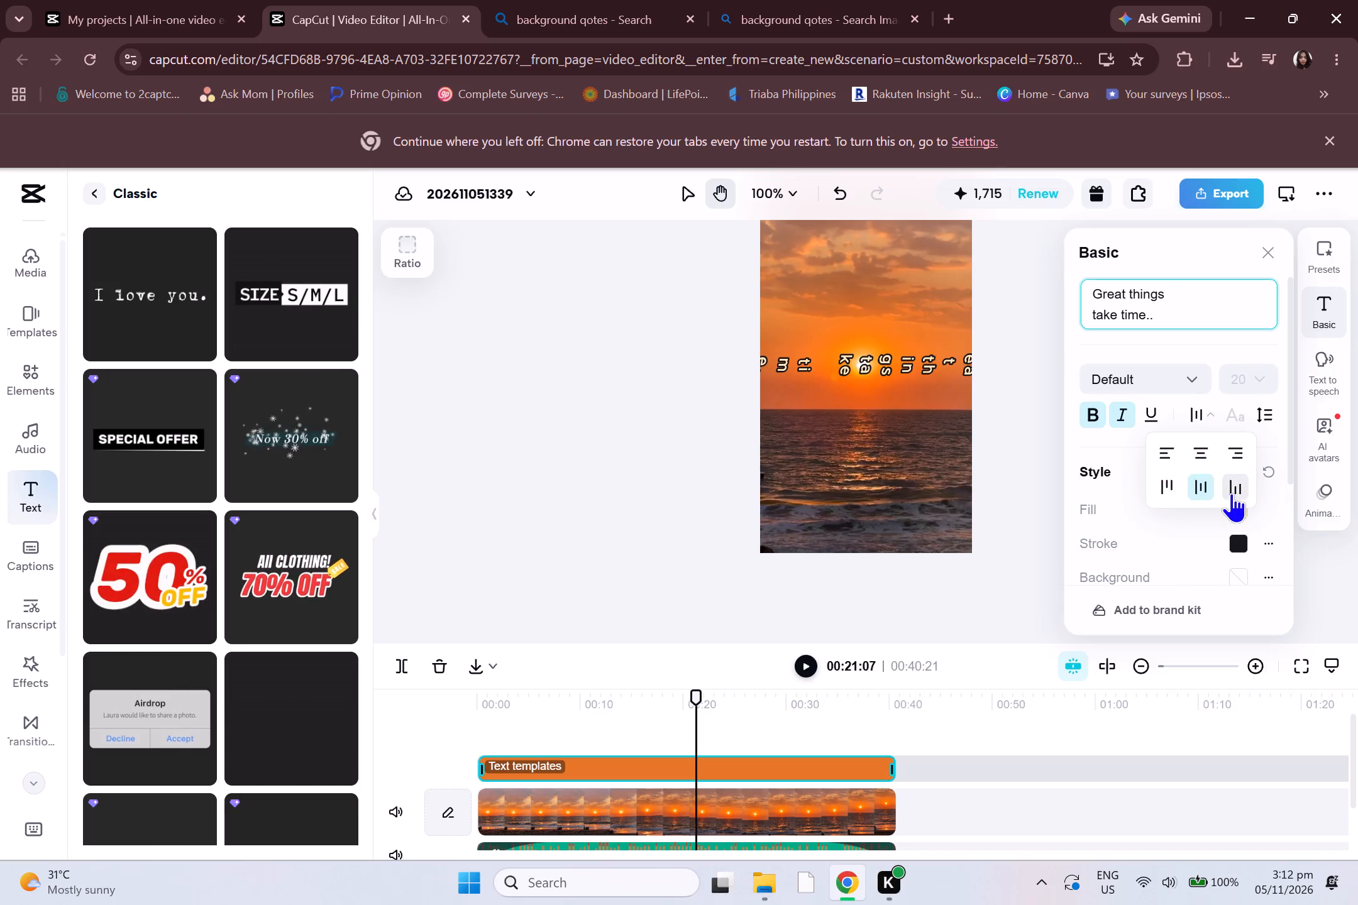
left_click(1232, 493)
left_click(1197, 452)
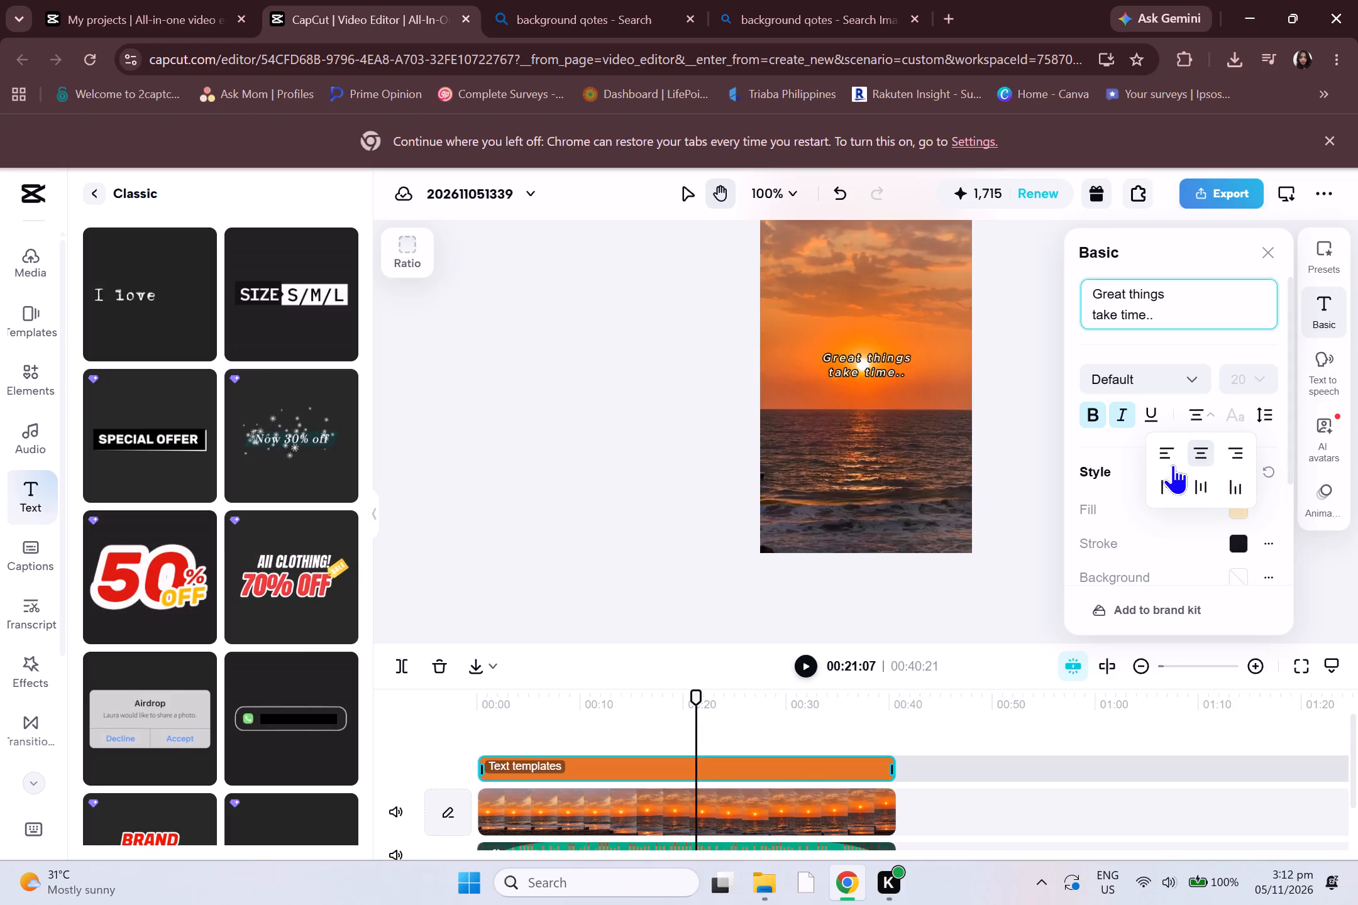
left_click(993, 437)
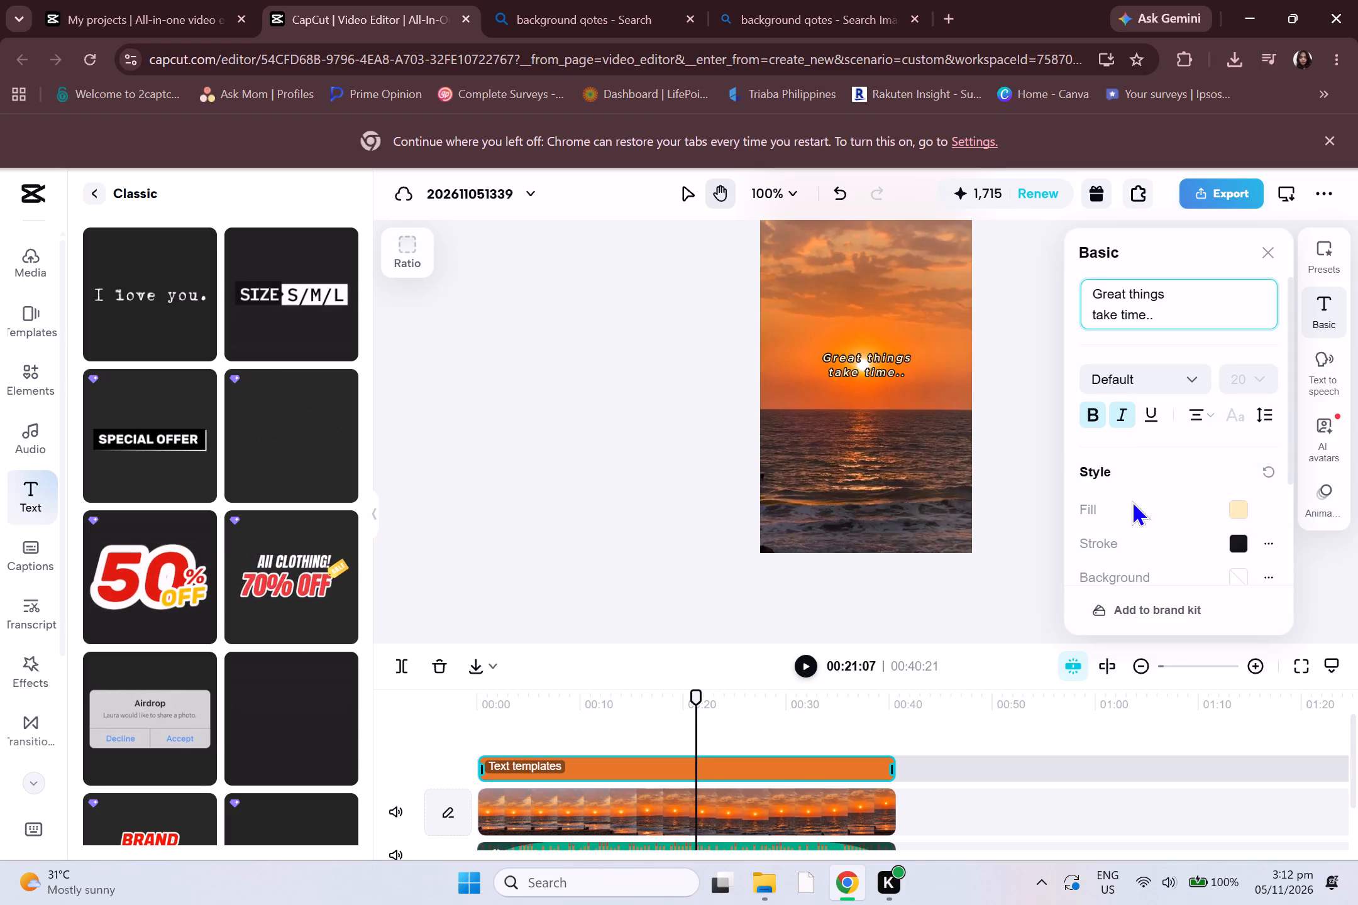
Review the quote text's remaining style and opacity settings, then close the text settings.
scroll(1180, 514, "down", 1)
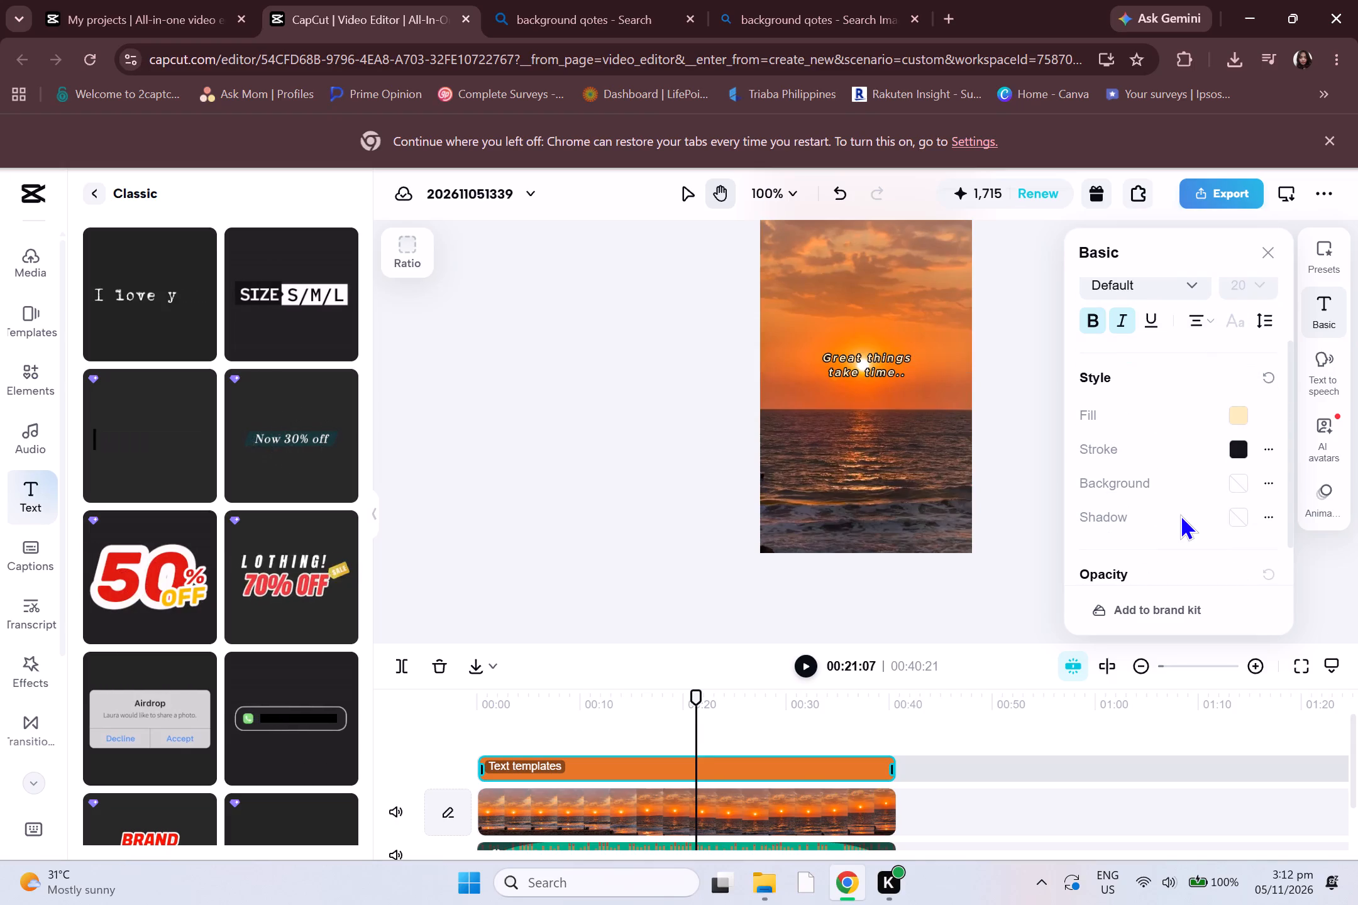
scroll(1188, 511, "down", 1)
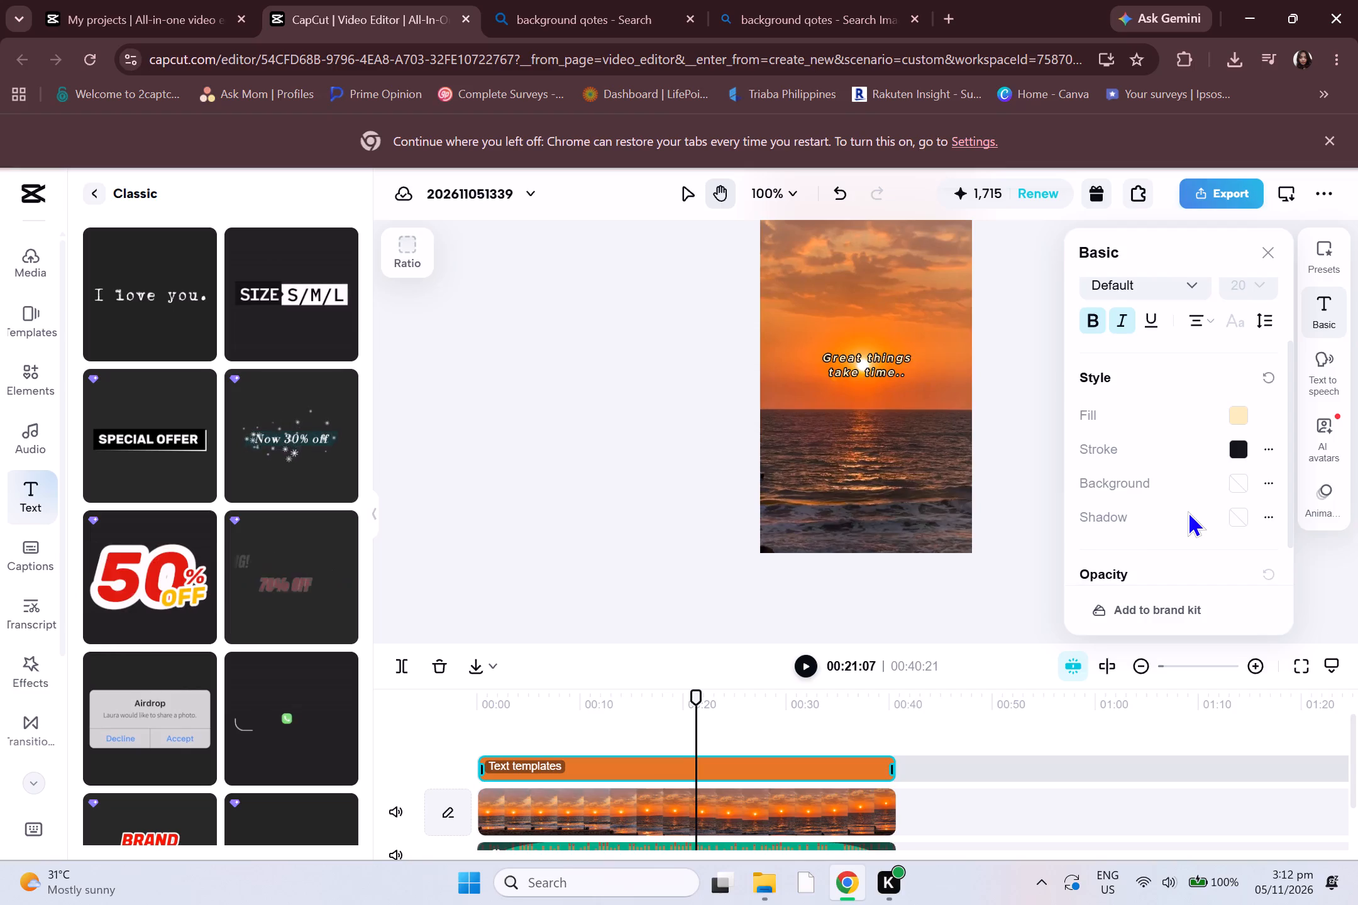
scroll(1188, 511, "down", 3)
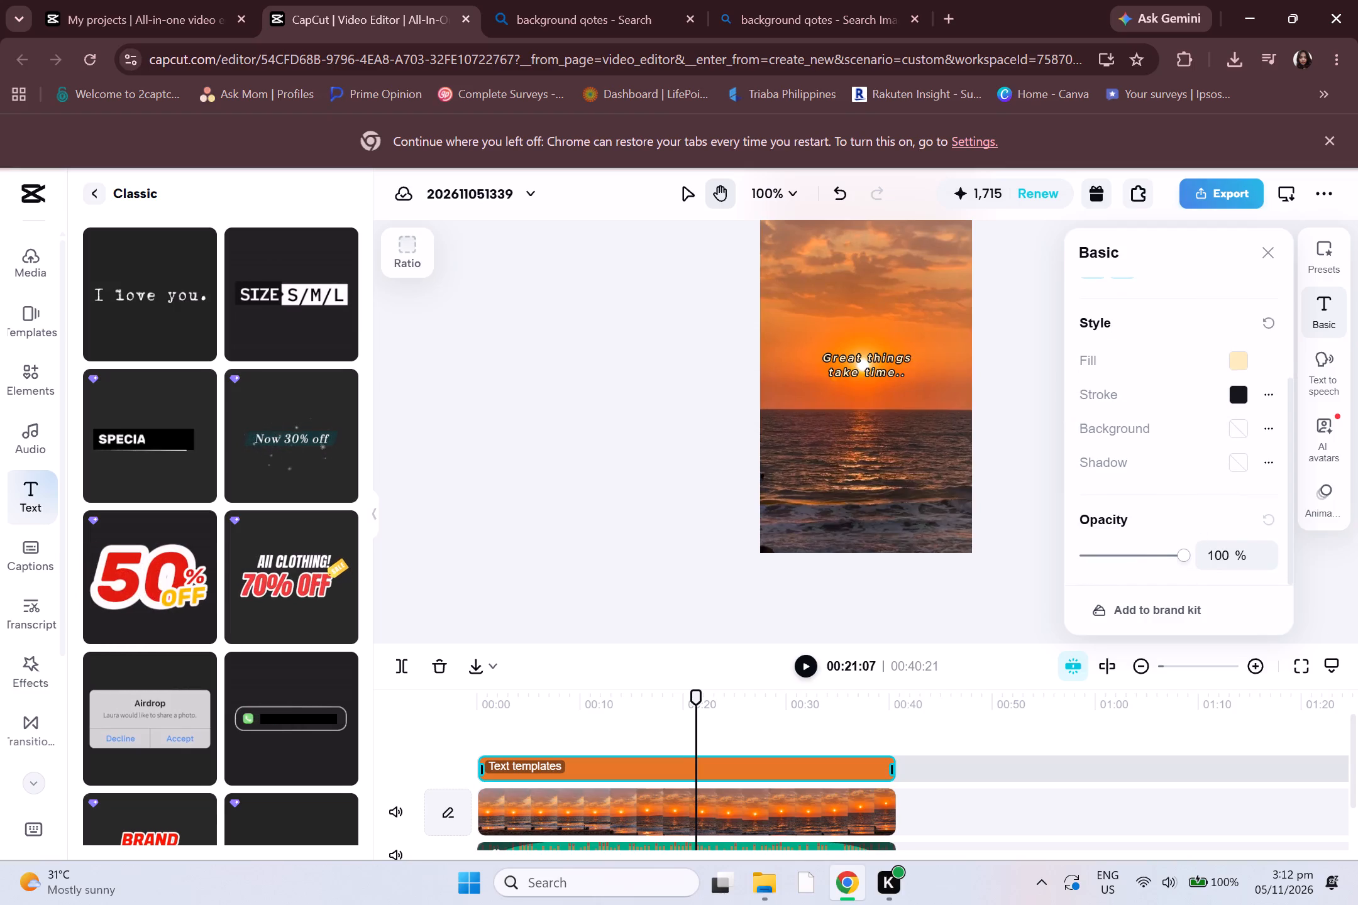
left_click(1002, 329)
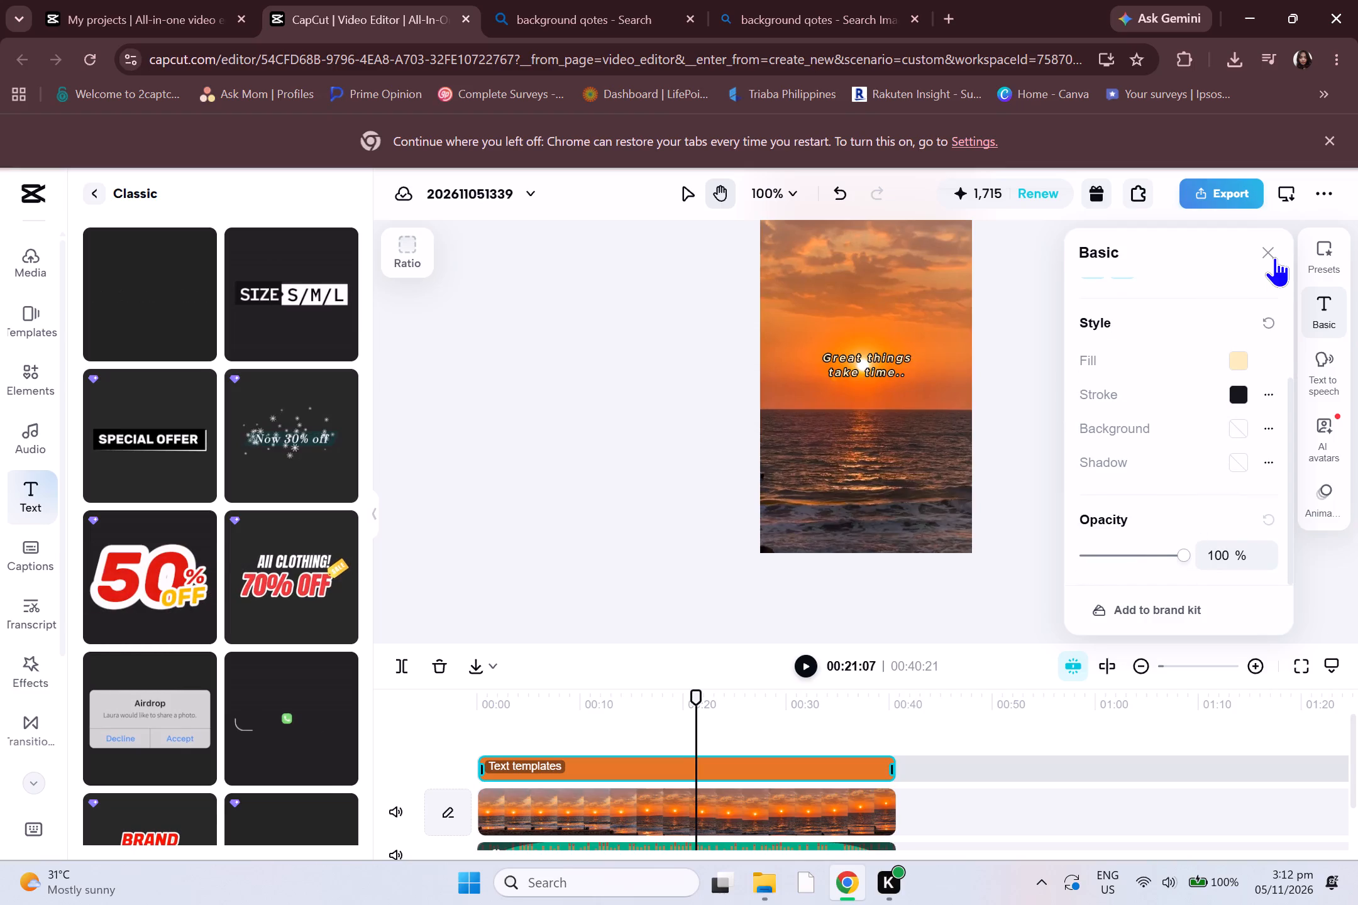
left_click(1274, 255)
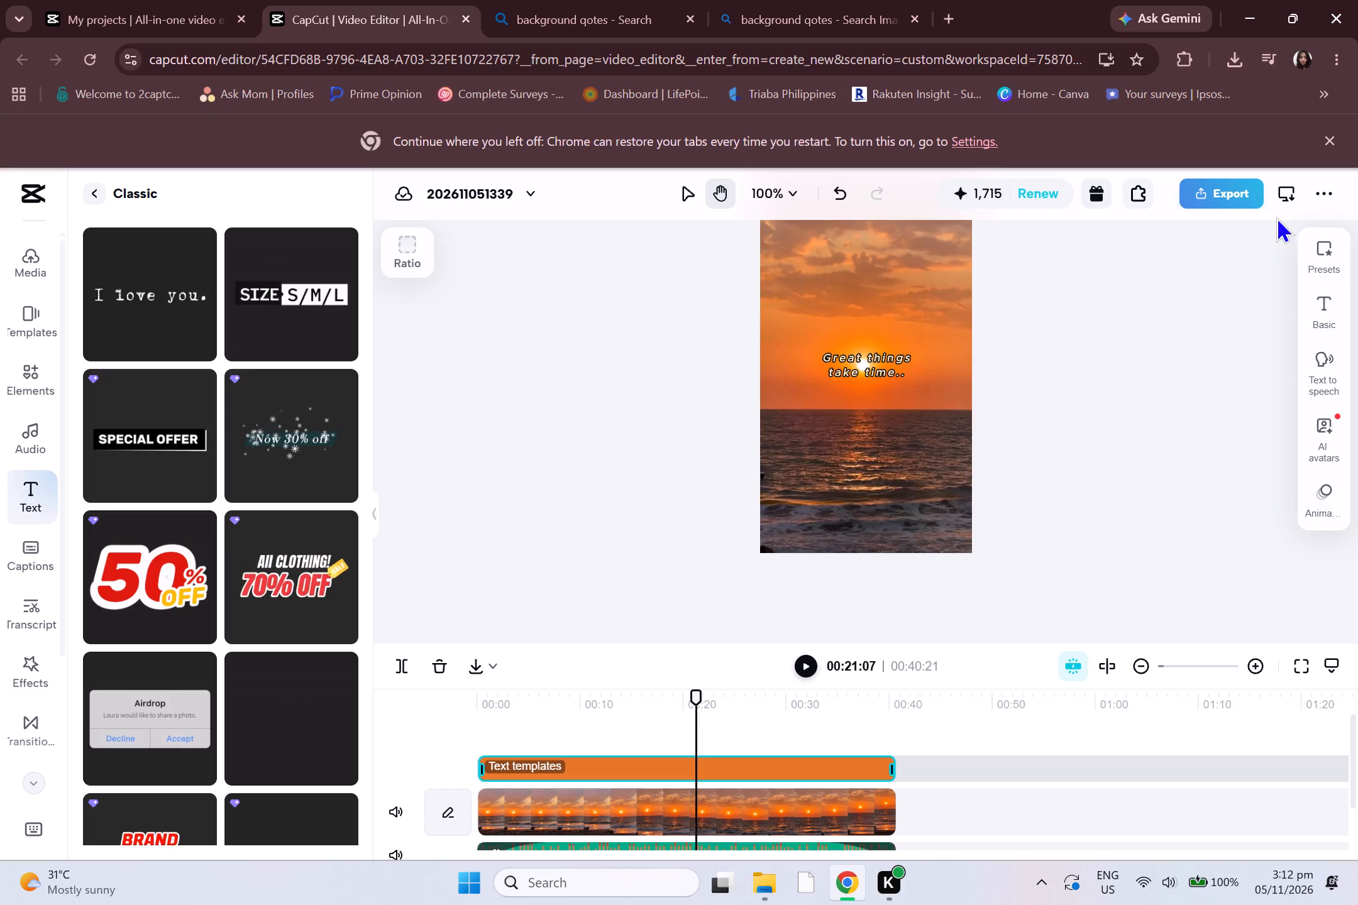
Export the video for download at 720p, recommended quality, 30fps, in MP4 format.
left_click(1257, 204)
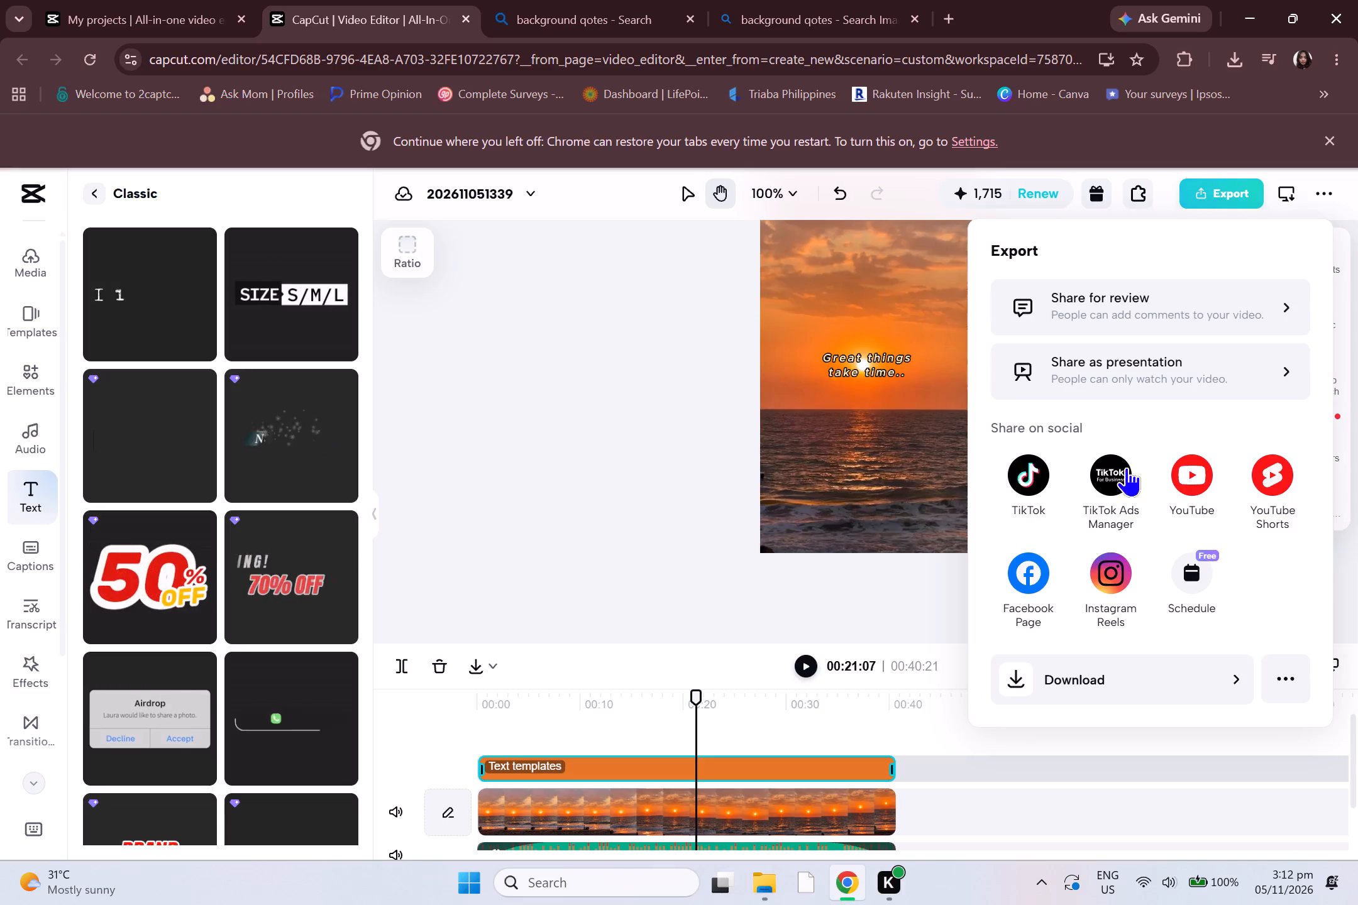
left_click(1228, 678)
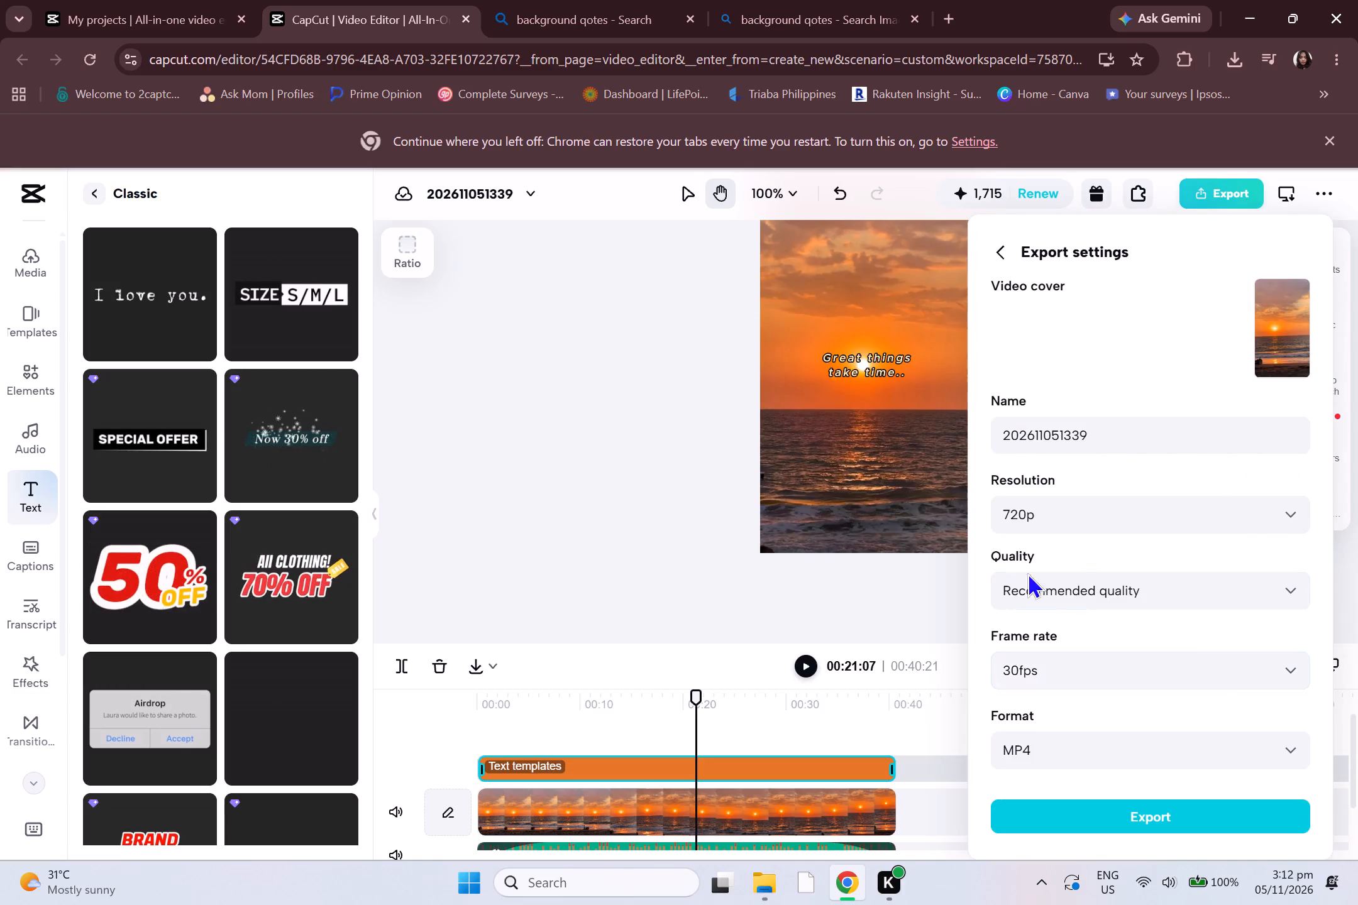
scroll(1105, 585, "down", 2)
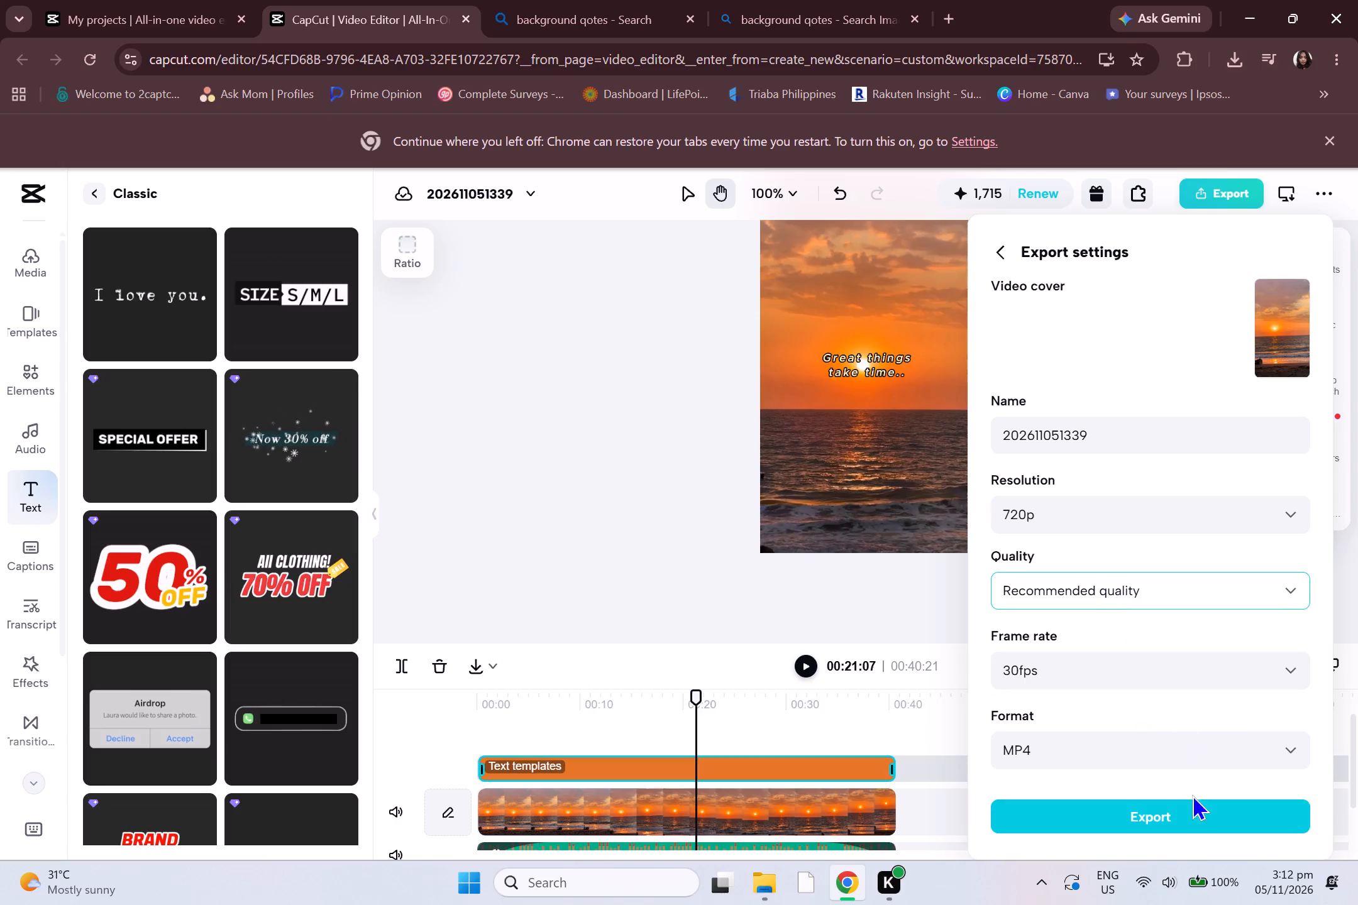
left_click(1166, 821)
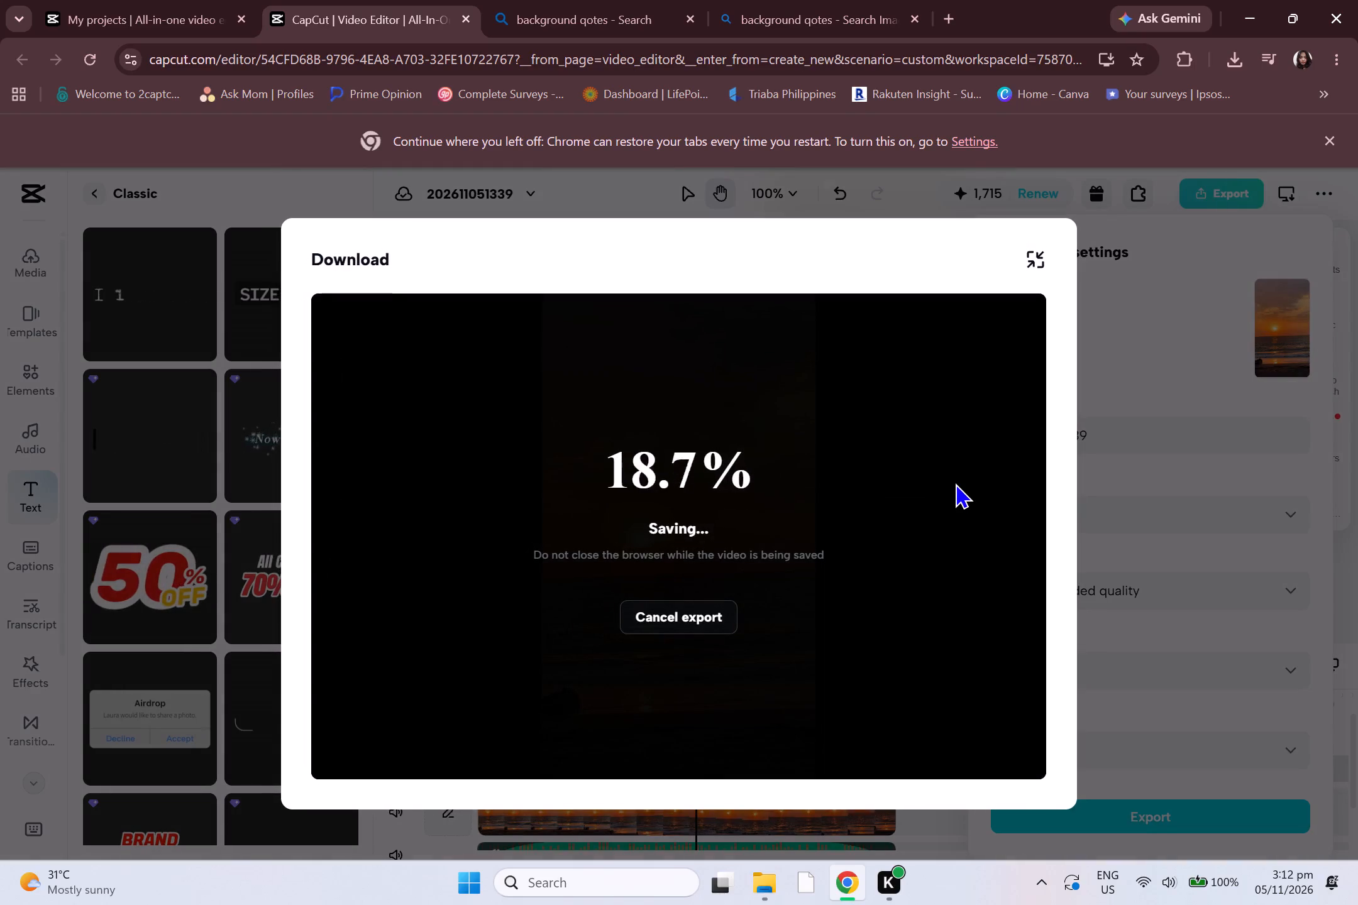
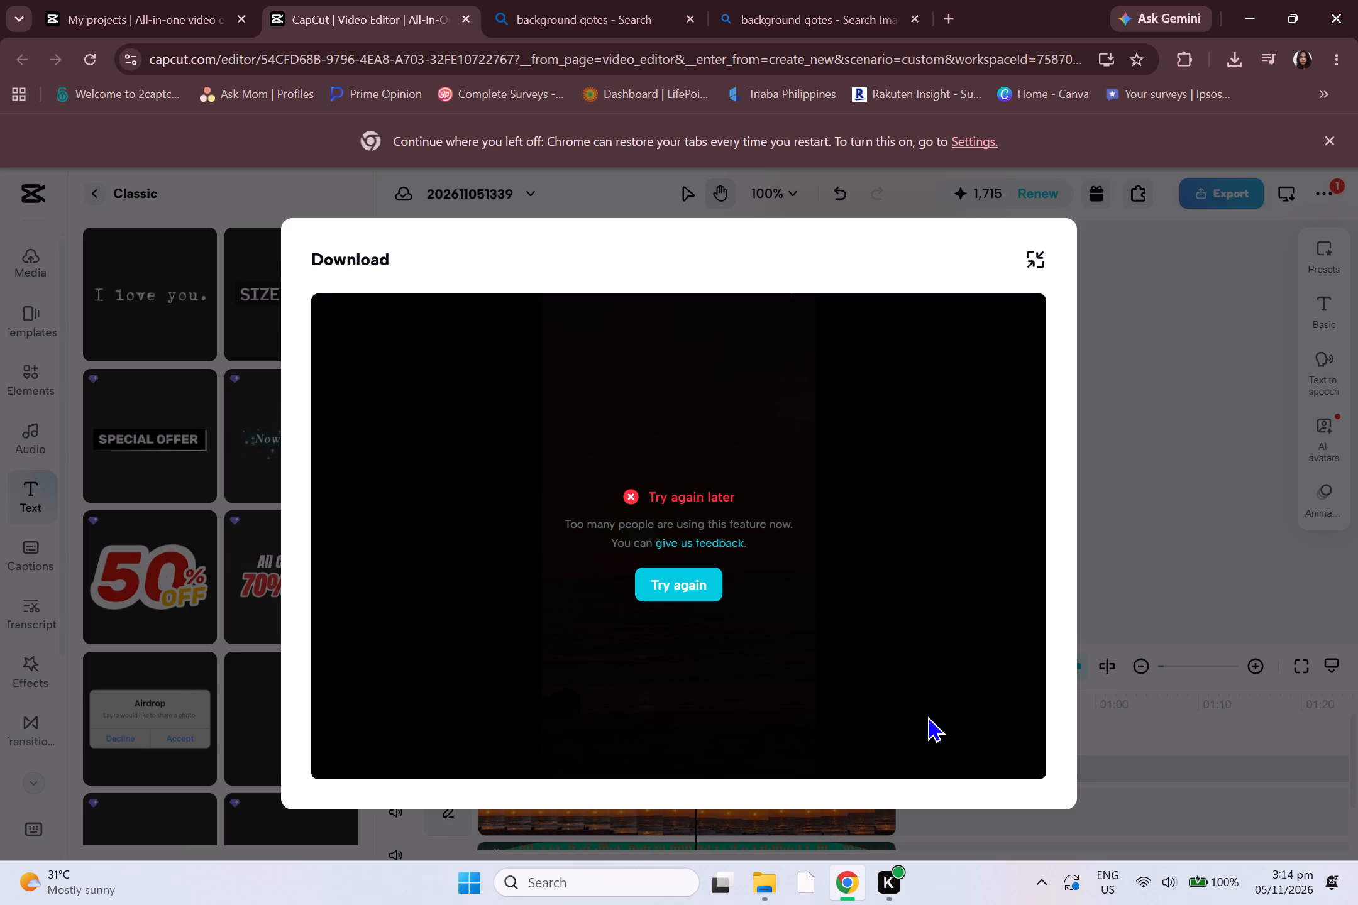
Retry the video export, download the exported MP4 file to the device, and collapse the download window to return to the editor.
left_click(687, 592)
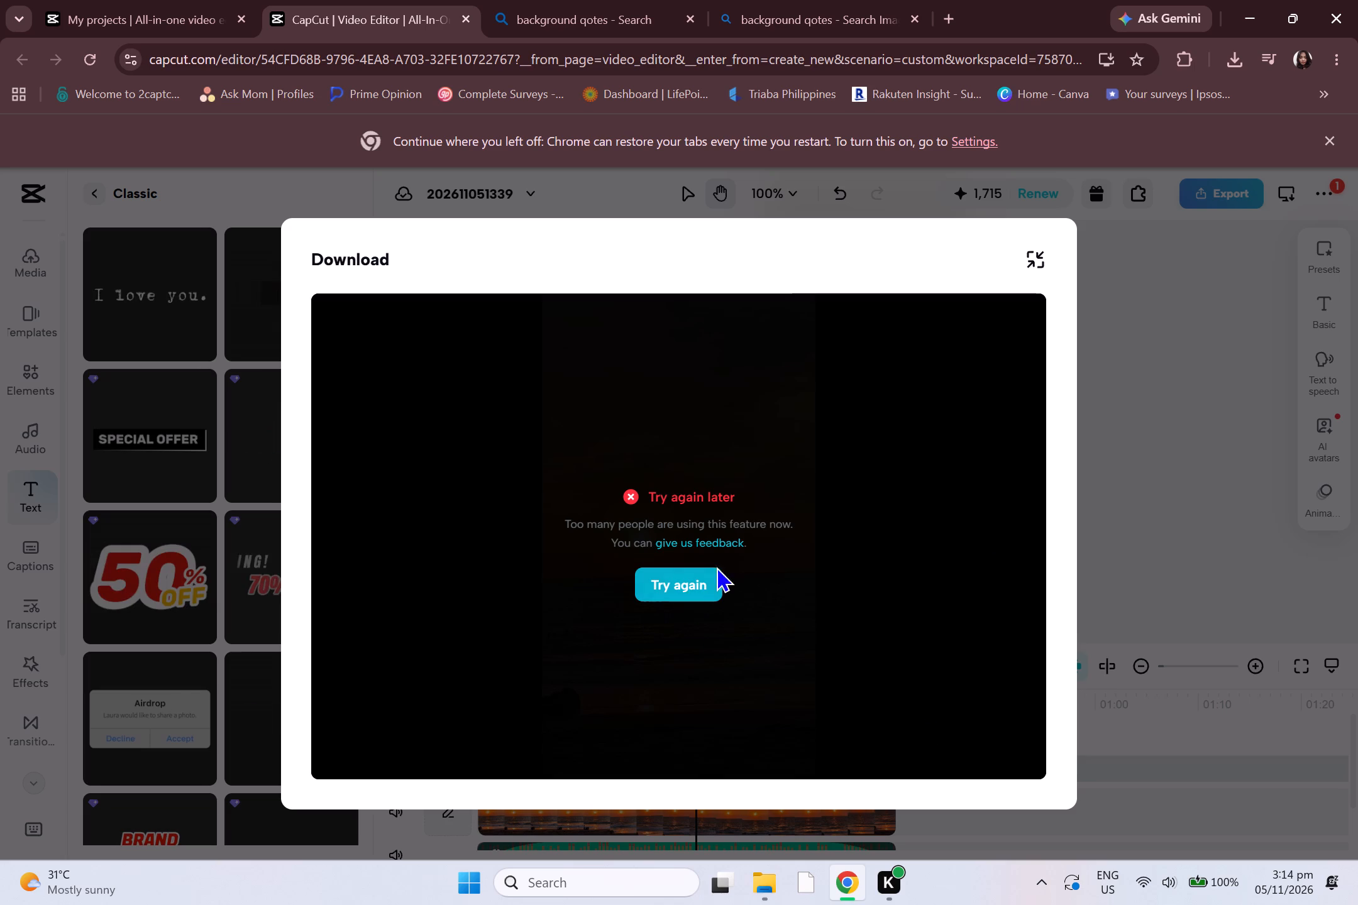
left_click(691, 578)
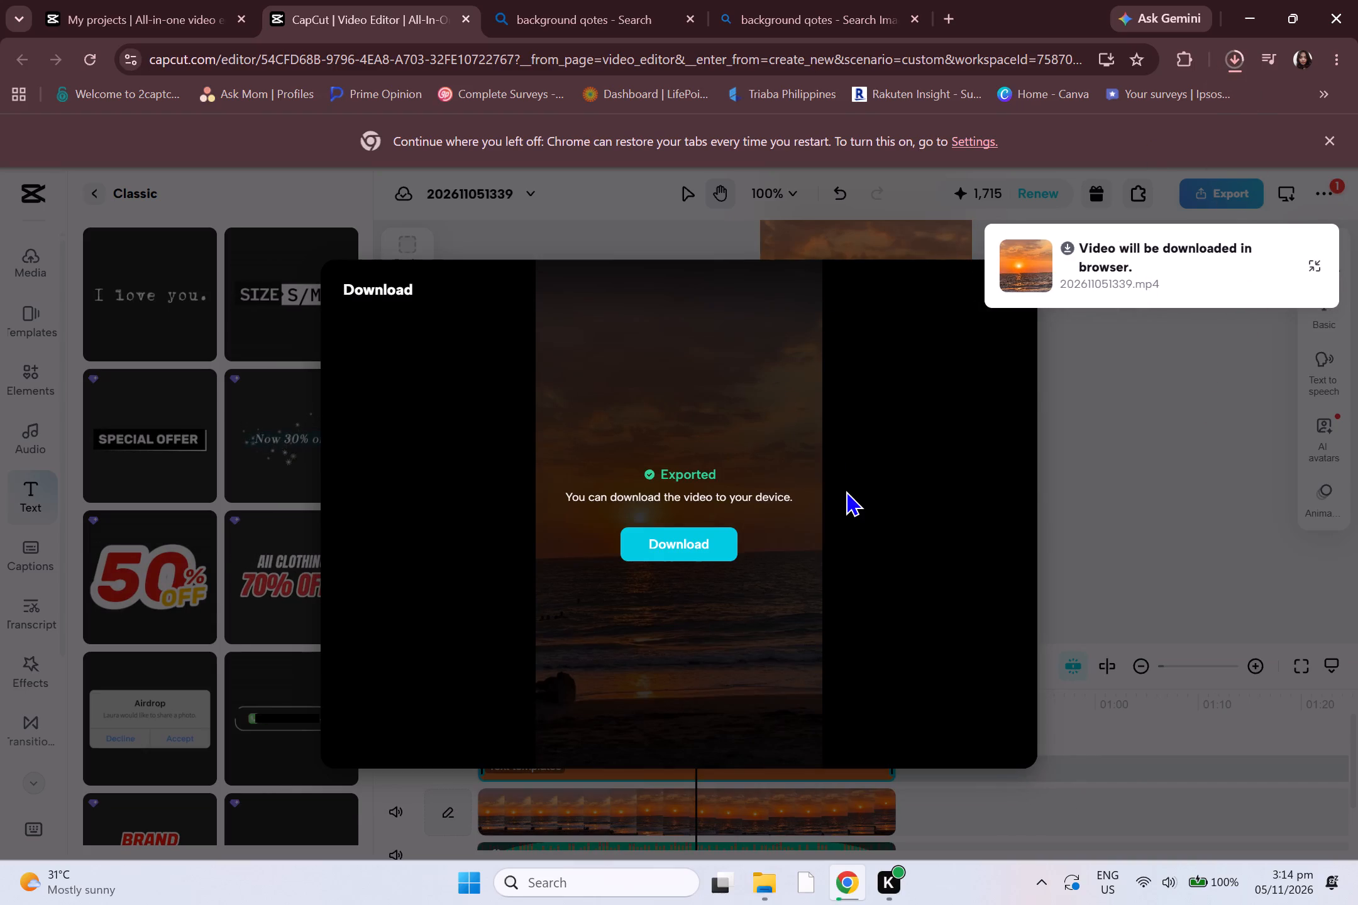
left_click(706, 552)
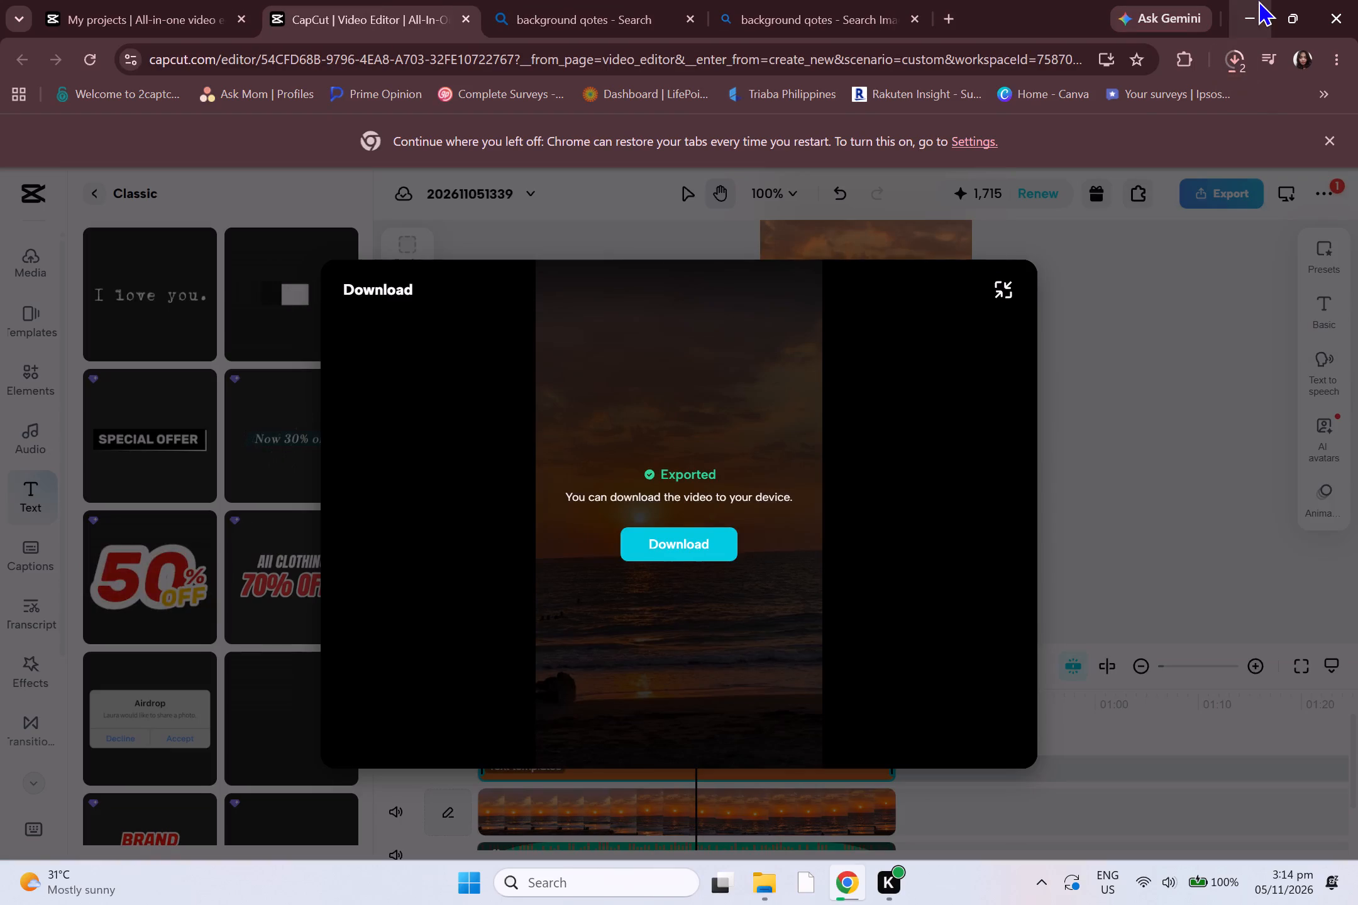
left_click(1003, 289)
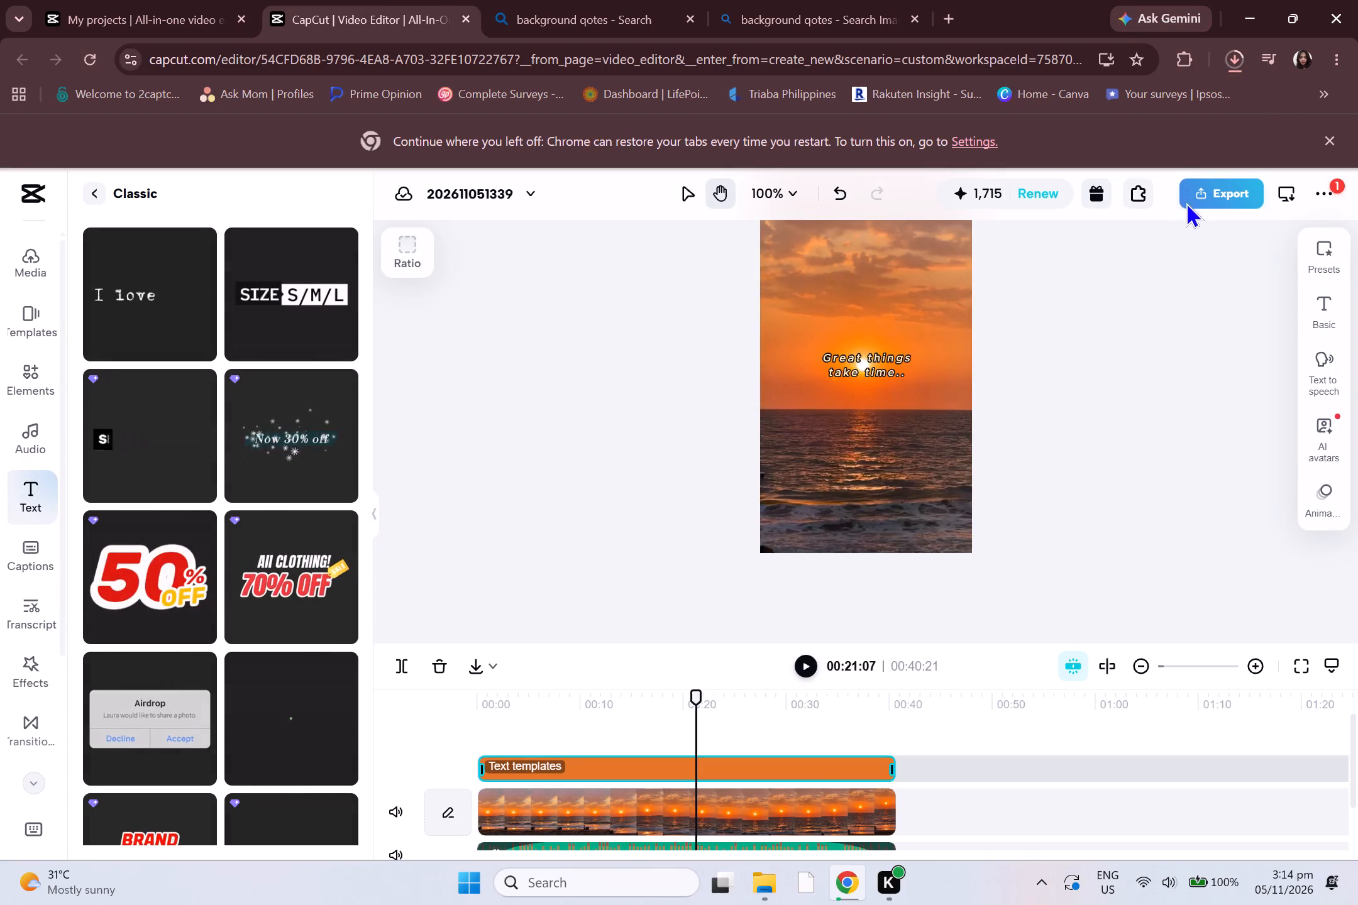
scroll(1073, 561, "down", 3)
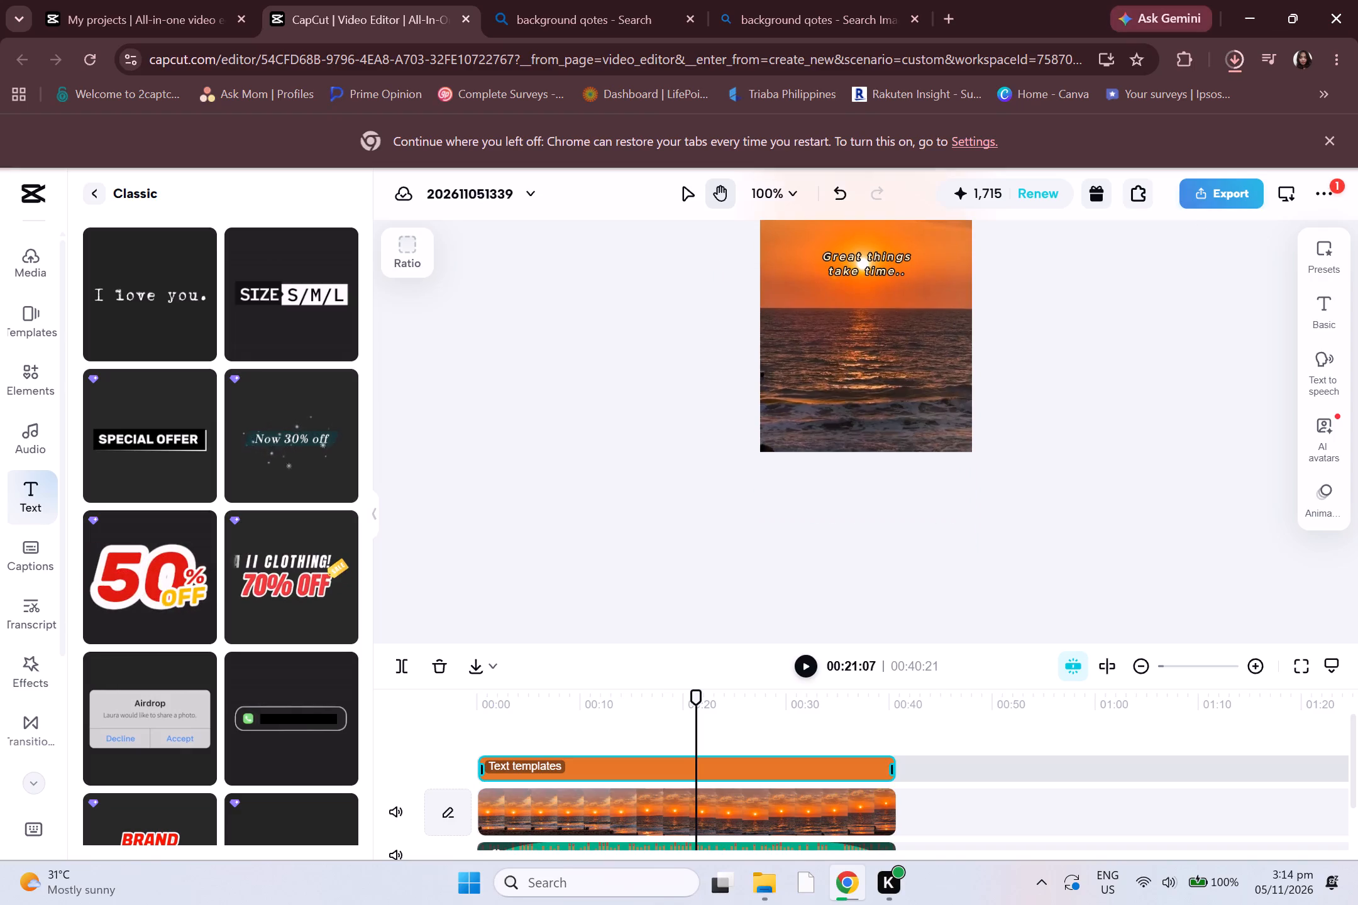